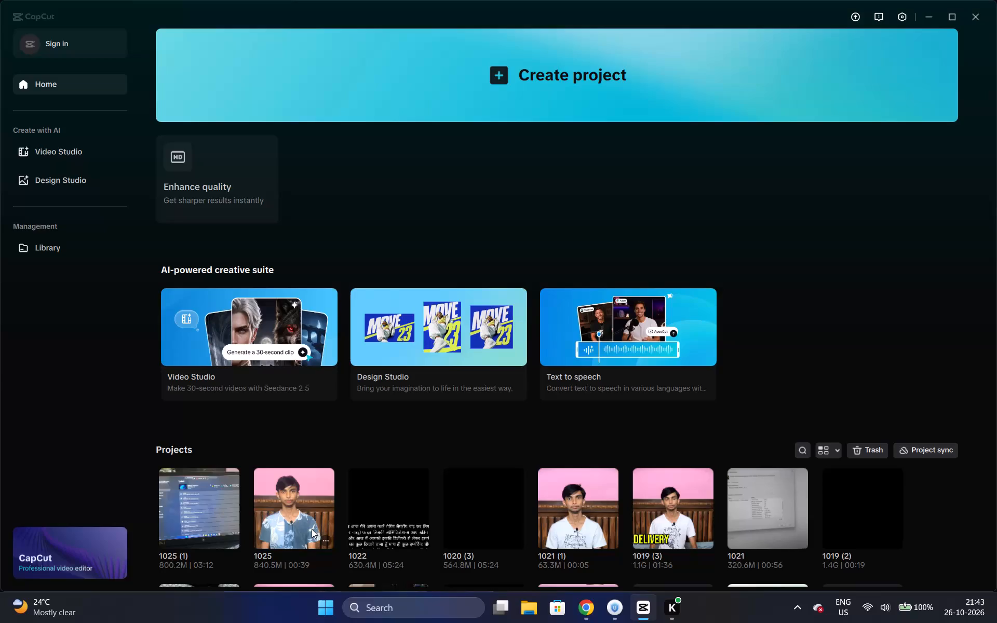
Open the existing project 1025, keeping the playhead at the start of its timeline.
{"action": "left_click", "coordinate": [312, 529]}
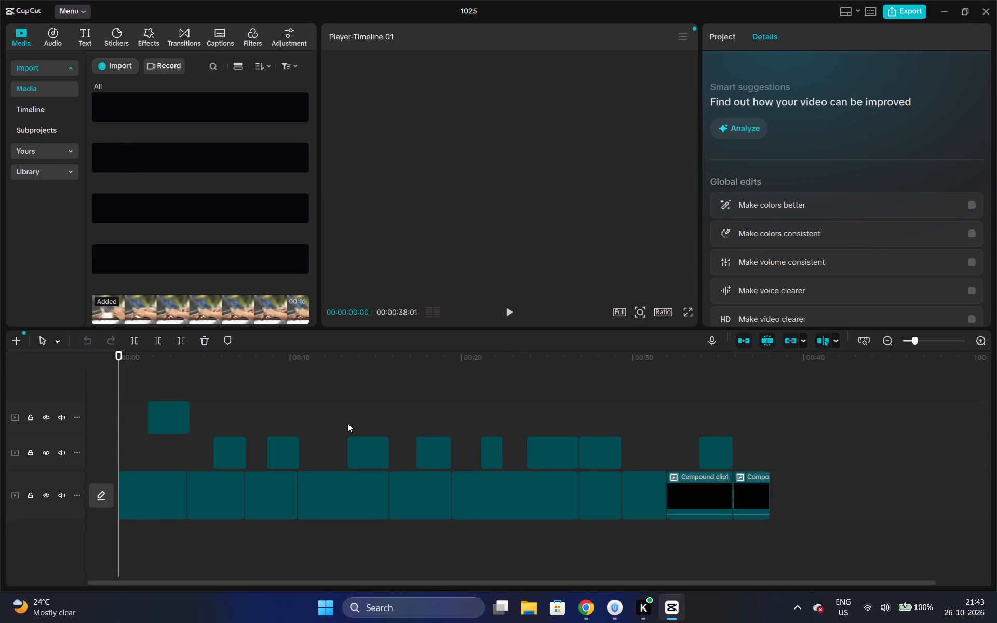
{"action": "left_click_drag", "start_coordinate": [138, 357], "coordinate": [107, 357]}
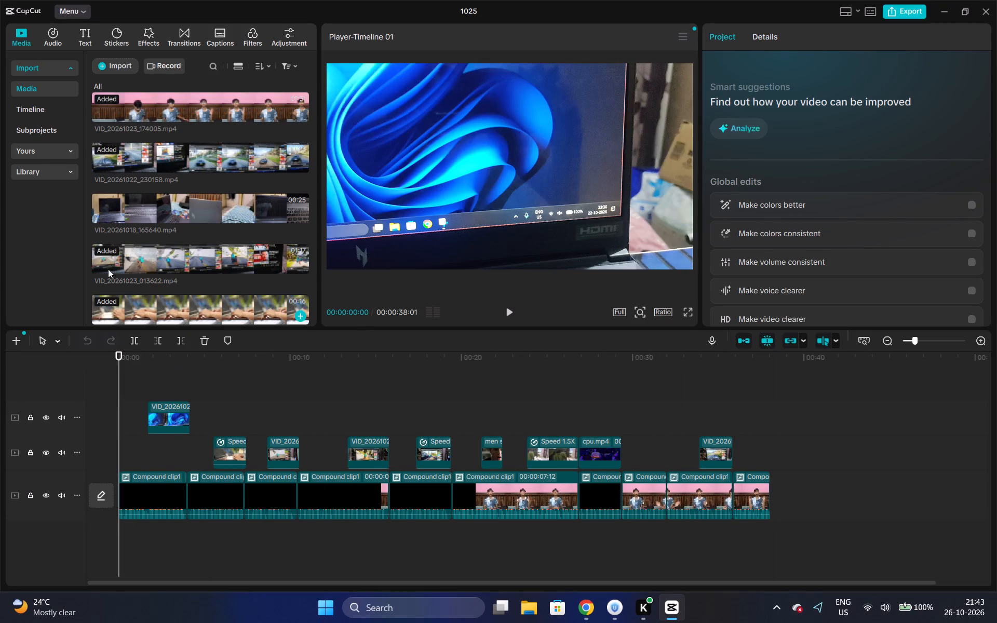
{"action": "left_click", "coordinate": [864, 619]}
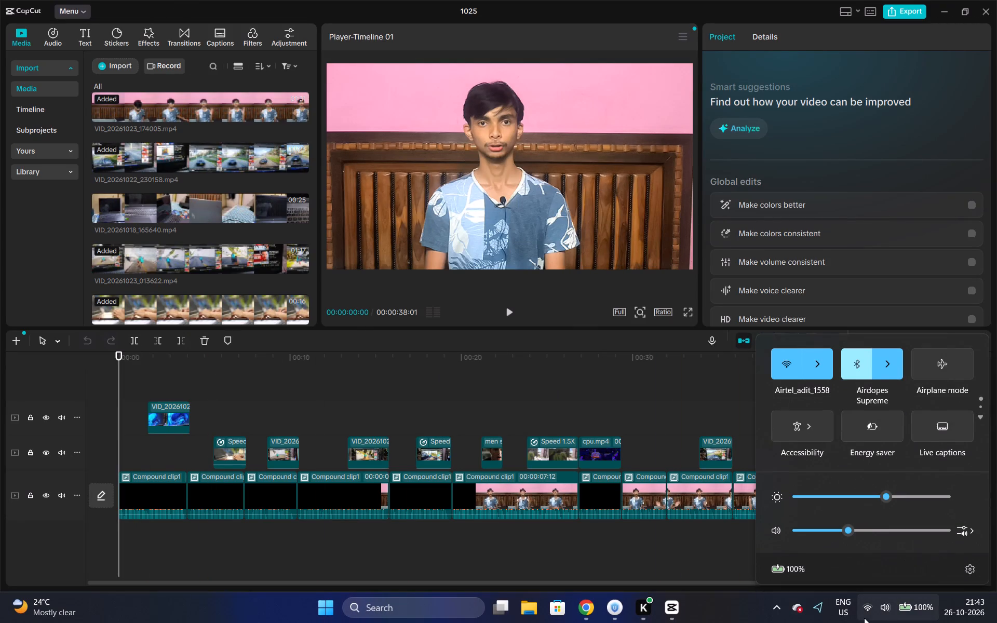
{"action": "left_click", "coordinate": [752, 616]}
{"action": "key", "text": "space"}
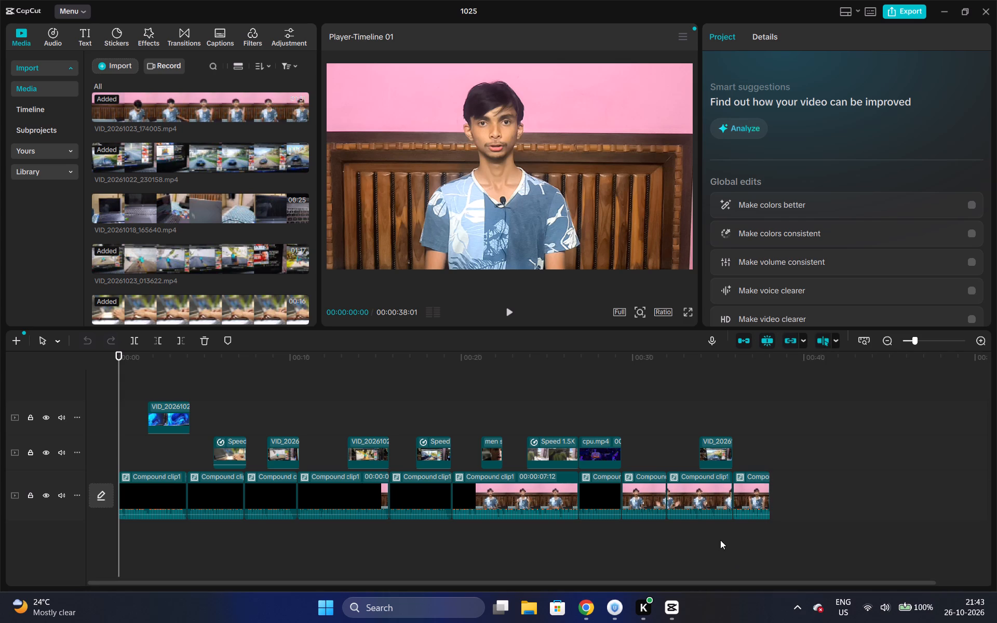
Play the timeline from the start to review the opening clips and their overlays, pausing about seven seconds in.
{"action": "left_click", "coordinate": [514, 323]}
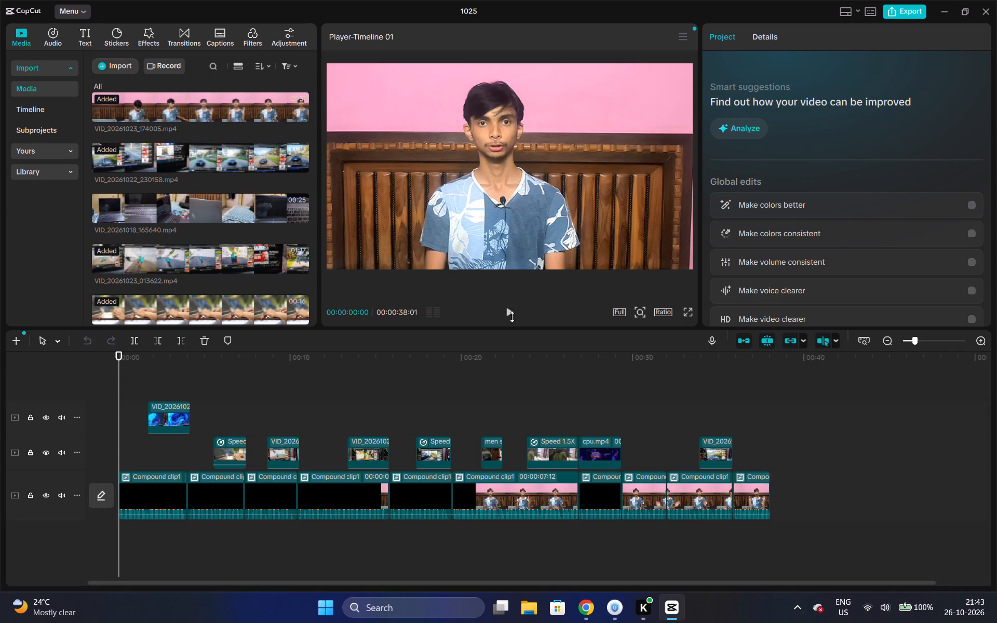
{"action": "left_click", "coordinate": [510, 315]}
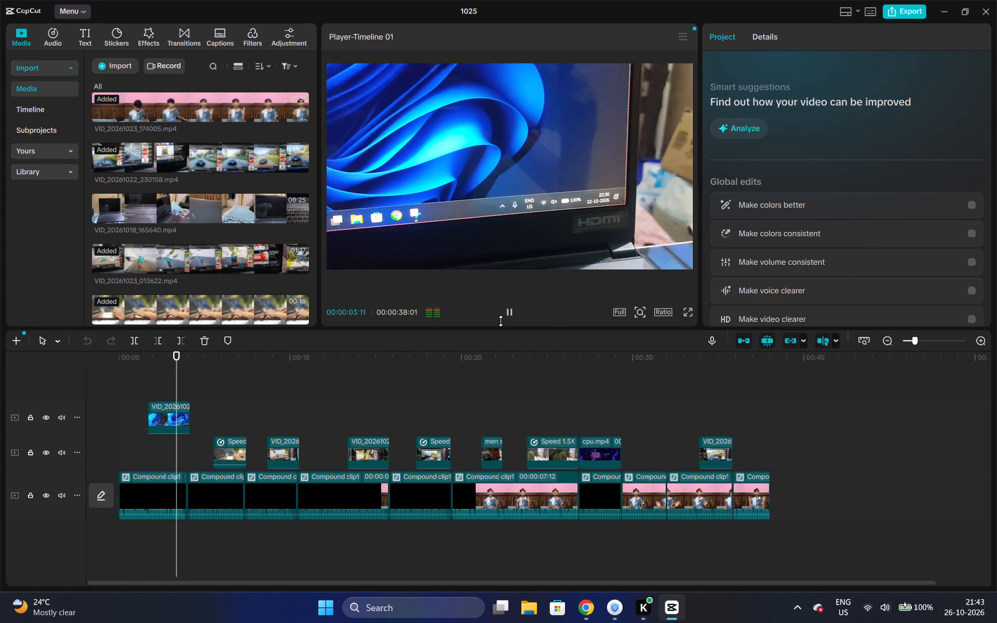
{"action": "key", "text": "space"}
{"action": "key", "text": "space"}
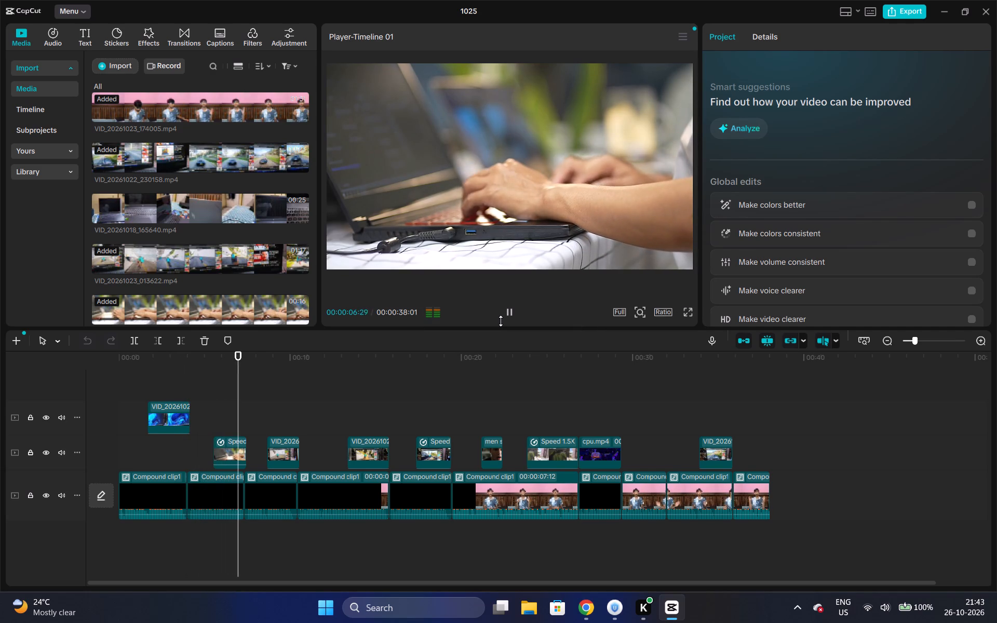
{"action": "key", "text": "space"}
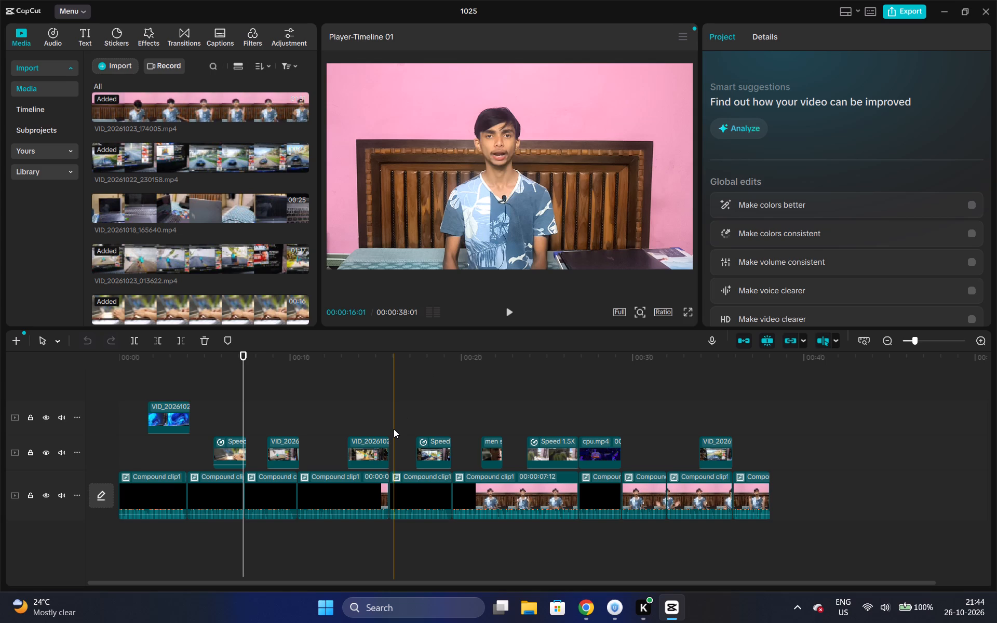
Scrub through the timeline to examine how the overlay clips line up with the talking footage on the main track.
{"action": "left_click", "coordinate": [301, 350]}
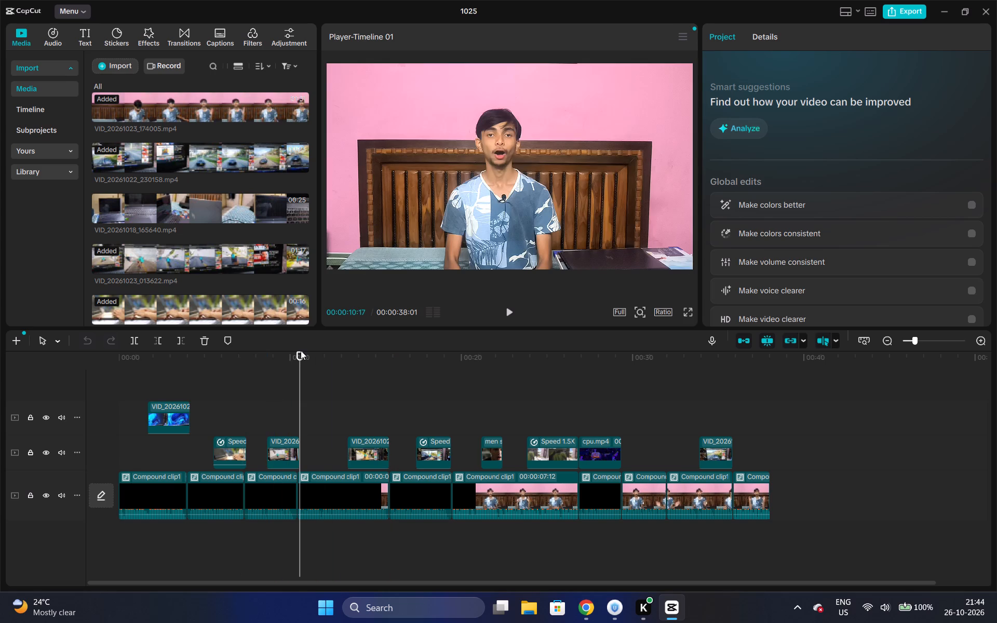
{"action": "left_click", "coordinate": [307, 356]}
{"action": "left_click", "coordinate": [325, 360]}
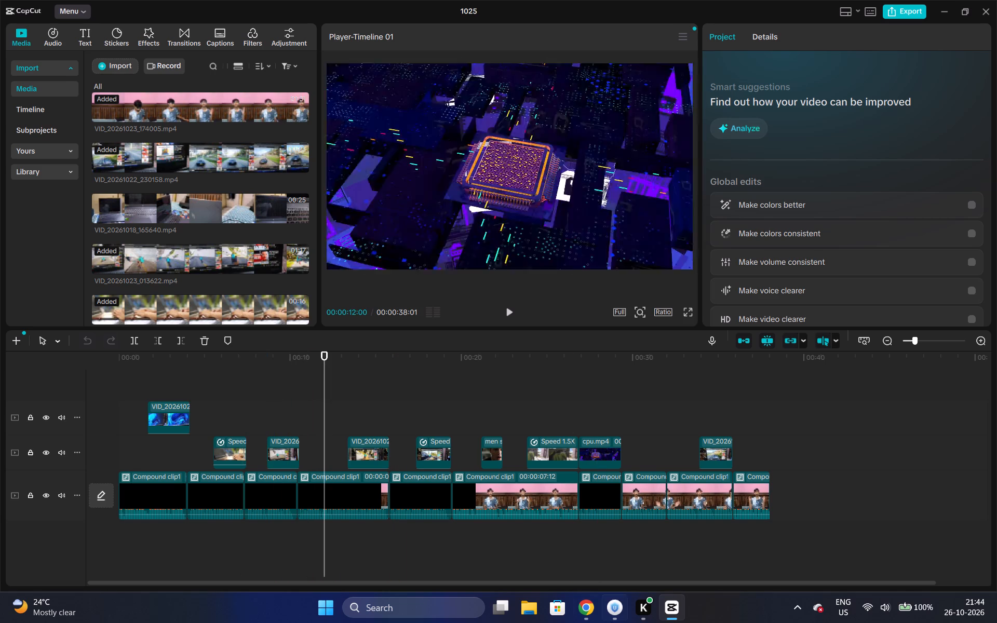
{"action": "left_click", "coordinate": [584, 607]}
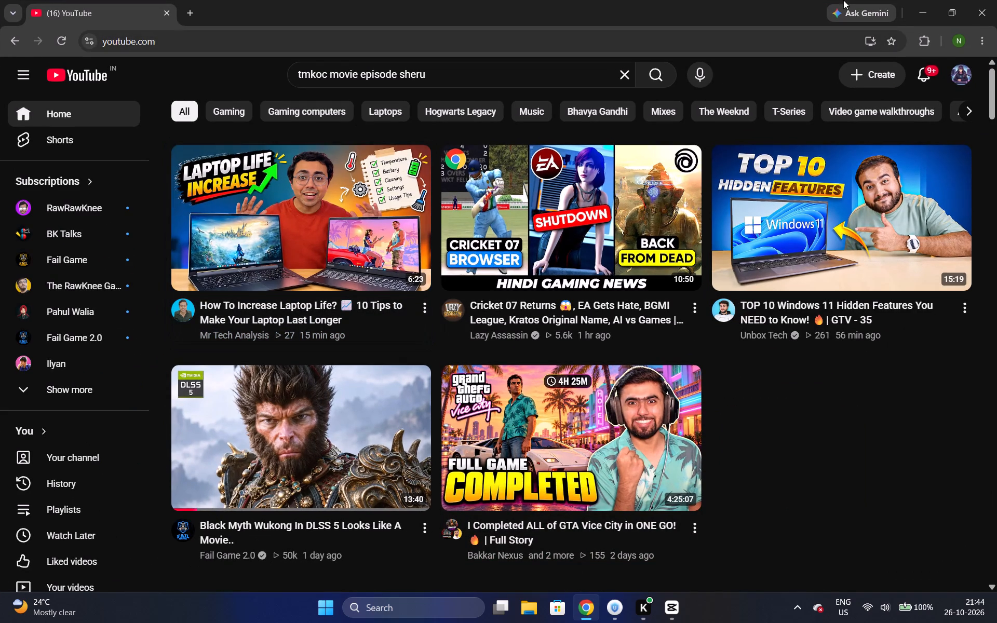
{"action": "left_click", "coordinate": [932, 8]}
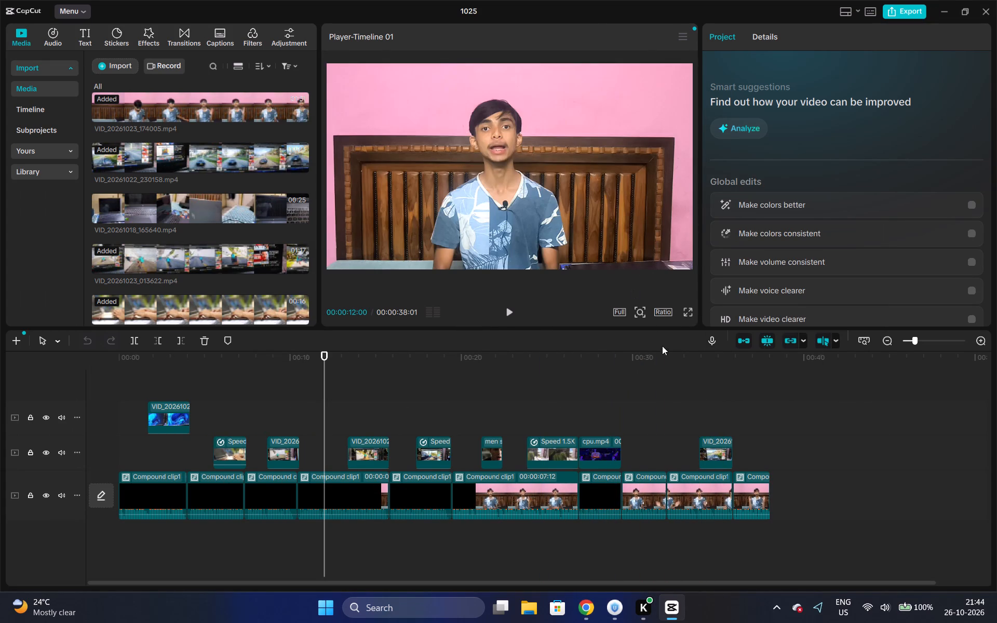
{"action": "left_click", "coordinate": [622, 360]}
{"action": "left_click", "coordinate": [455, 358]}
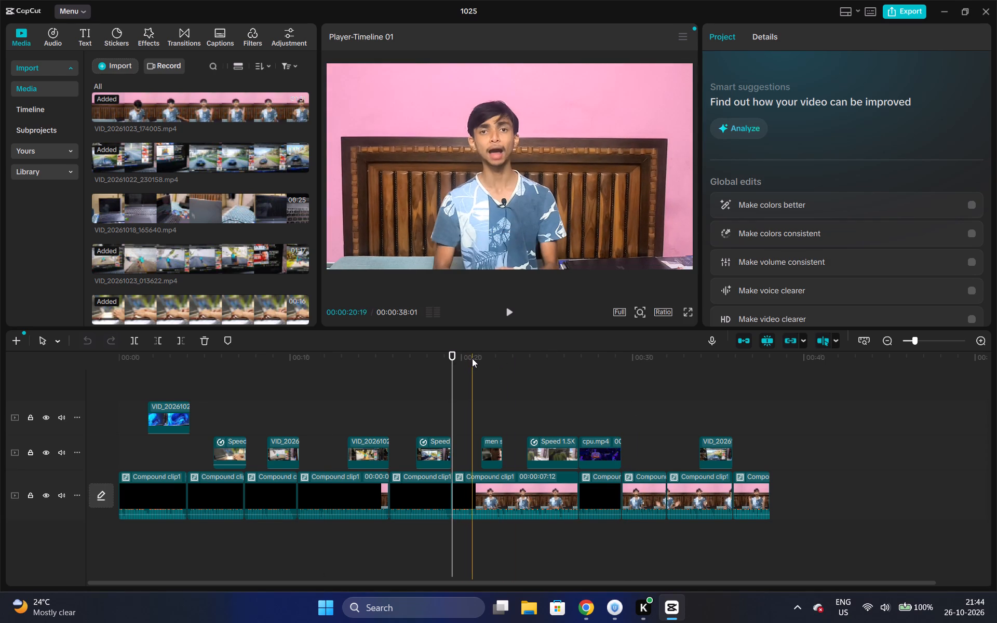
{"action": "left_click", "coordinate": [481, 360]}
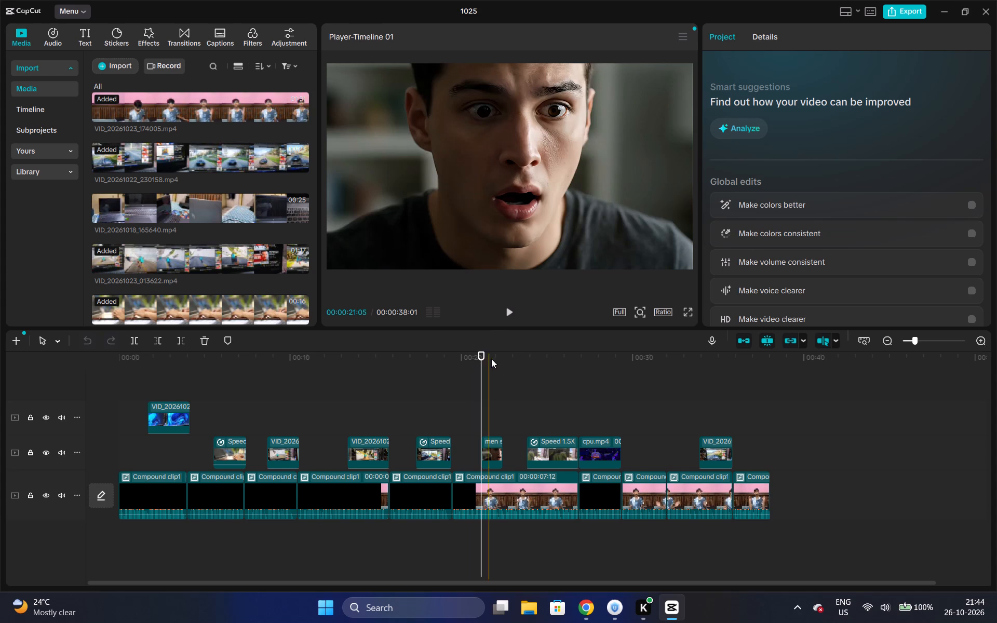
{"action": "left_click", "coordinate": [503, 357]}
{"action": "left_click", "coordinate": [529, 362]}
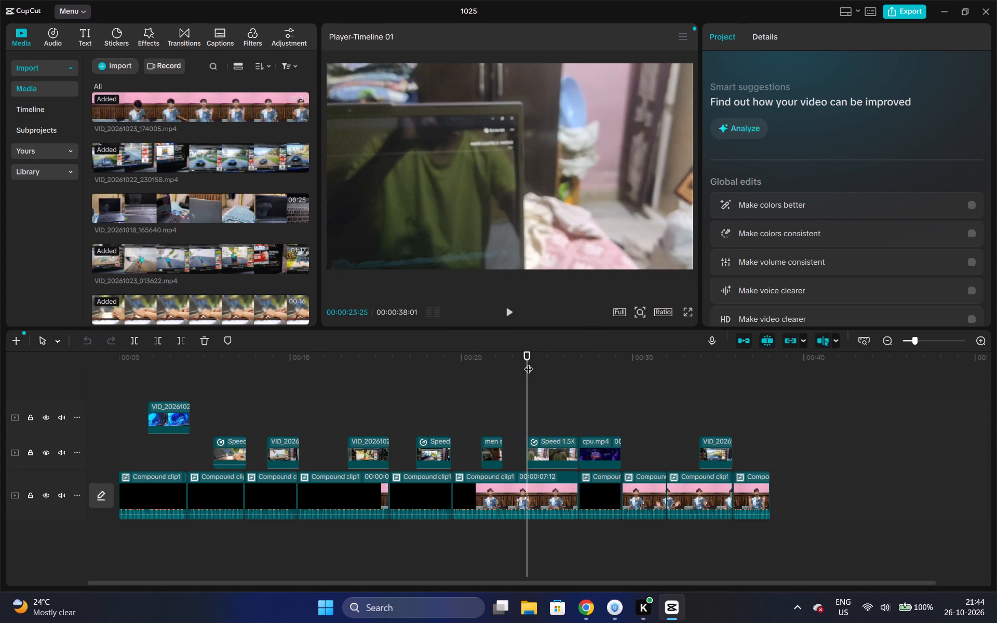
{"action": "left_click", "coordinate": [546, 359]}
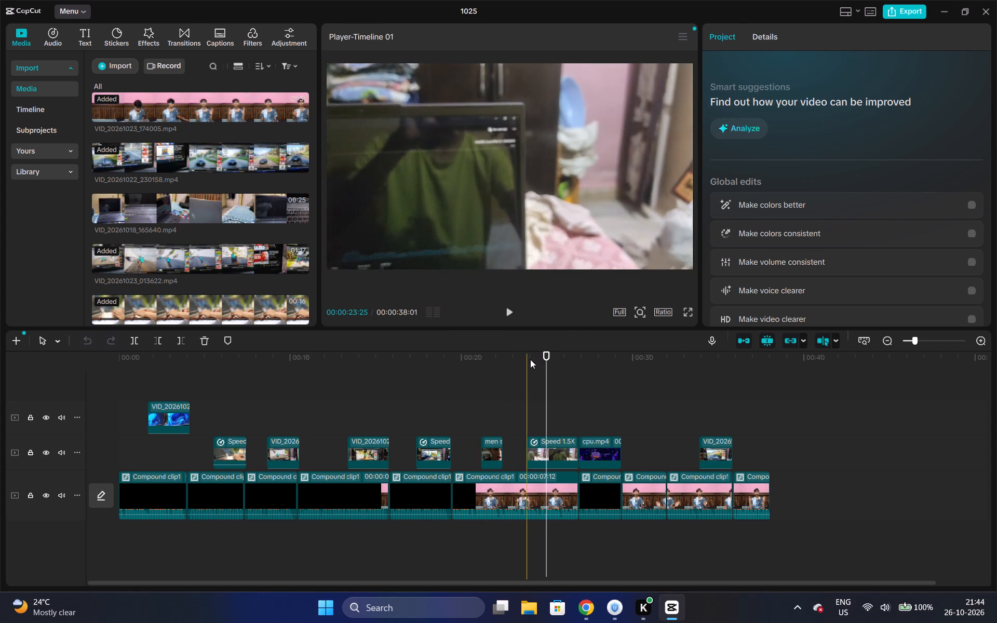
{"action": "left_click", "coordinate": [530, 359]}
{"action": "left_click", "coordinate": [481, 360]}
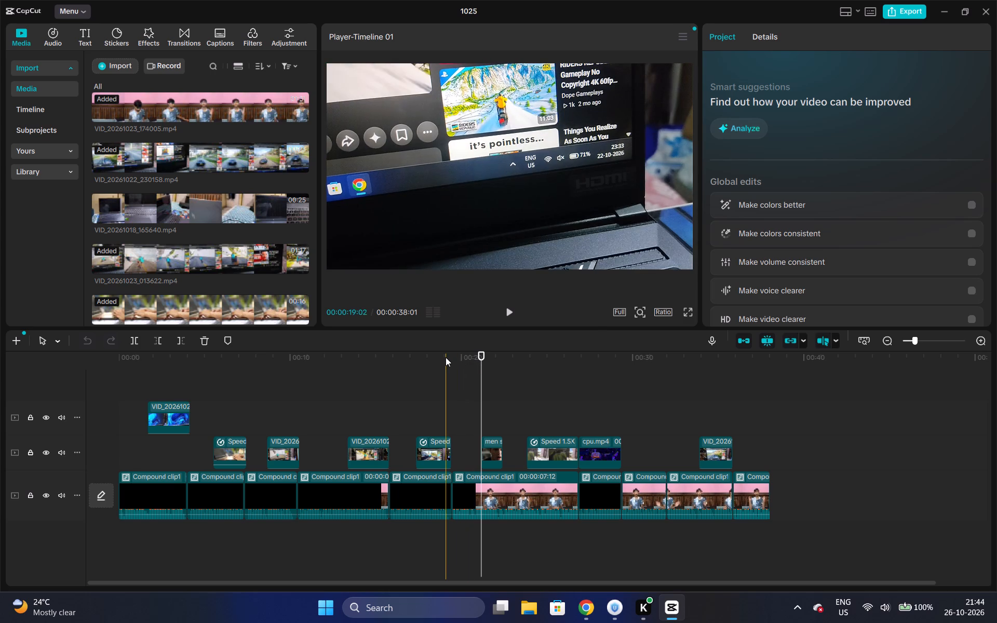
{"action": "left_click", "coordinate": [453, 368]}
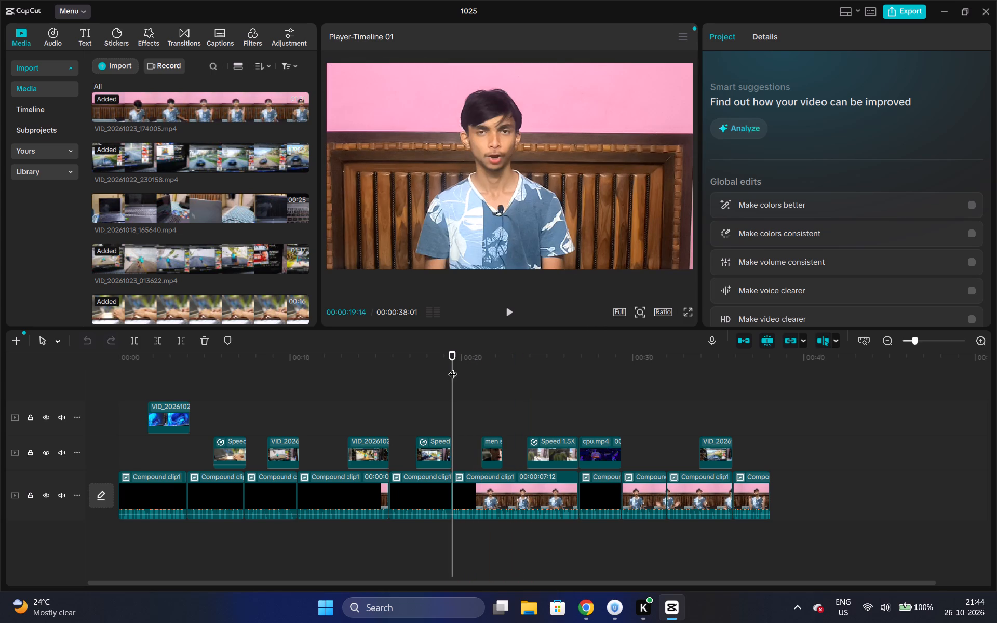
{"action": "left_click", "coordinate": [475, 361]}
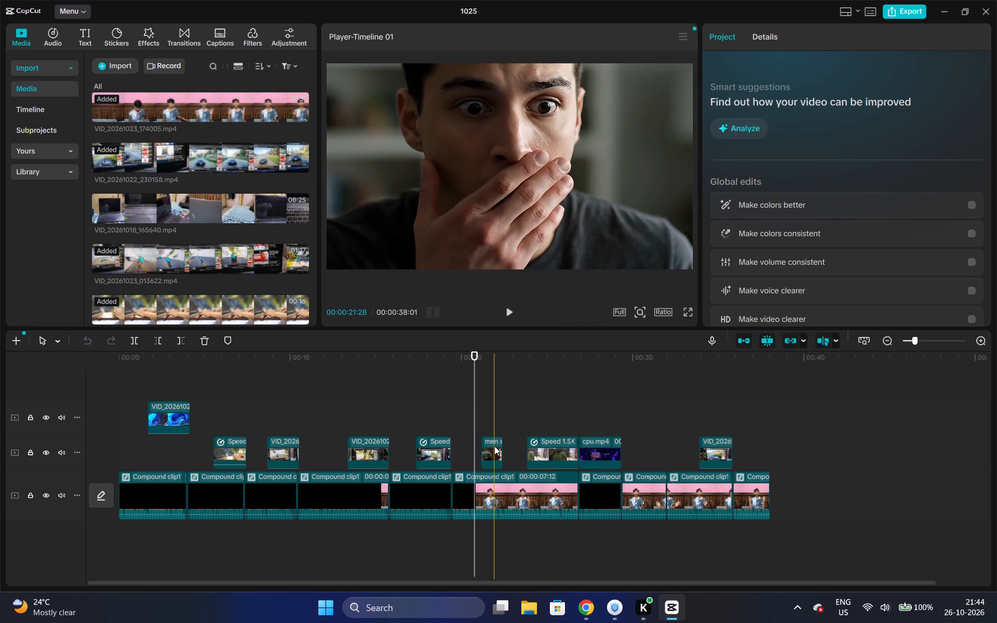
{"action": "left_click", "coordinate": [494, 447]}
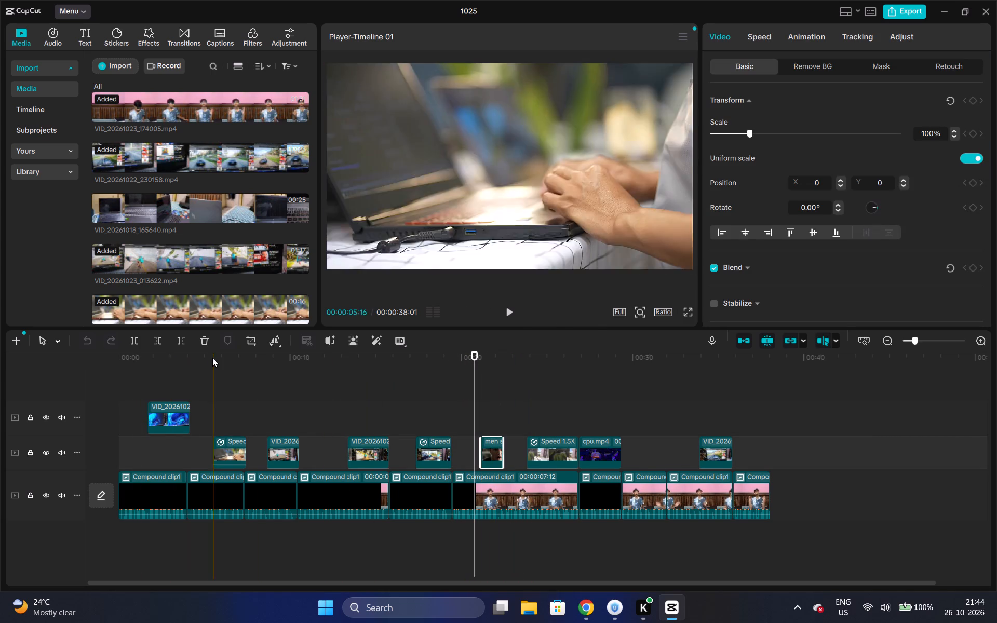
{"action": "left_click", "coordinate": [208, 358]}
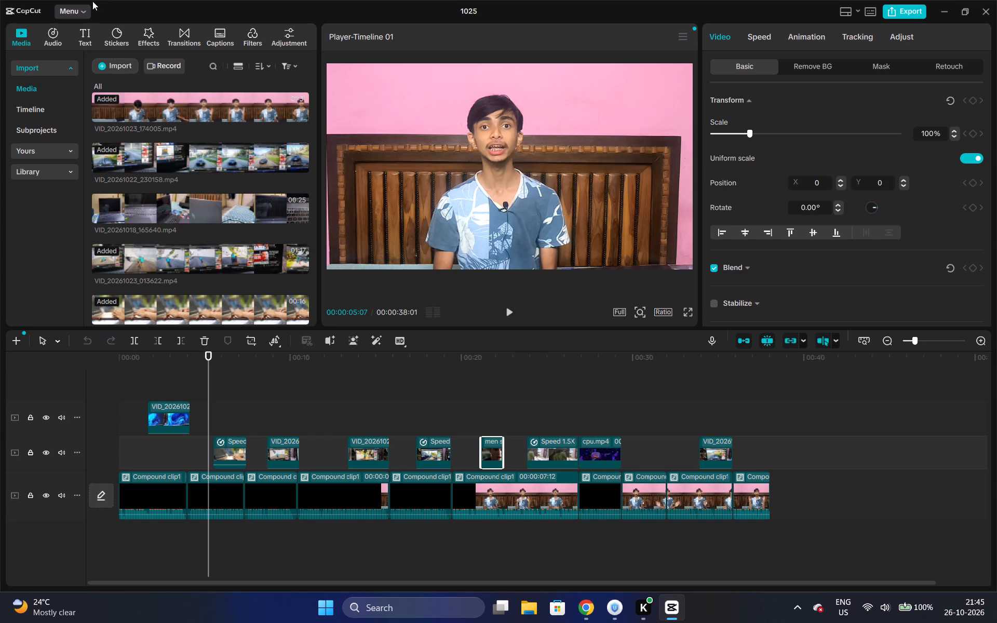
{"action": "left_click", "coordinate": [270, 356]}
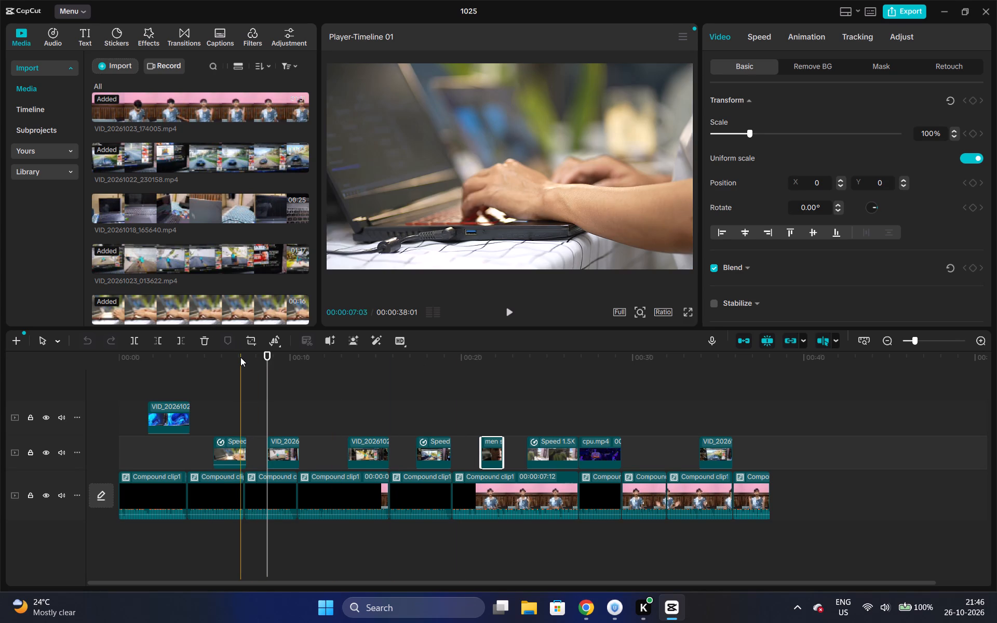
{"action": "left_click", "coordinate": [245, 352]}
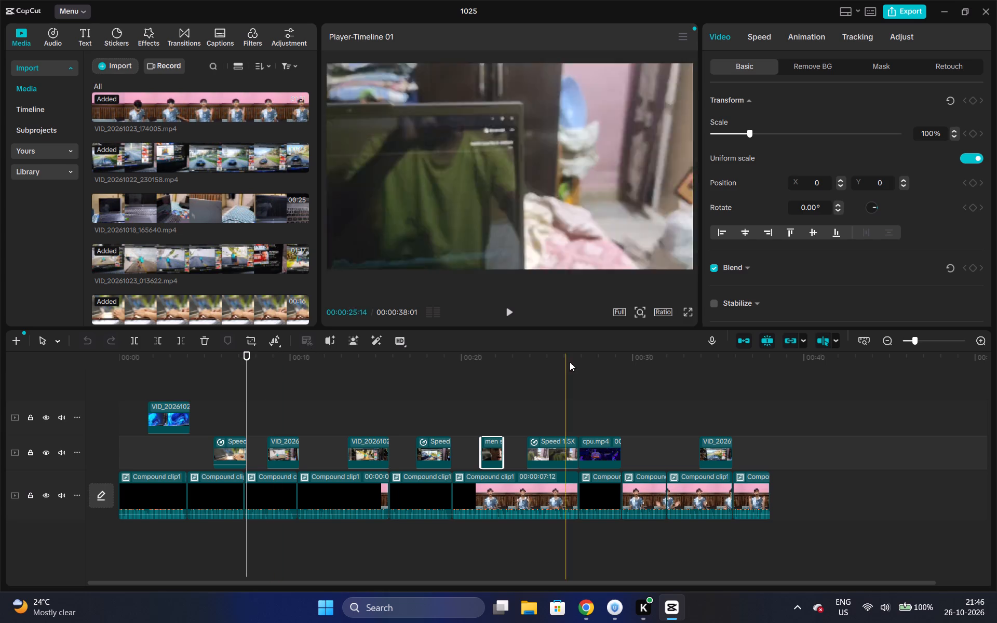
{"action": "left_click", "coordinate": [239, 369]}
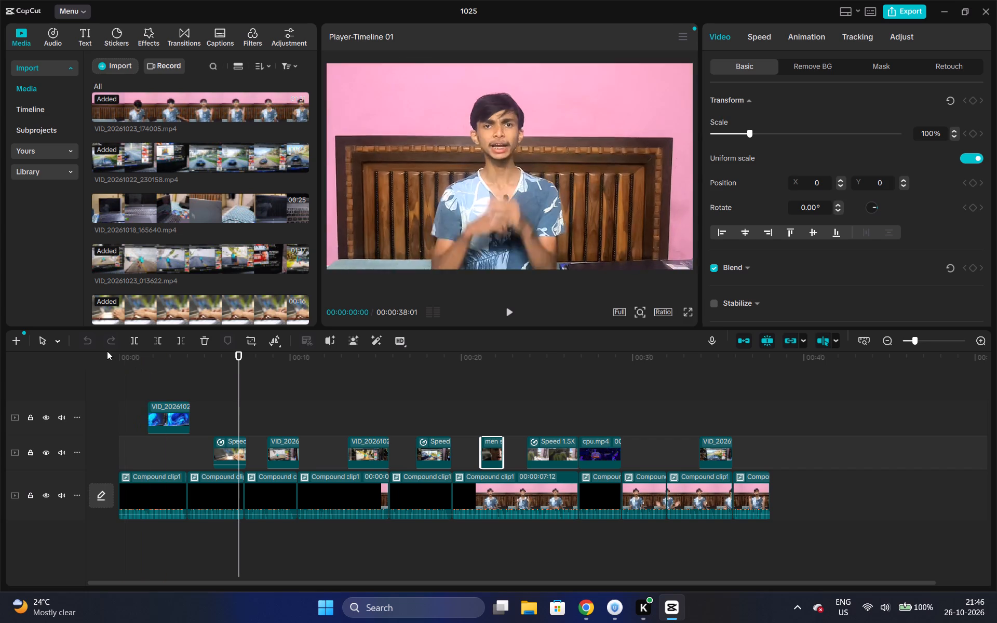
Play the edit from the start of the timeline to past the cpu.mp4 overlay to review its pacing.
{"action": "left_click", "coordinate": [114, 353]}
{"action": "left_click", "coordinate": [118, 354]}
{"action": "left_click", "coordinate": [120, 358]}
{"action": "key", "text": "space"}
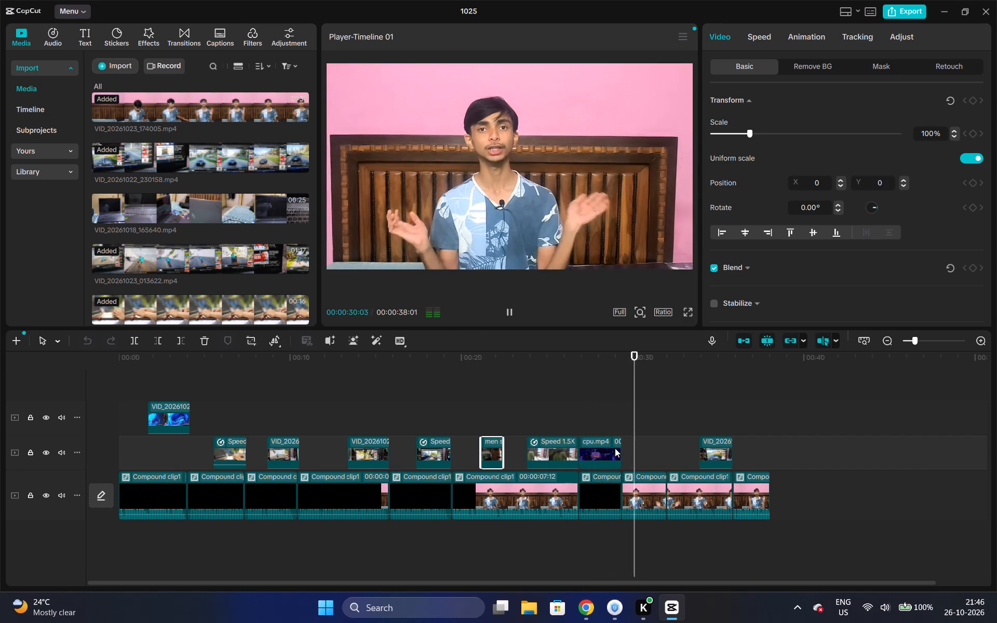
{"action": "key", "text": "space"}
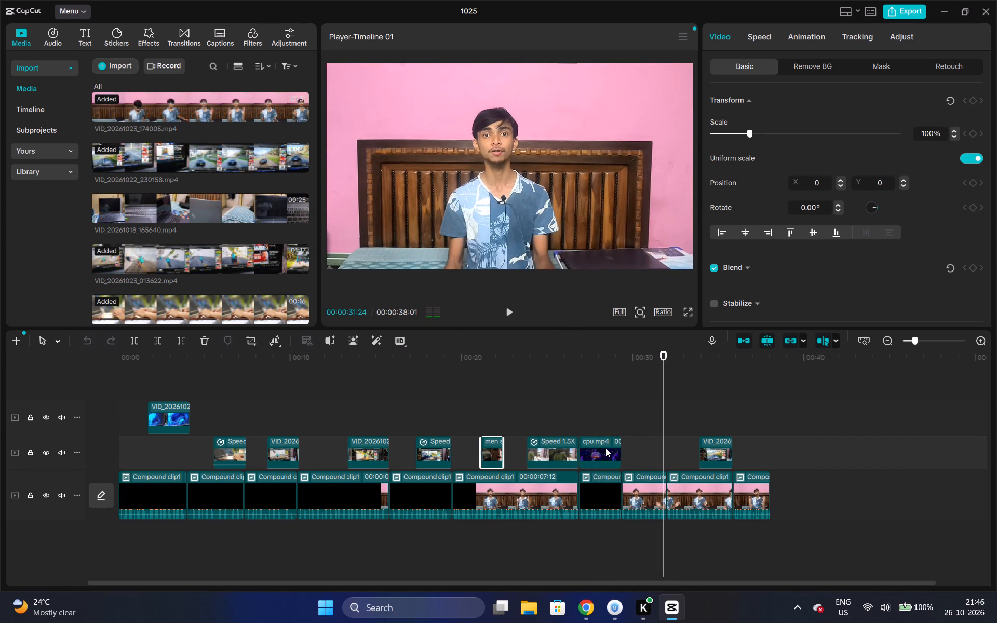
Set the playback speed of the cpu.mp4 overlay clip to 2.00x.
{"action": "left_click", "coordinate": [605, 448]}
{"action": "left_click", "coordinate": [755, 34]}
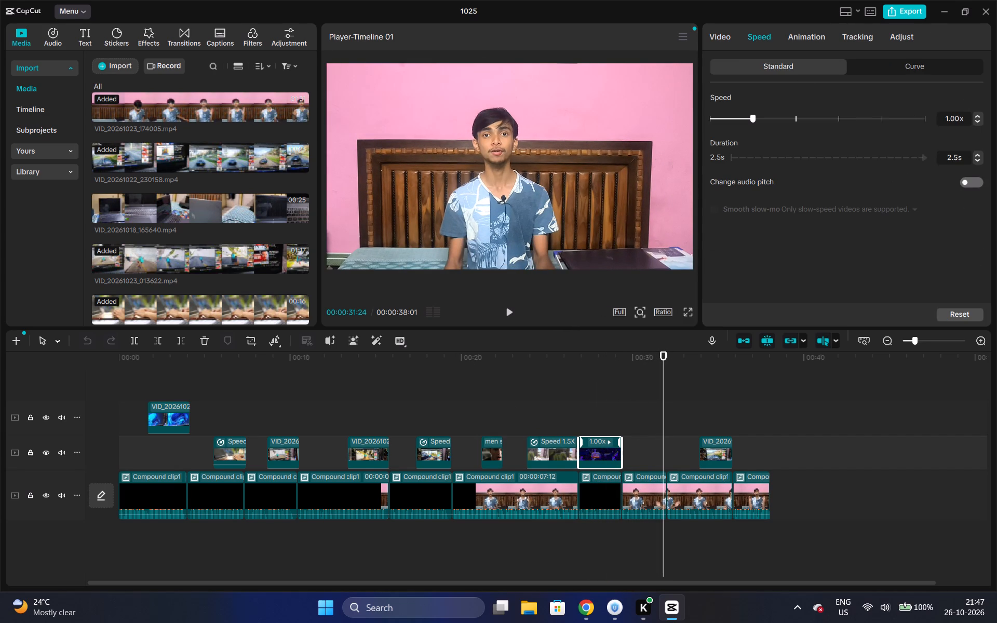
{"action": "left_click", "coordinate": [979, 116]}
{"action": "left_click", "coordinate": [978, 113]}
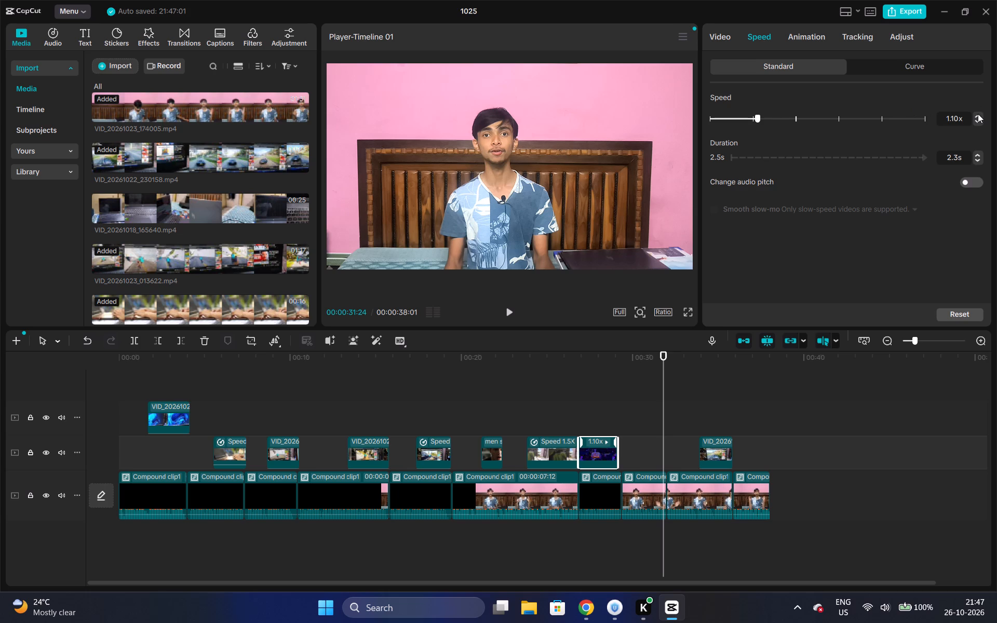
{"action": "left_click", "coordinate": [978, 114]}
{"action": "triple_click", "coordinate": [978, 114]}
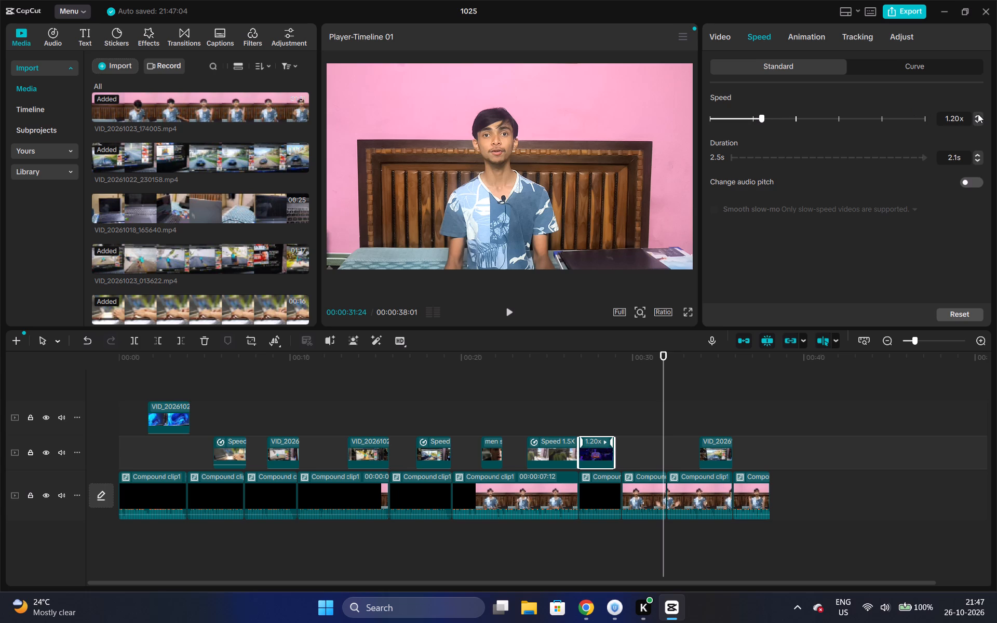
{"action": "triple_click", "coordinate": [977, 114]}
{"action": "left_click", "coordinate": [977, 114]}
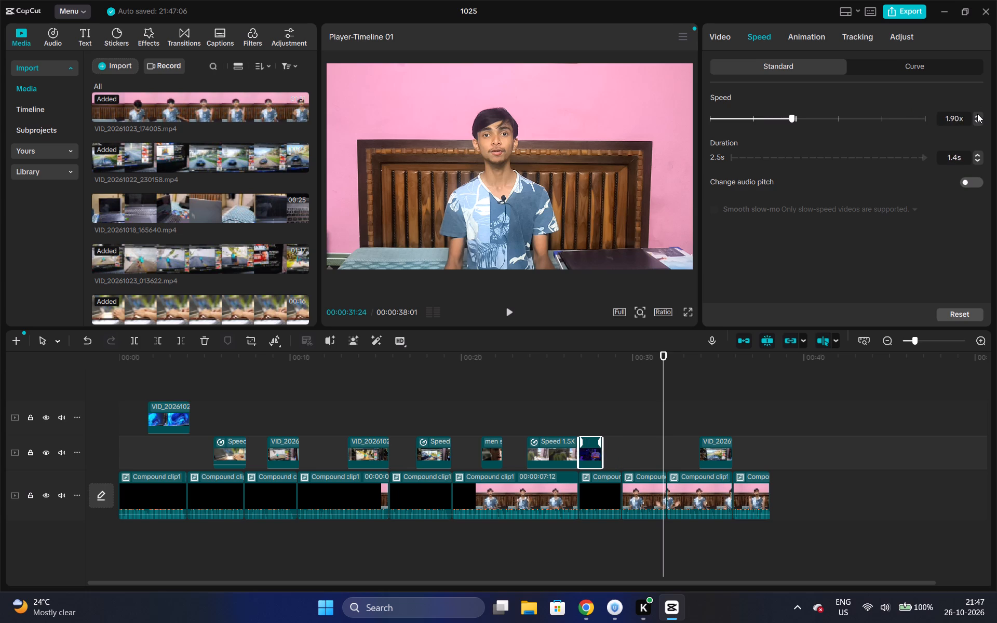
{"action": "left_click", "coordinate": [977, 114]}
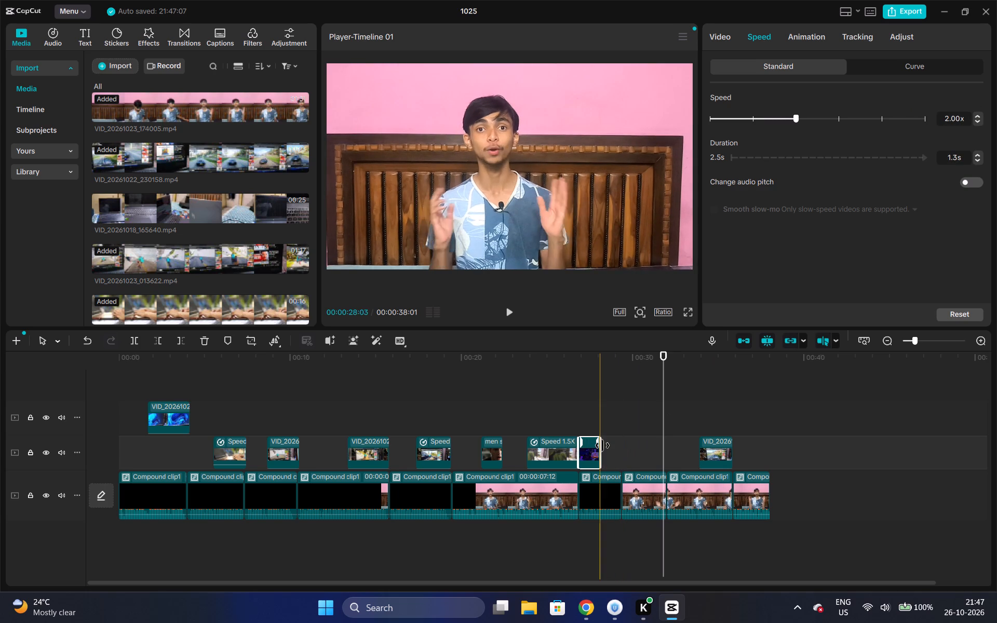
Extend the end of the cpu.mp4 overlay to a 2.5 s duration, up to the end of the compound clip beneath it.
{"action": "left_click_drag", "start_coordinate": [602, 445], "coordinate": [622, 455]}
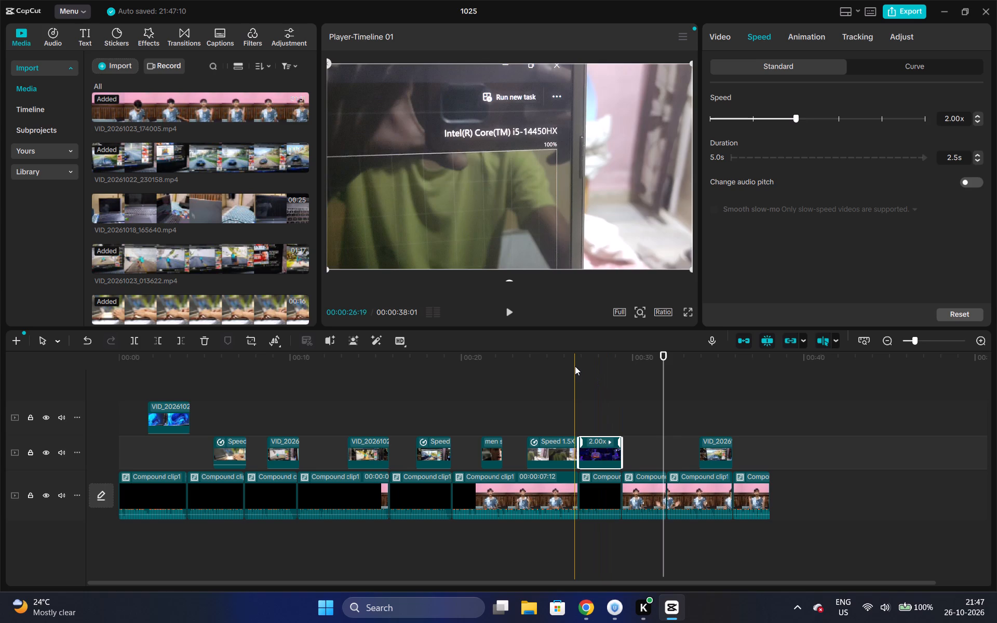
Play back the edit from the Speed 1.5X overlay before cpu.mp4 through the closing section to review it.
{"action": "left_click", "coordinate": [536, 361]}
{"action": "key", "text": "space"}
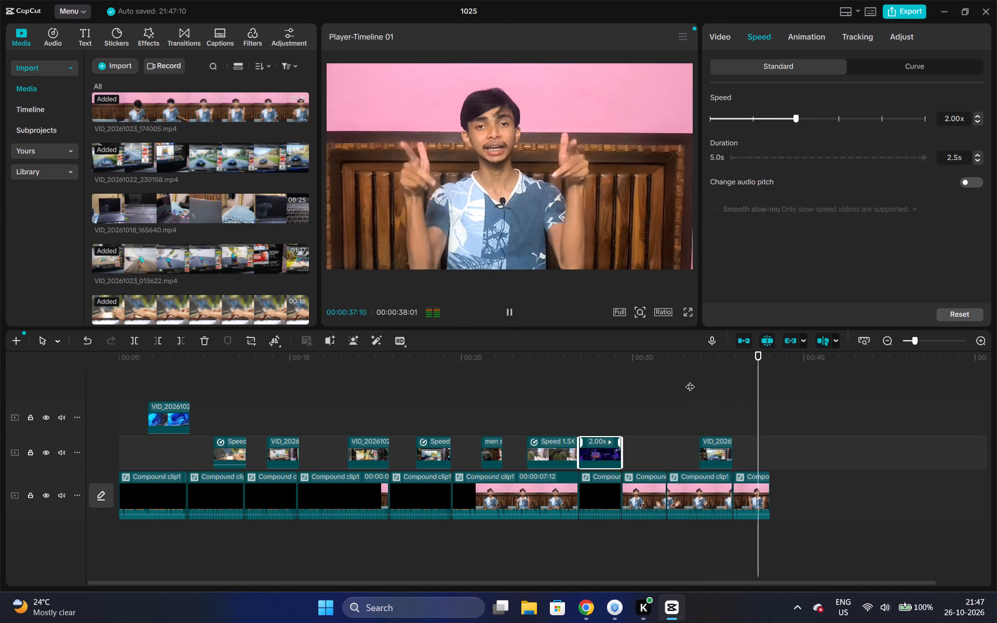
{"action": "key", "text": "space"}
{"action": "key", "text": "space"}
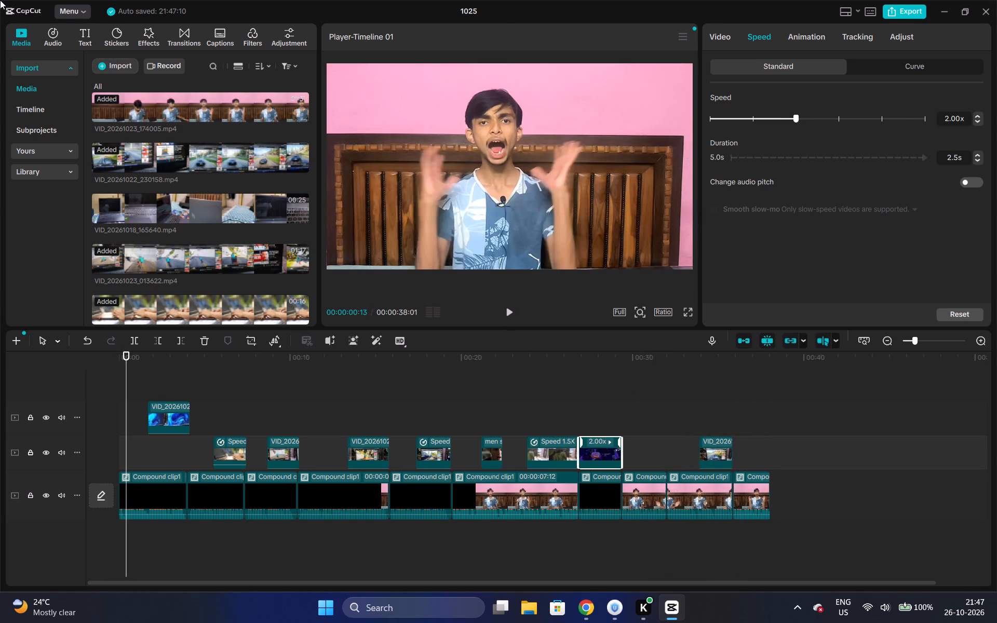
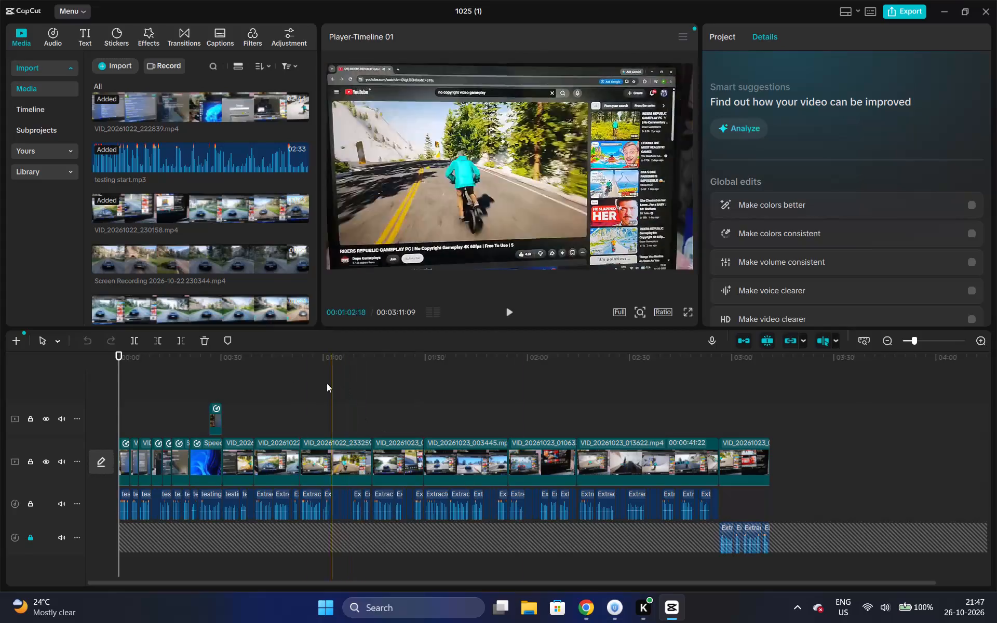
Play the timeline from its start to about 00:00:40 to review the opening section.
{"action": "left_click_drag", "start_coordinate": [130, 360], "coordinate": [107, 364]}
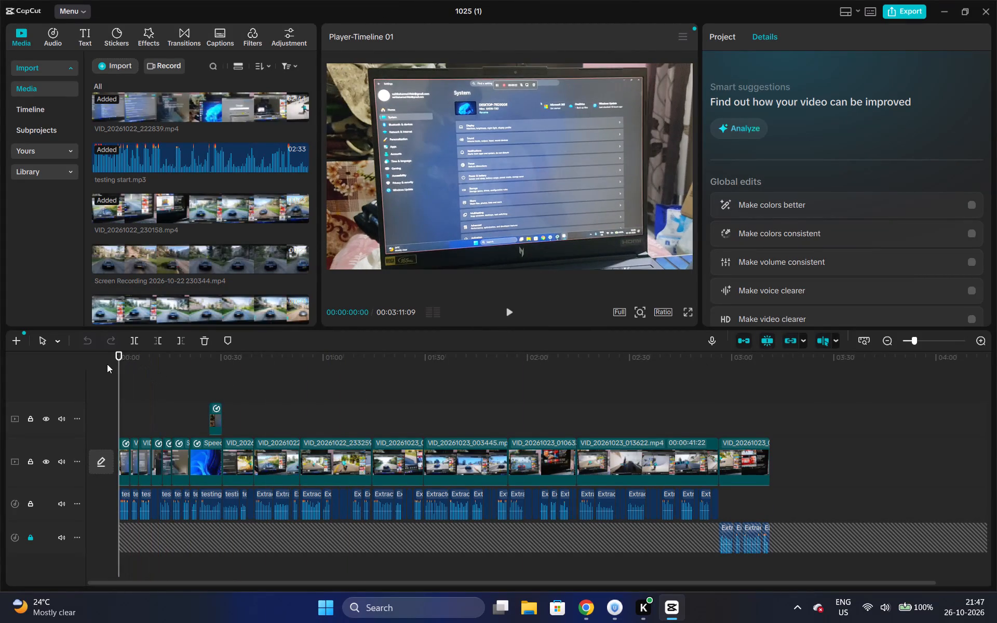
{"action": "key", "text": "space"}
{"action": "left_click_drag", "start_coordinate": [128, 354], "coordinate": [113, 359]}
{"action": "key", "text": "space"}
{"action": "key", "text": "space"}
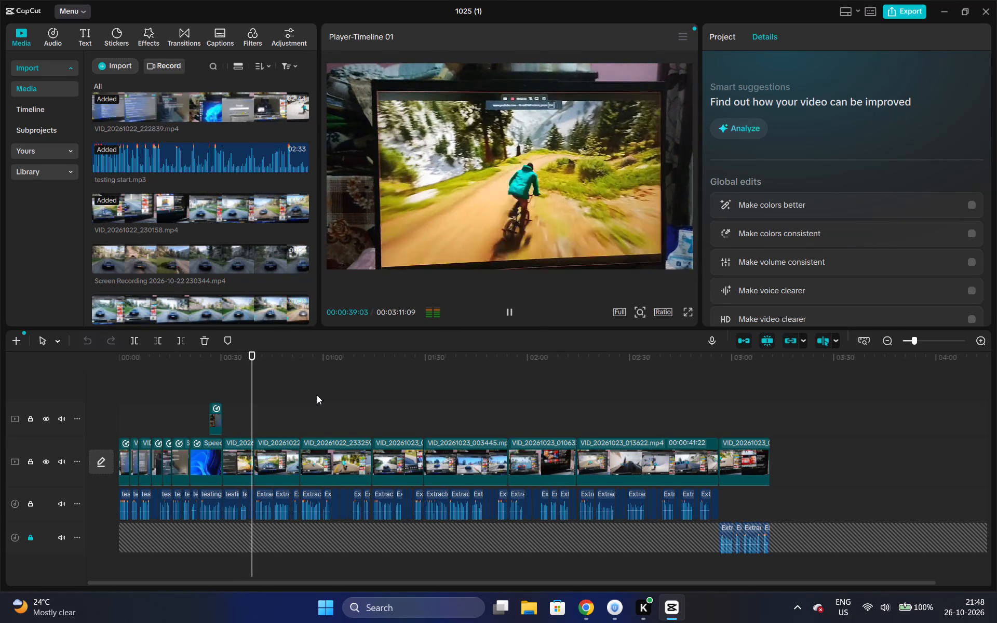
{"action": "key", "text": "space"}
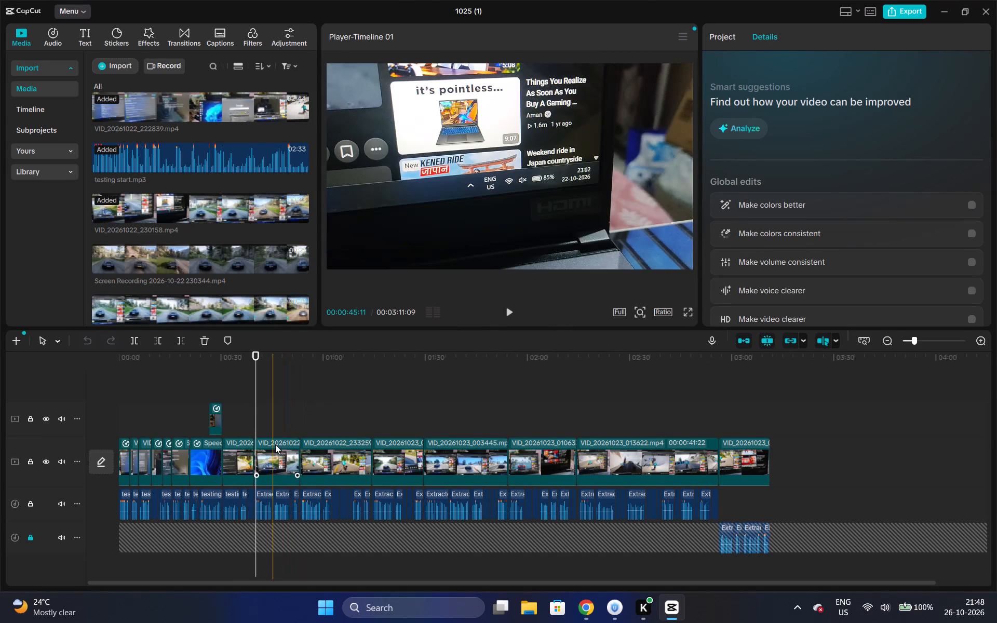
Add a default text clip at 00:00:40:06, where the driving-gameplay laptop clip begins.
{"action": "left_click", "coordinate": [275, 444]}
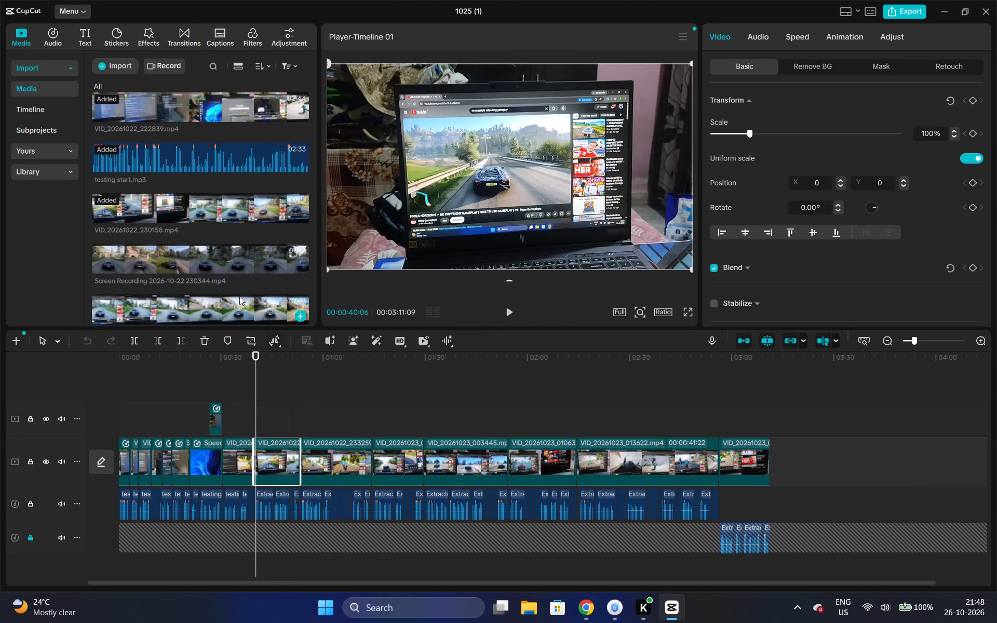
{"action": "left_click", "coordinate": [85, 32]}
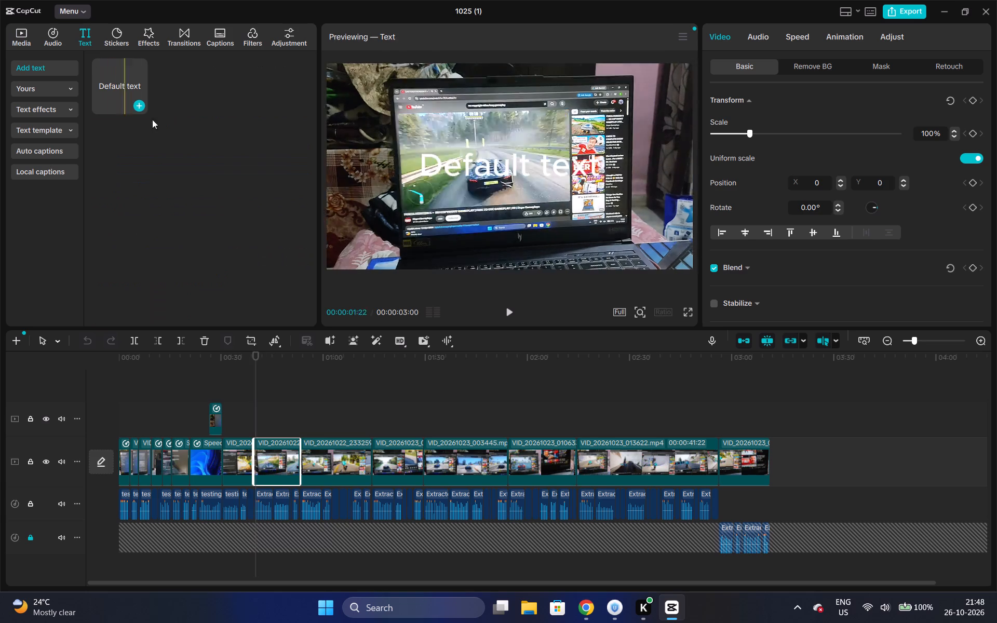
{"action": "left_click", "coordinate": [142, 107]}
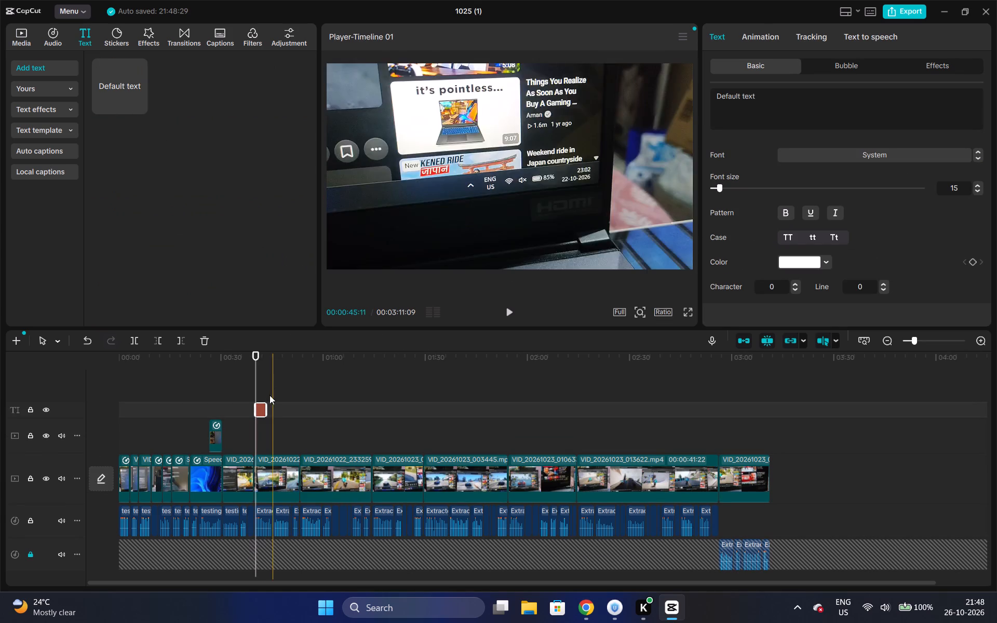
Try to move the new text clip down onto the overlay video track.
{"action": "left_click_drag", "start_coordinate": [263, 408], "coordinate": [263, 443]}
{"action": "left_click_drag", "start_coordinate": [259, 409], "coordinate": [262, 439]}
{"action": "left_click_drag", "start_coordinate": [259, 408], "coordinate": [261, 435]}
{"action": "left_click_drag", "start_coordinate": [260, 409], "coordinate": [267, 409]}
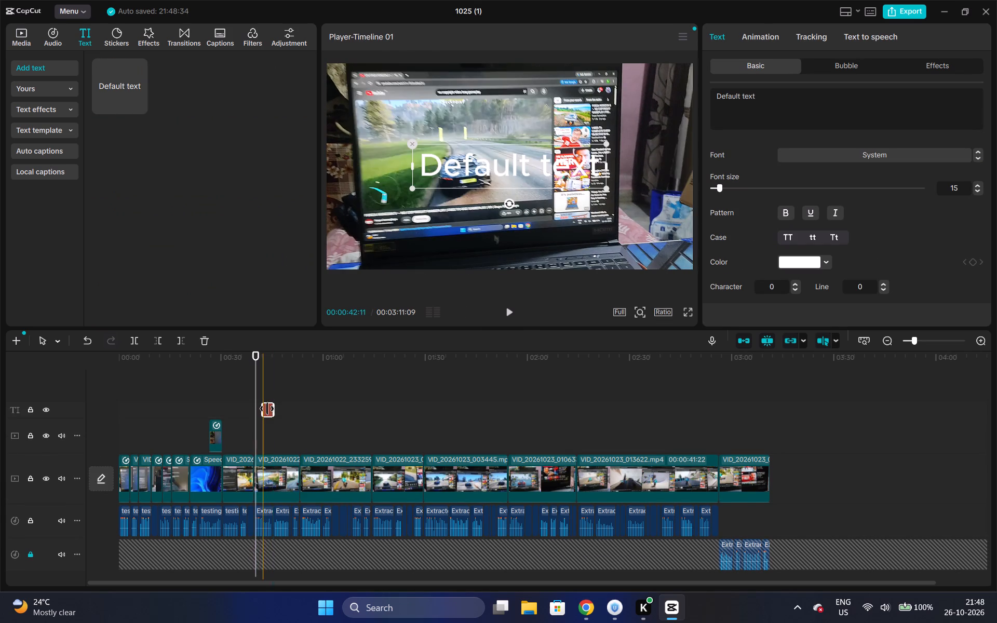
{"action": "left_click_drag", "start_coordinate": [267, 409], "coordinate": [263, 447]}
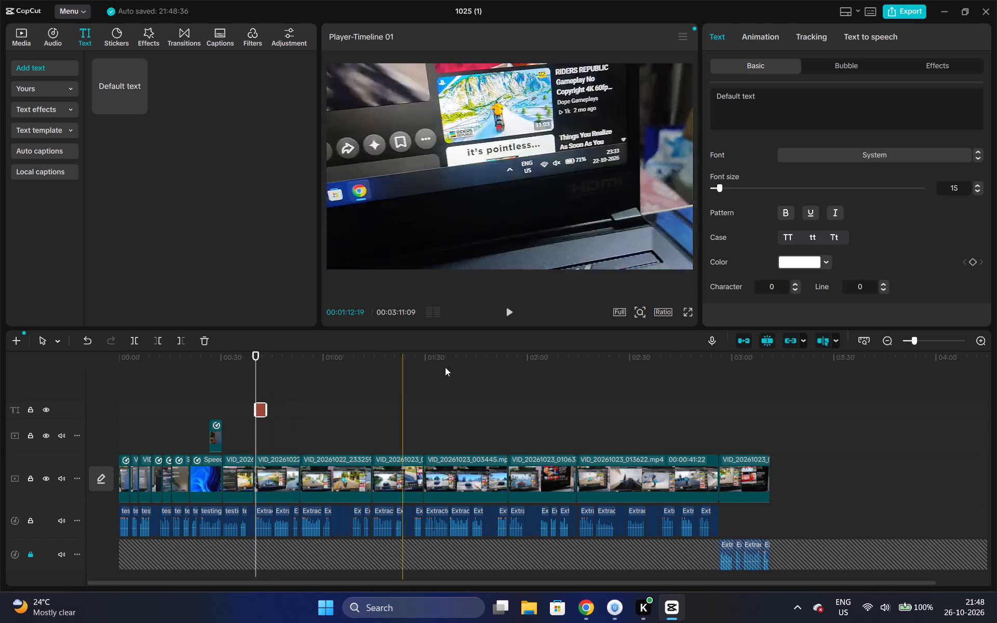
Replace the placeholder wording of the text clip with "30 MINUTES".
{"action": "left_click", "coordinate": [783, 91]}
{"action": "left_click_drag", "start_coordinate": [761, 91], "coordinate": [743, 106]}
{"action": "key", "text": "BackSpace"}
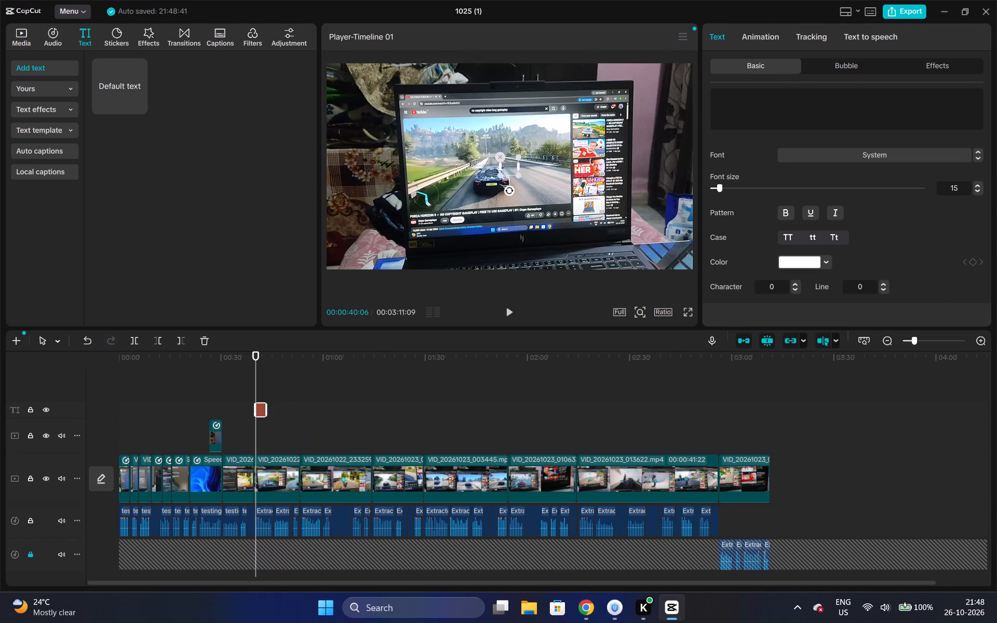
{"action": "type", "text": "AF"}
{"action": "key", "text": "BackSpace"}
{"action": "key", "text": "BackSpace"}
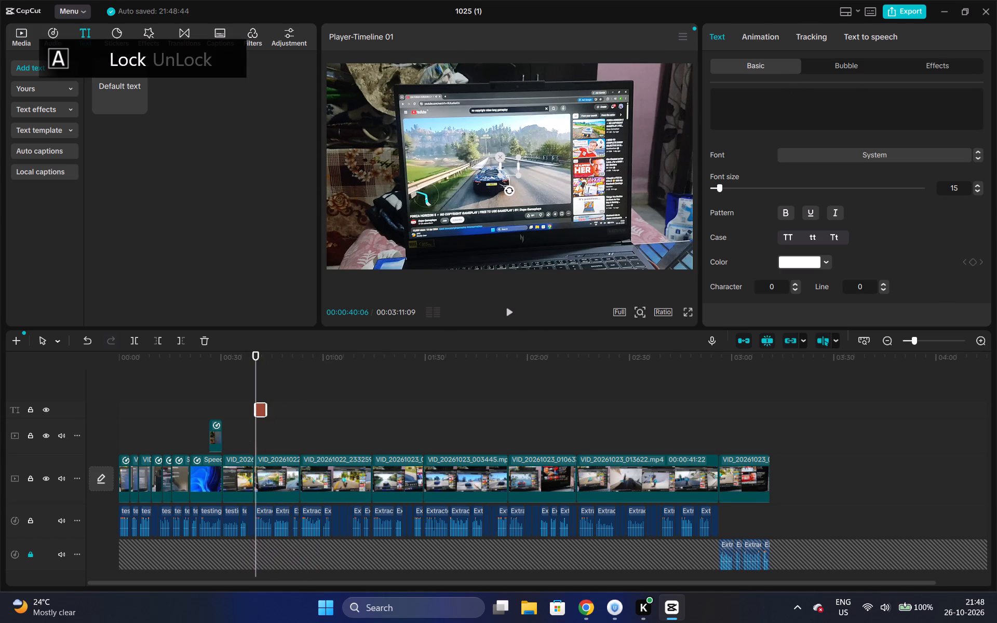
{"action": "key", "text": "BackSpace"}
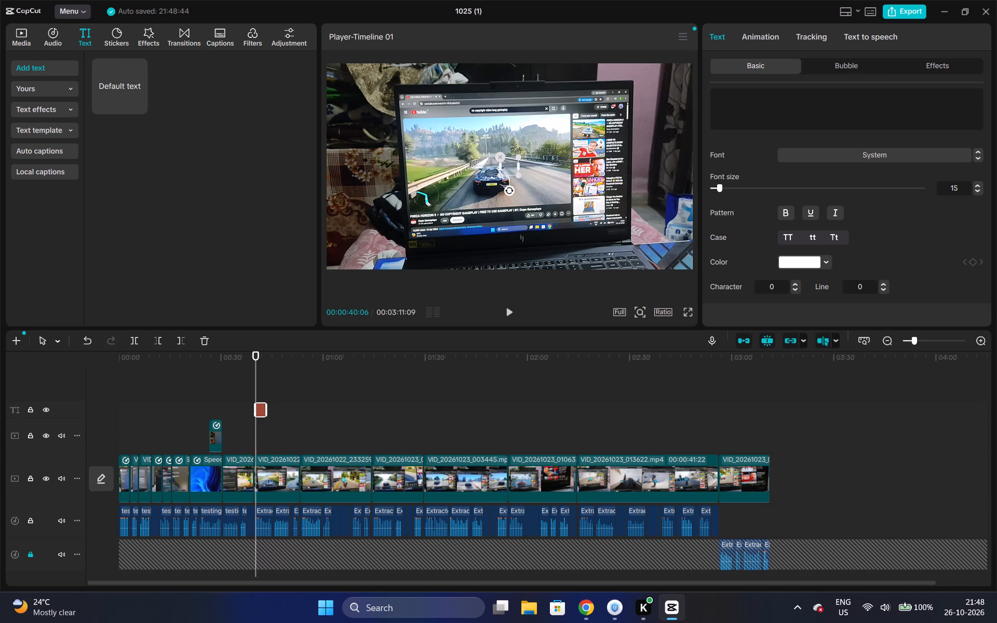
{"action": "type", "text": "30"}
{"action": "key", "text": "space"}
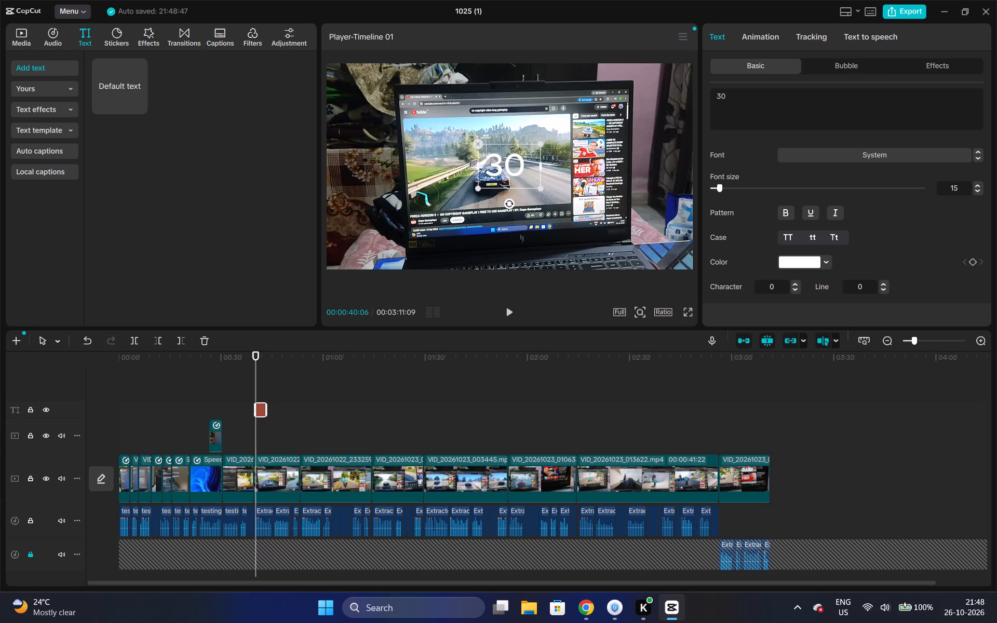
{"action": "type", "text": "MINUTE"}
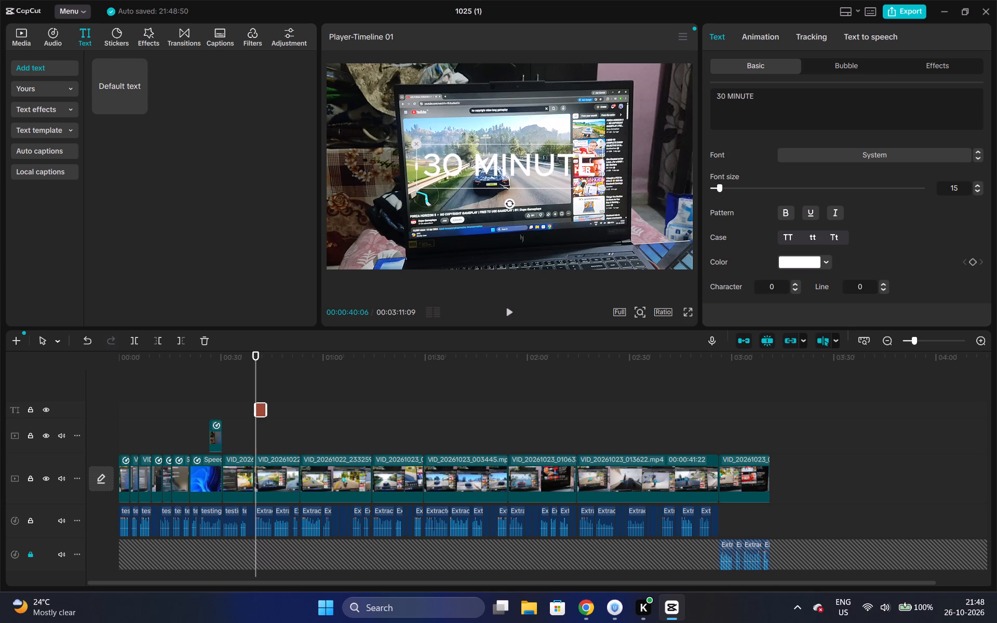
{"action": "key", "text": "s"}
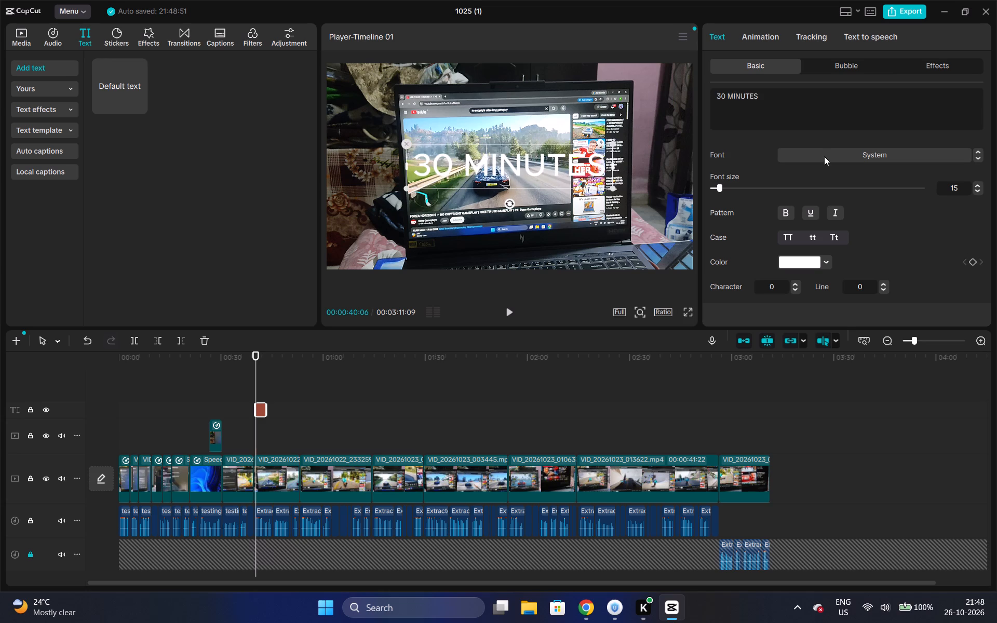
Set the font of the "30 MINUTES" text to BebasNeue.
{"action": "left_click", "coordinate": [956, 155]}
{"action": "left_click", "coordinate": [923, 157]}
{"action": "left_click", "coordinate": [831, 189]}
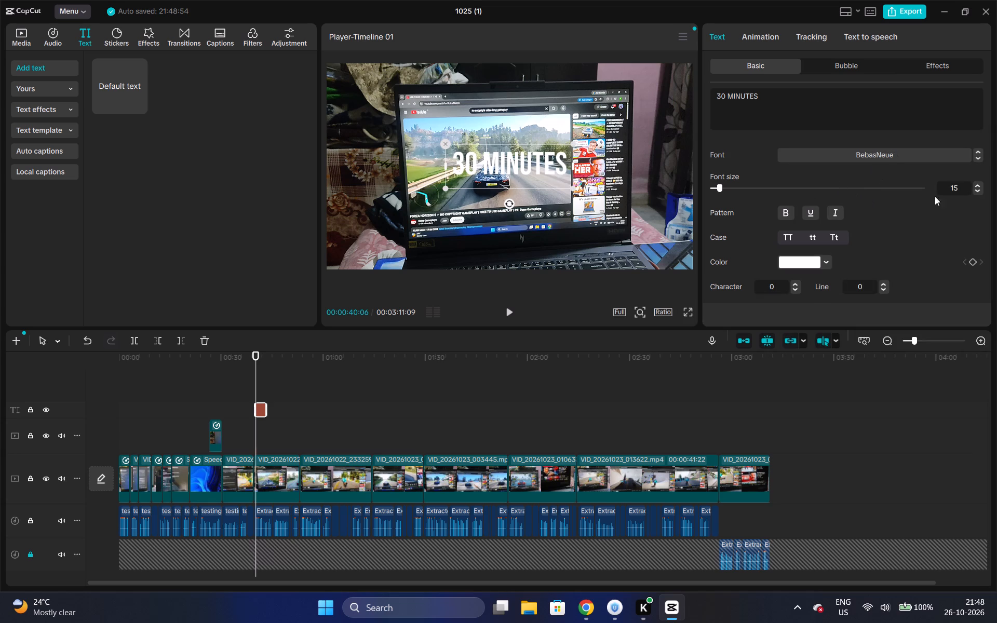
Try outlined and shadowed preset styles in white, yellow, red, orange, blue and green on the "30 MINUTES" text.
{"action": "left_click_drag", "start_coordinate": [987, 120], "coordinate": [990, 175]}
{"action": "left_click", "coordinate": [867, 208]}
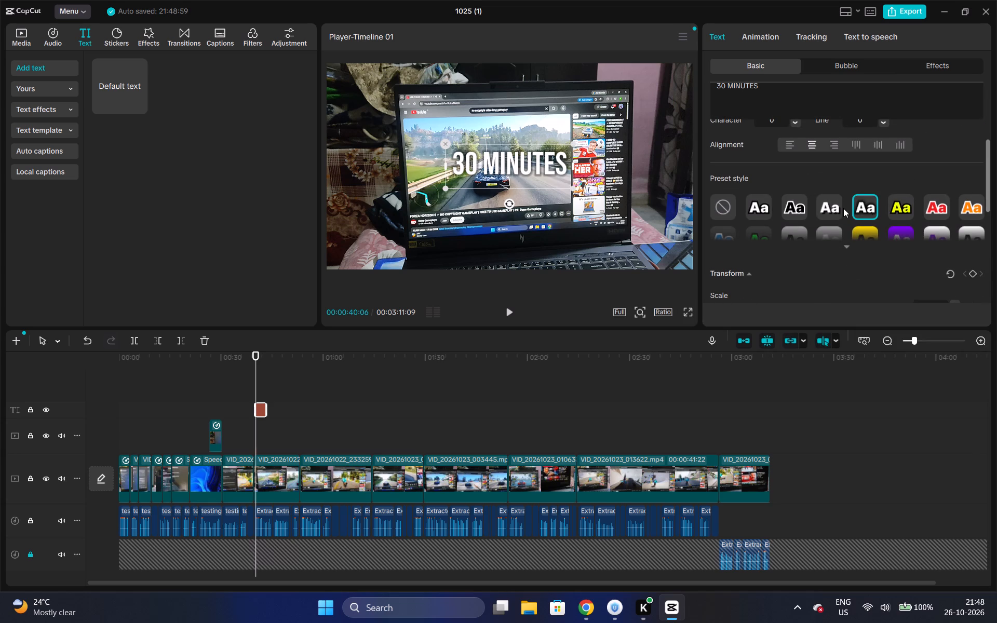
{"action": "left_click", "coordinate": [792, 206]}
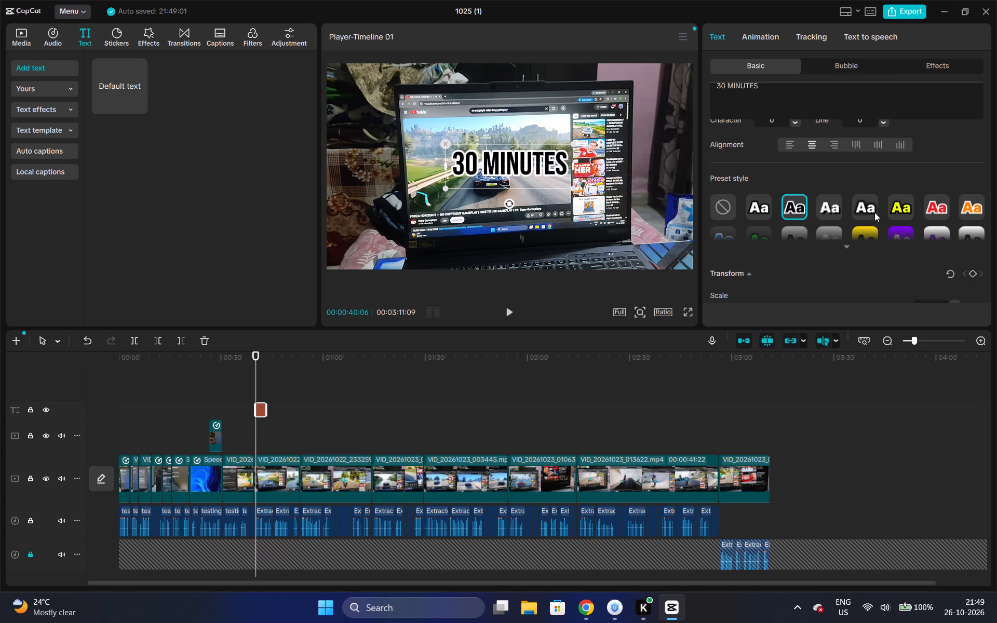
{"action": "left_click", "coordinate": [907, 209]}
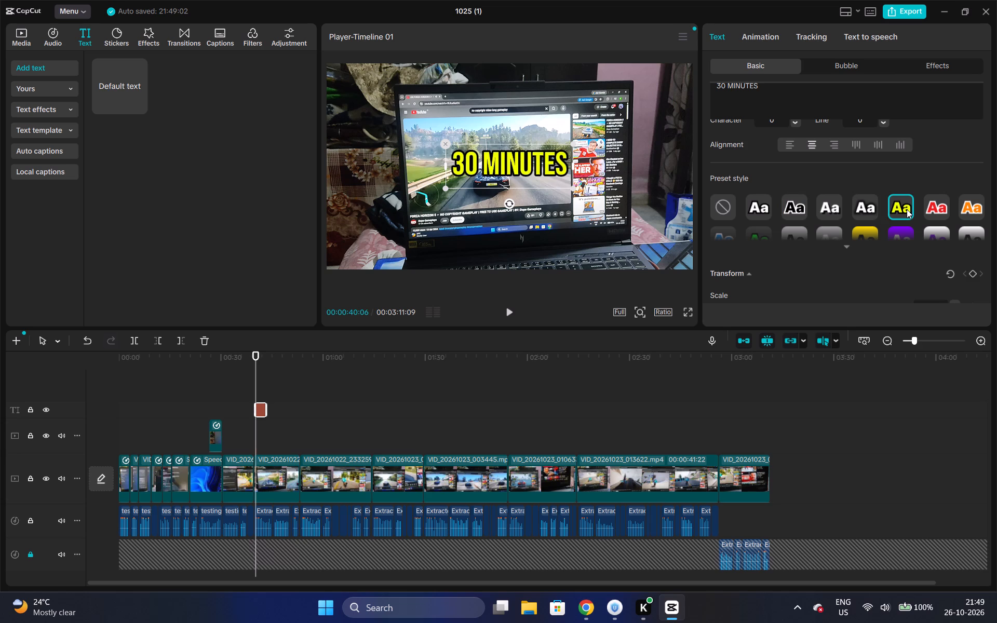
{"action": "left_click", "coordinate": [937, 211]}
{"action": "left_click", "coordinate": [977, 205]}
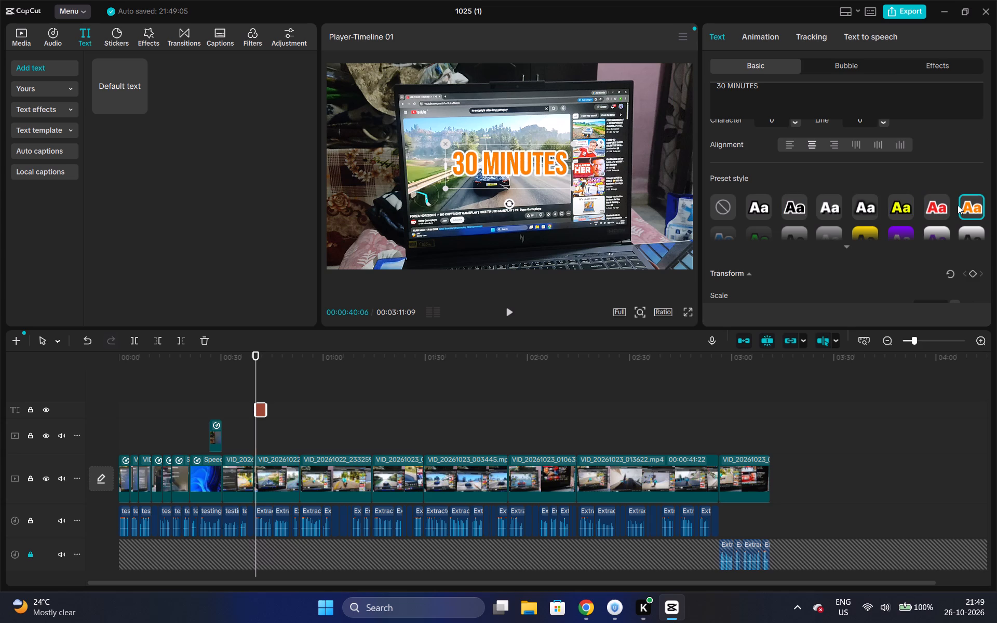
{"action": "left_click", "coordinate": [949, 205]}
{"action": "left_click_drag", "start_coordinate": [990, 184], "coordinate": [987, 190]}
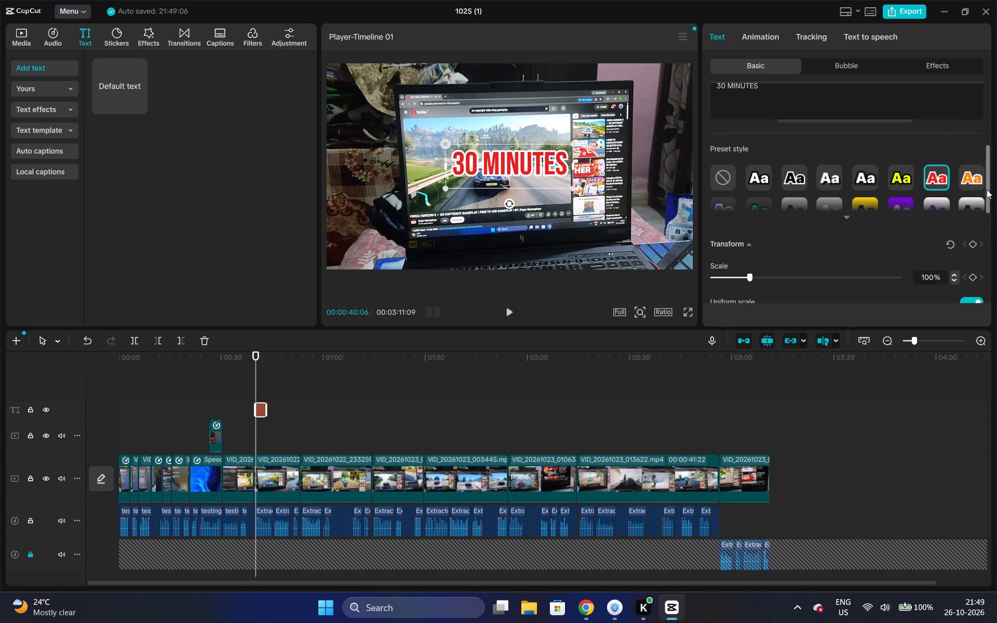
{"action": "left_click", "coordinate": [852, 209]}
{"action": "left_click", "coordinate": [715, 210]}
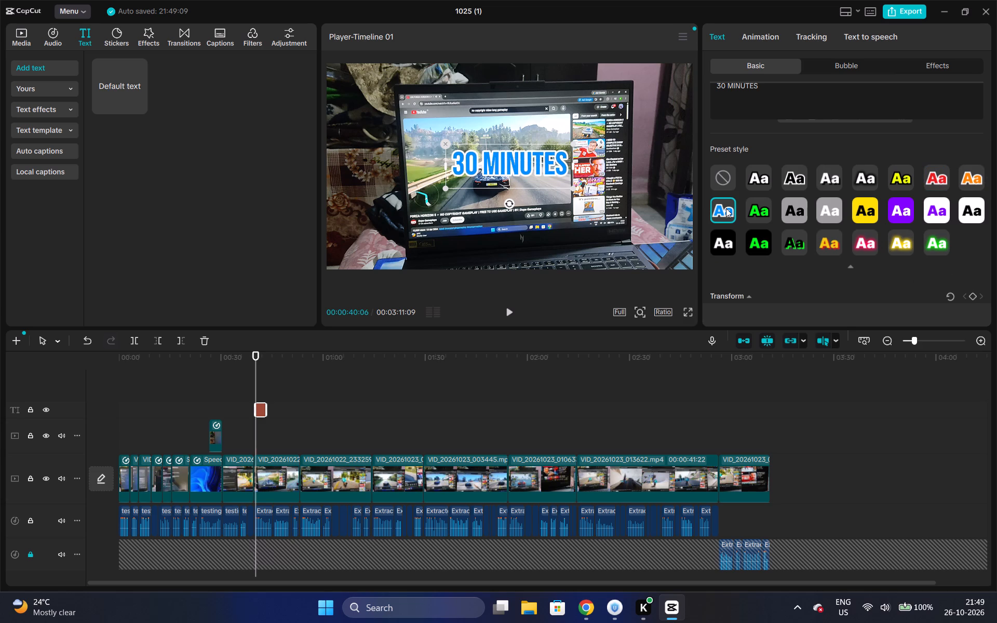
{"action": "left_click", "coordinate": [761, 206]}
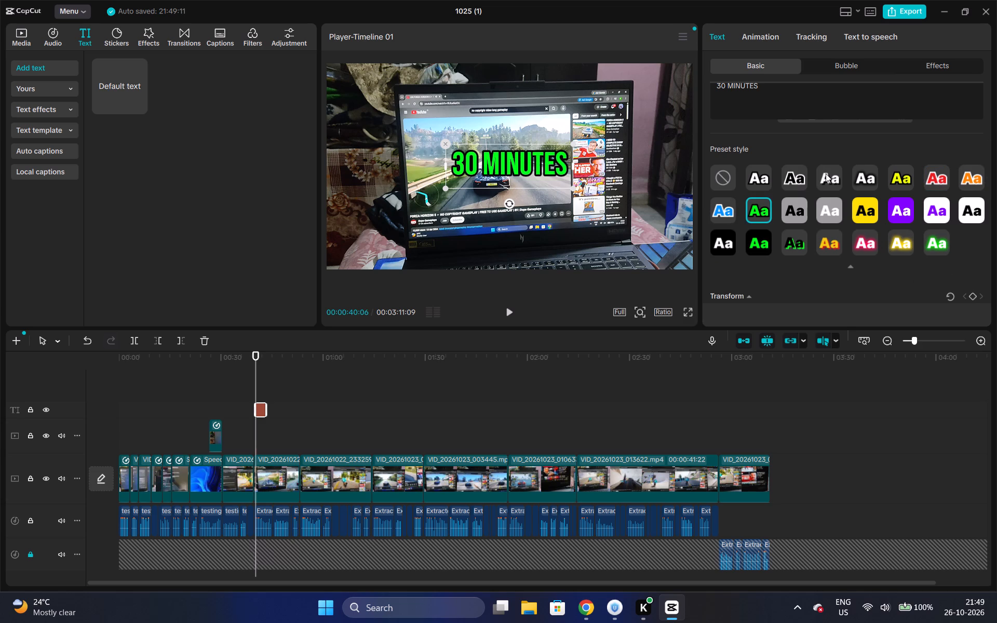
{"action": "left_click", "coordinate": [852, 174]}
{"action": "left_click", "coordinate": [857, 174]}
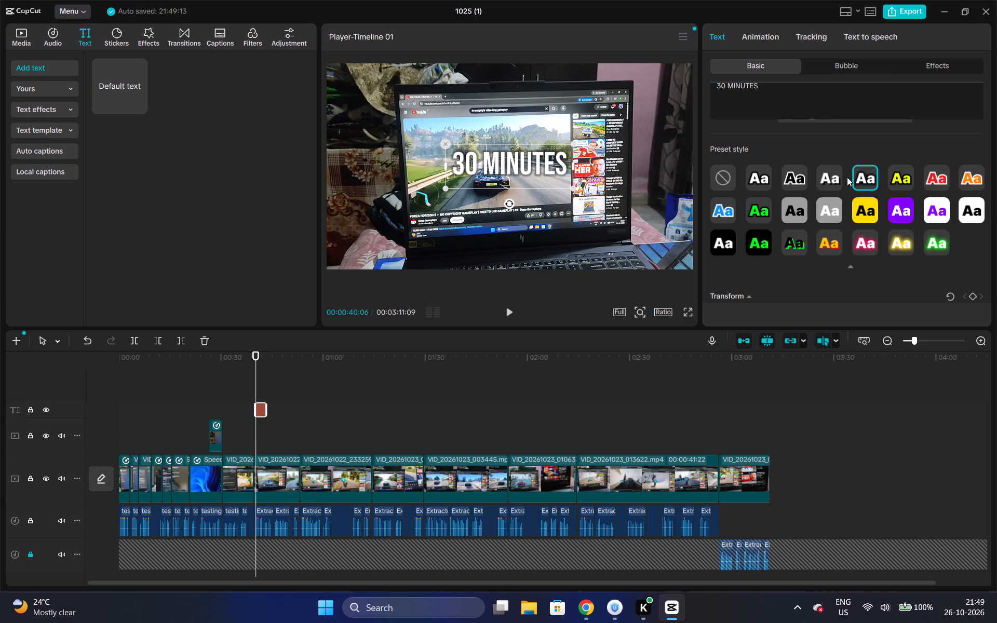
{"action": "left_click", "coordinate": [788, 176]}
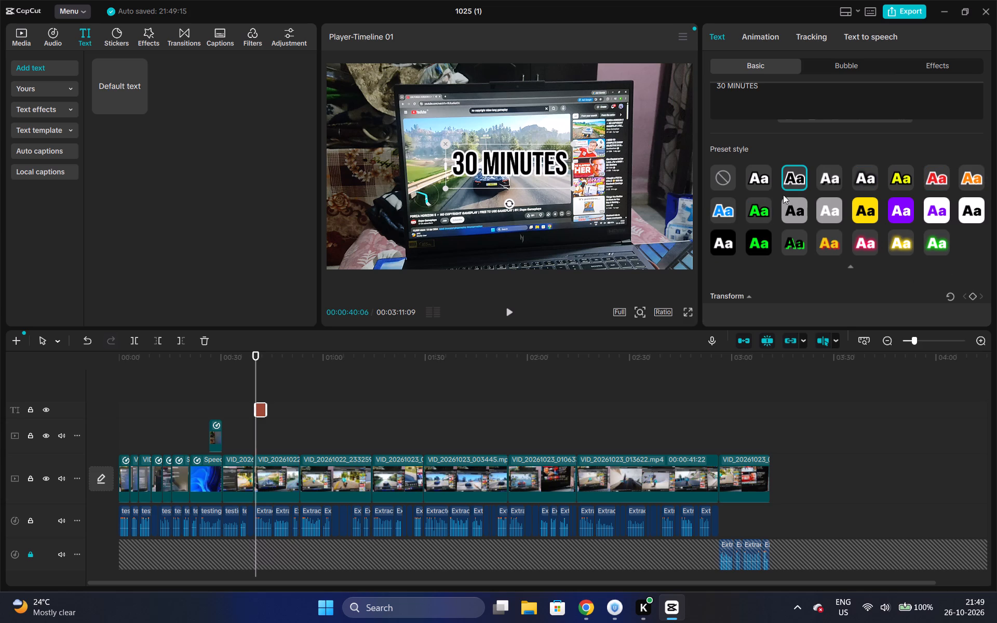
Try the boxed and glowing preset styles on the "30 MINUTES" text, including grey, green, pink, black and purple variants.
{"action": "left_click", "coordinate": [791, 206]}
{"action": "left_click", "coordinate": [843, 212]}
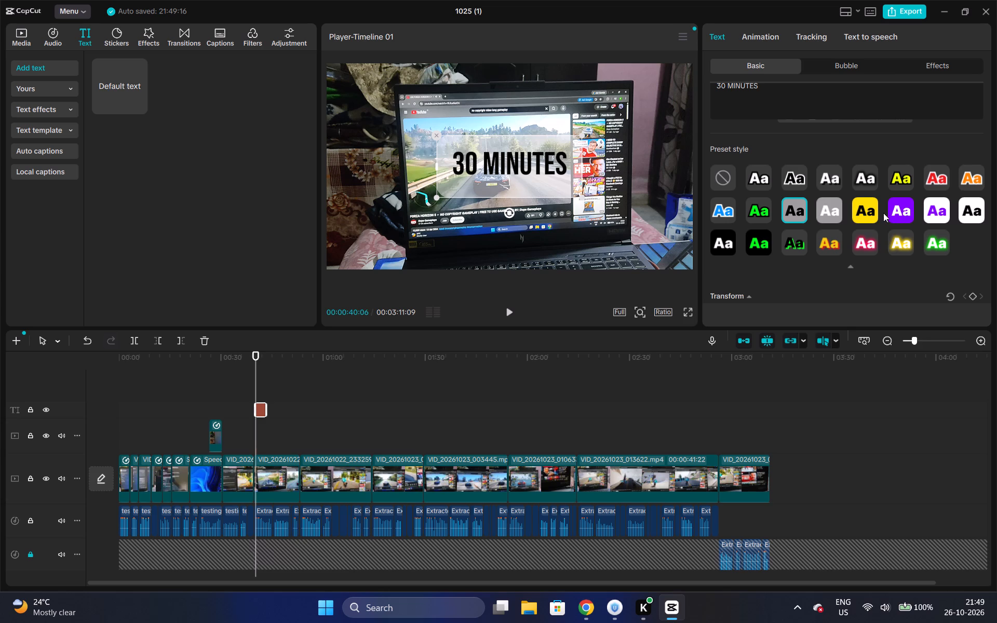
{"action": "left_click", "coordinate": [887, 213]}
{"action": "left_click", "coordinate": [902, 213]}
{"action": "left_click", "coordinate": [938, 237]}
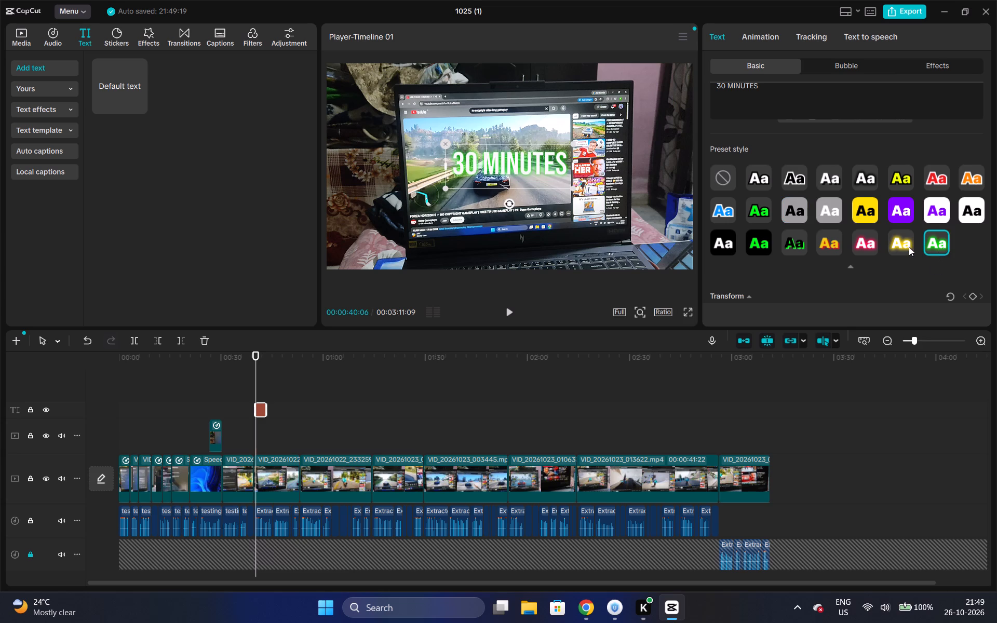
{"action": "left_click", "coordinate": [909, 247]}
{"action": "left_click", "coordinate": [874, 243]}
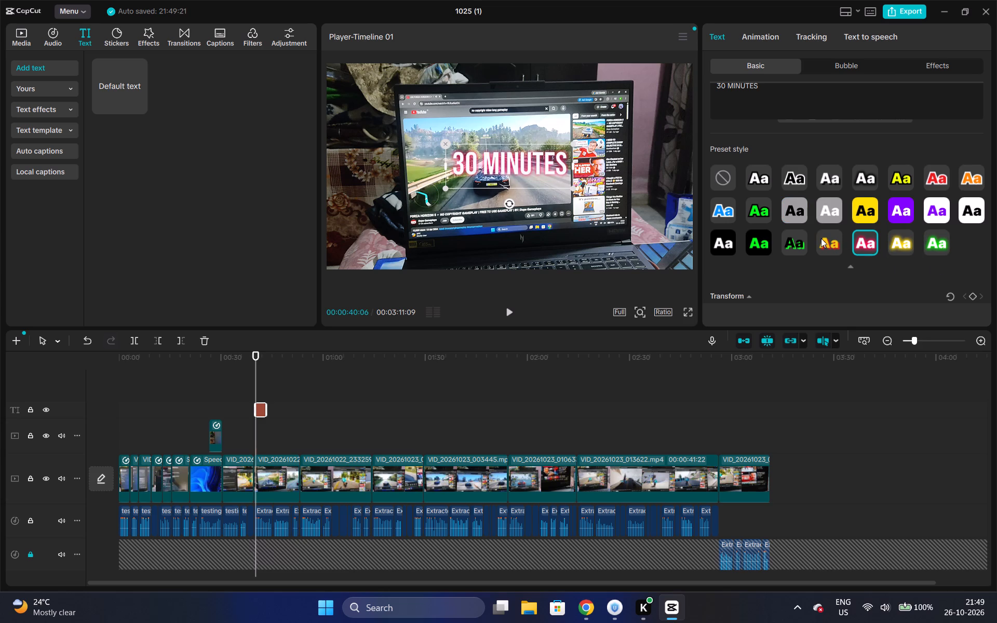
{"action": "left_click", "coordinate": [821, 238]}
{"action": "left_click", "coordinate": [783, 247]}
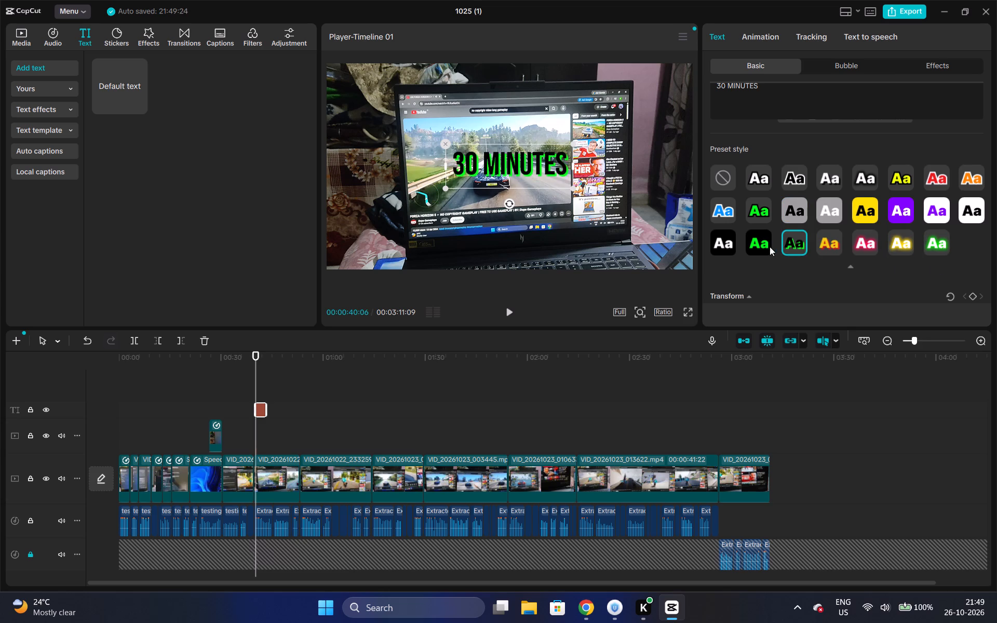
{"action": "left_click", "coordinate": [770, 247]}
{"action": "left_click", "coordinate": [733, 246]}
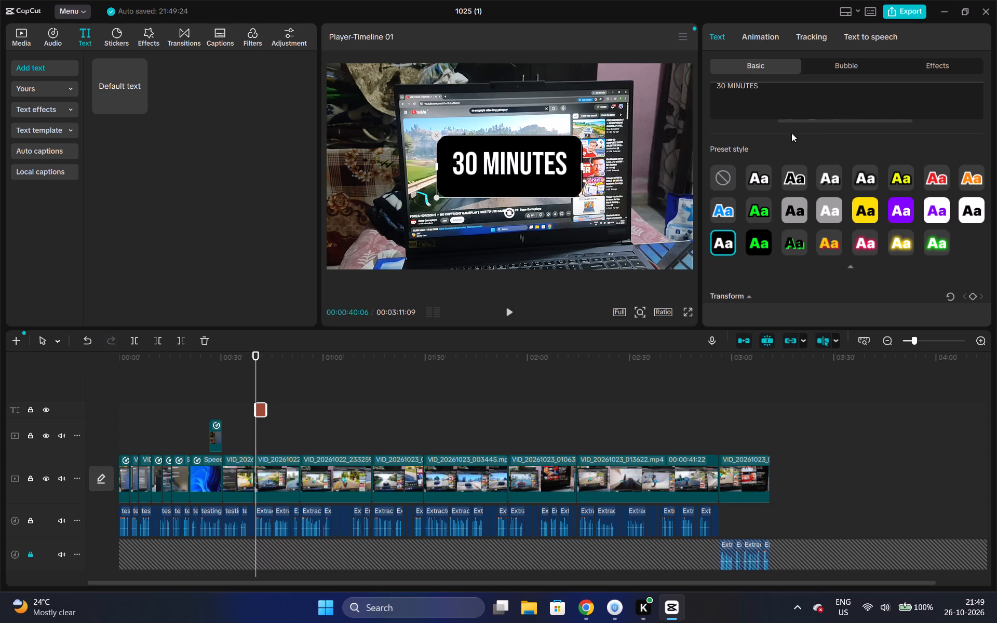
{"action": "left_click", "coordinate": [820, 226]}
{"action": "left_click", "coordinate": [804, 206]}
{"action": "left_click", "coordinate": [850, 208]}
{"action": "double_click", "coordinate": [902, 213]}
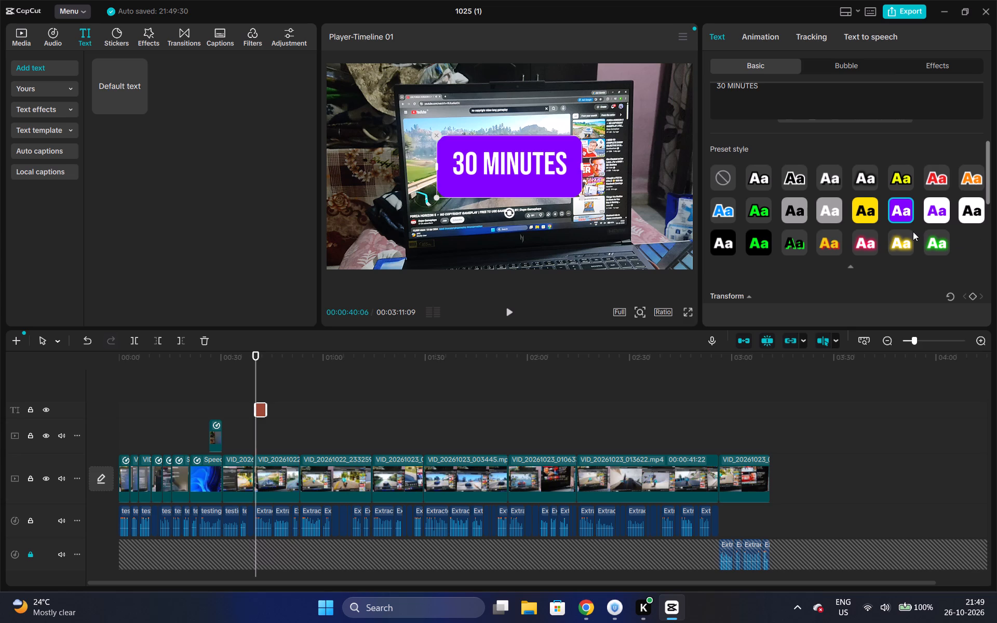
Apply the white preset style with a thick black outline to the "30 MINUTES" text.
{"action": "left_click", "coordinate": [764, 178]}
{"action": "left_click", "coordinate": [791, 177]}
{"action": "left_click", "coordinate": [814, 181]}
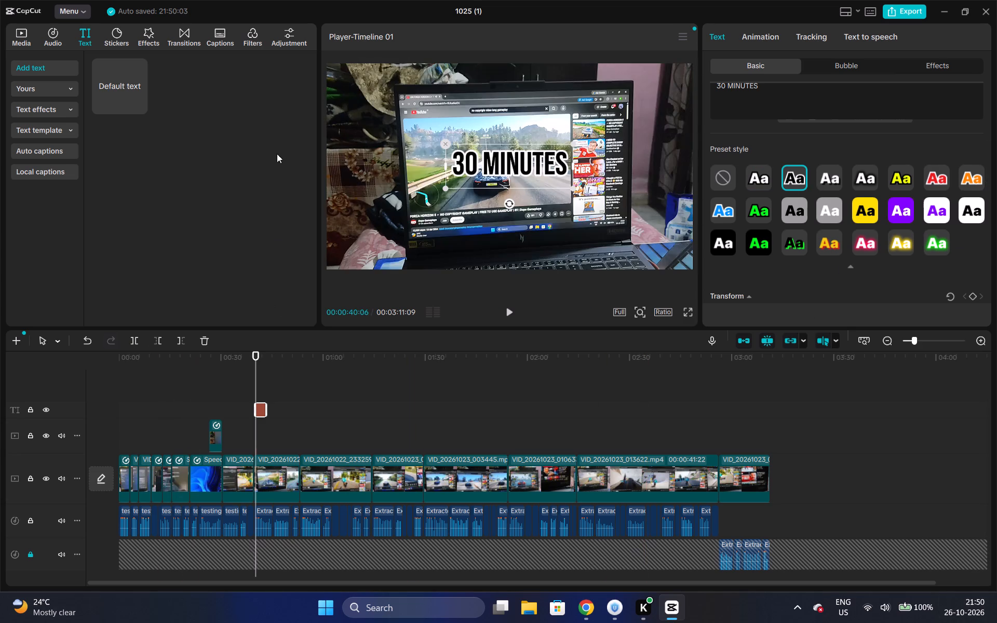
Play the timeline from just before the overlay clip into the "30 MINUTES" text to review it.
{"action": "left_click_drag", "start_coordinate": [230, 370], "coordinate": [184, 377]}
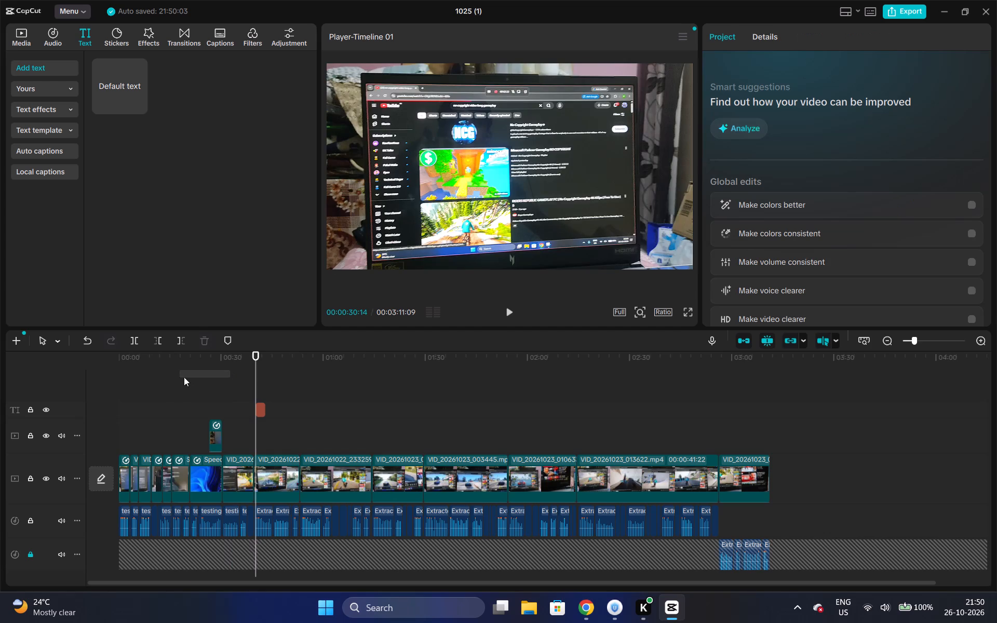
{"action": "left_click_drag", "start_coordinate": [184, 377], "coordinate": [182, 377]}
{"action": "left_click", "coordinate": [208, 362]}
{"action": "left_click", "coordinate": [513, 307]}
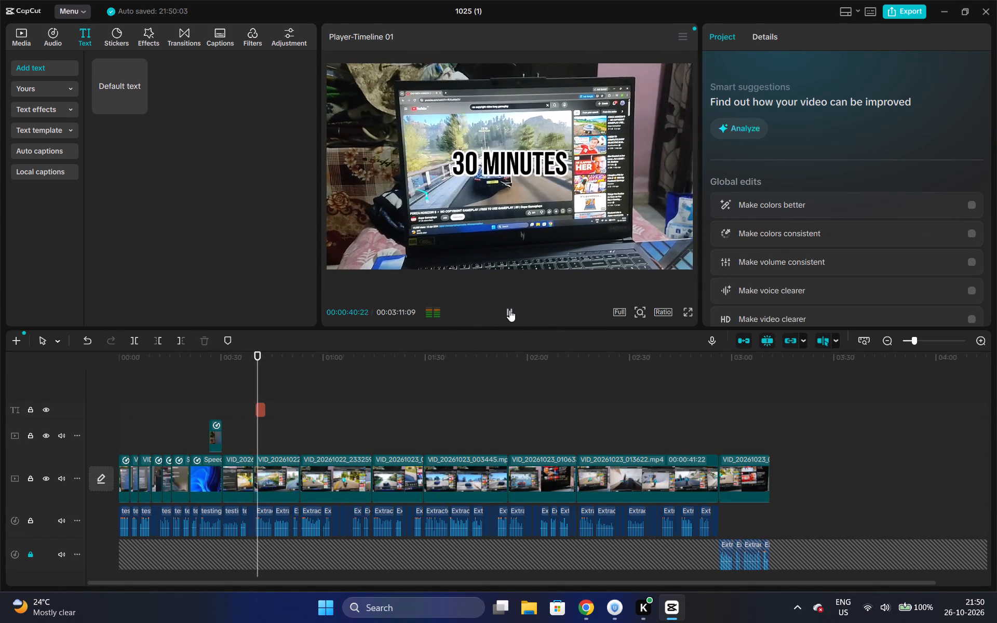
{"action": "left_click", "coordinate": [509, 310]}
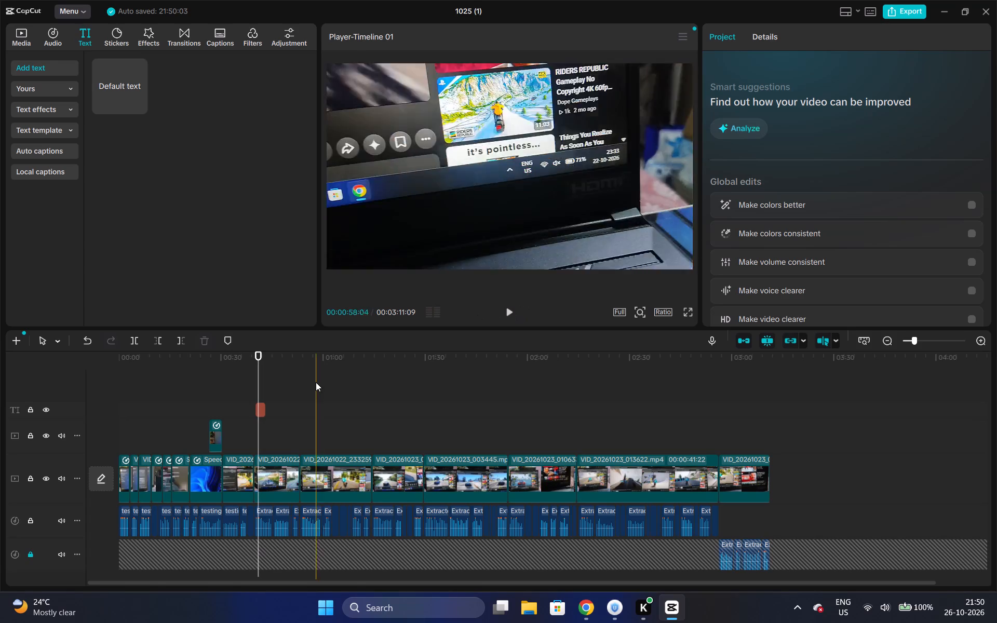
Change the font of the "30 MINUTES" text to Poppins-Bd.
{"action": "left_click", "coordinate": [501, 166]}
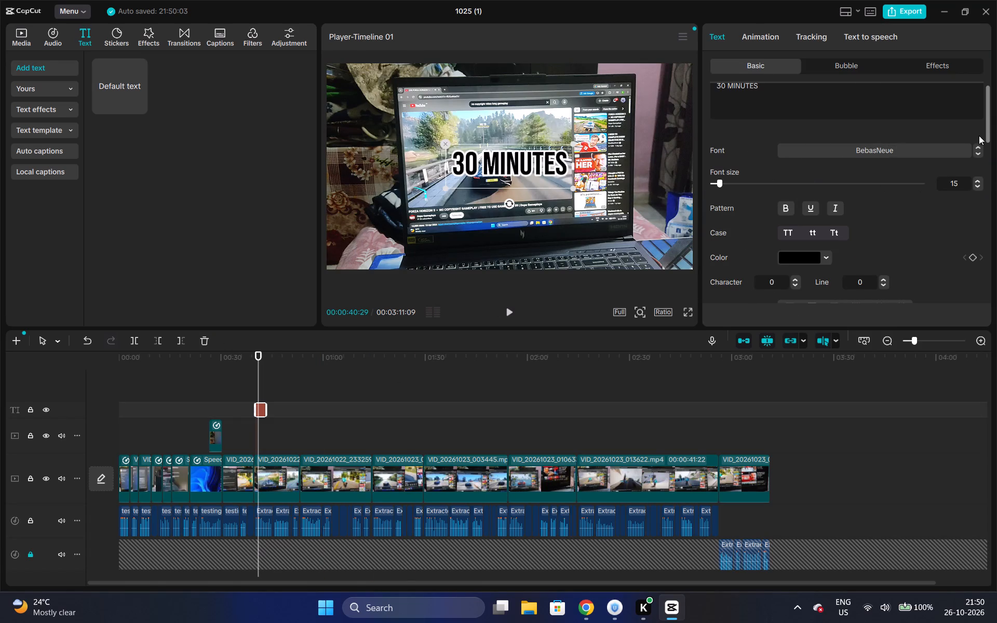
{"action": "left_click_drag", "start_coordinate": [988, 123], "coordinate": [984, 123]}
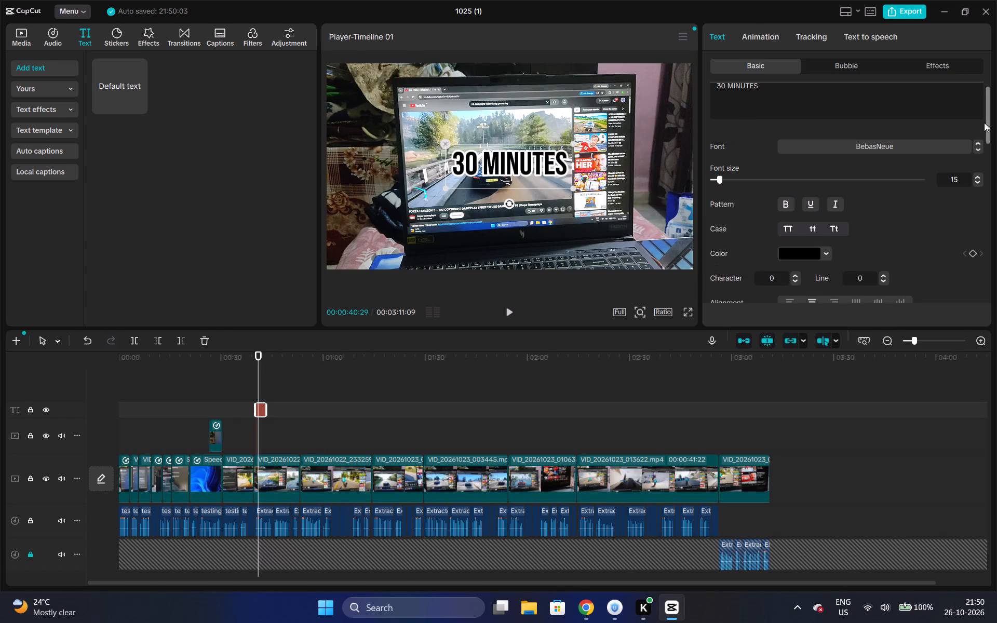
{"action": "left_click_drag", "start_coordinate": [984, 123], "coordinate": [984, 129]}
{"action": "left_click", "coordinate": [935, 122]}
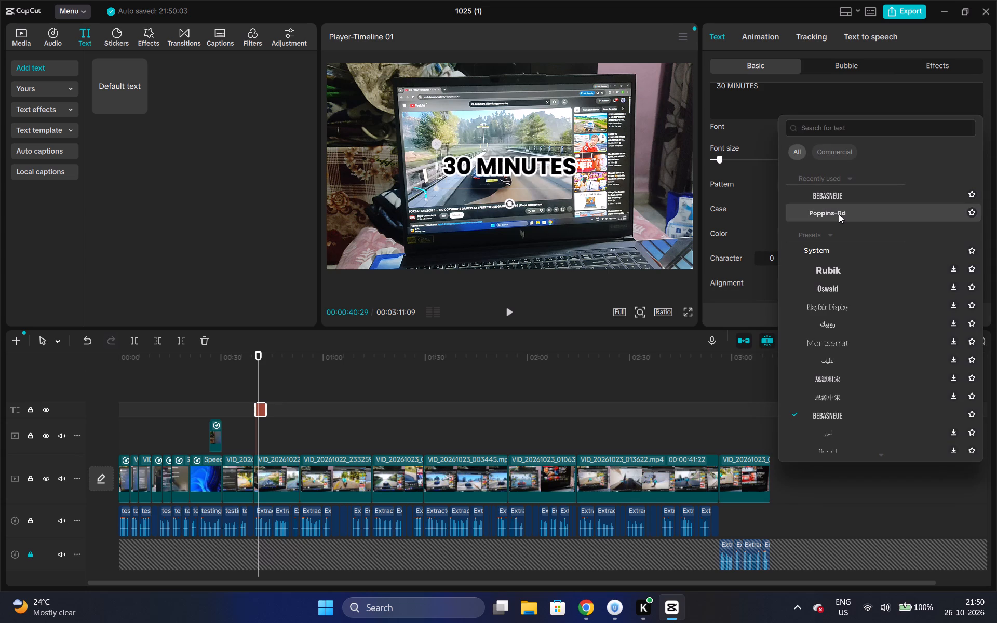
{"action": "left_click", "coordinate": [839, 214]}
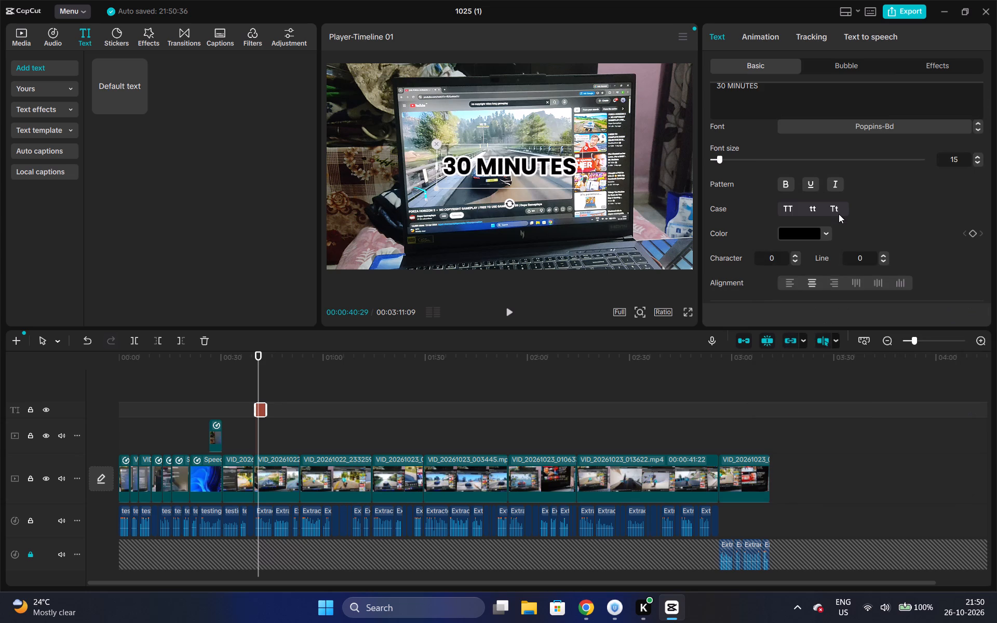
Search the video effects for "blur".
{"action": "left_click", "coordinate": [276, 462]}
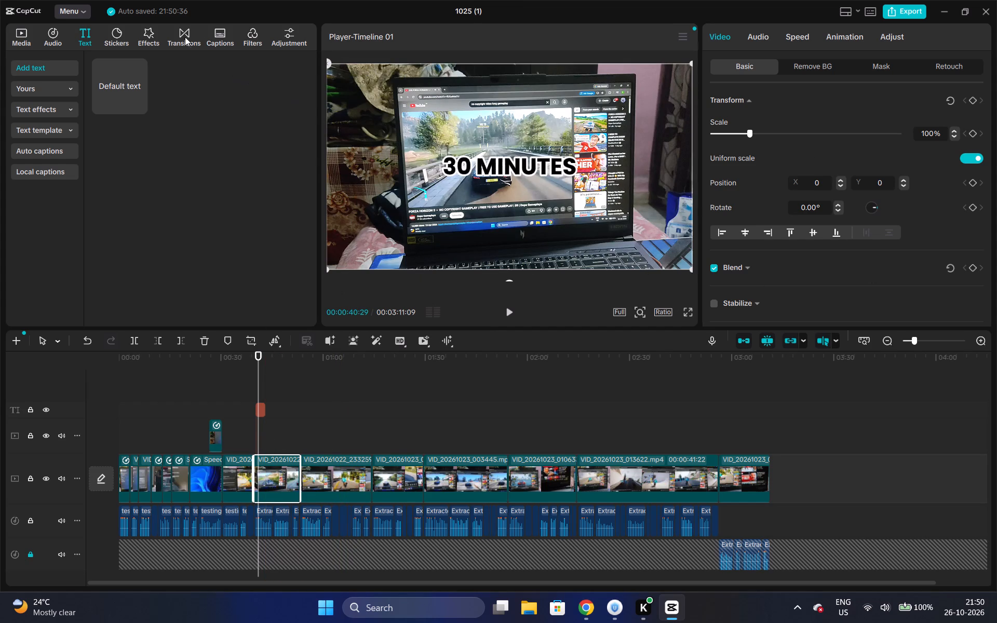
{"action": "left_click", "coordinate": [153, 32]}
{"action": "left_click", "coordinate": [144, 73]}
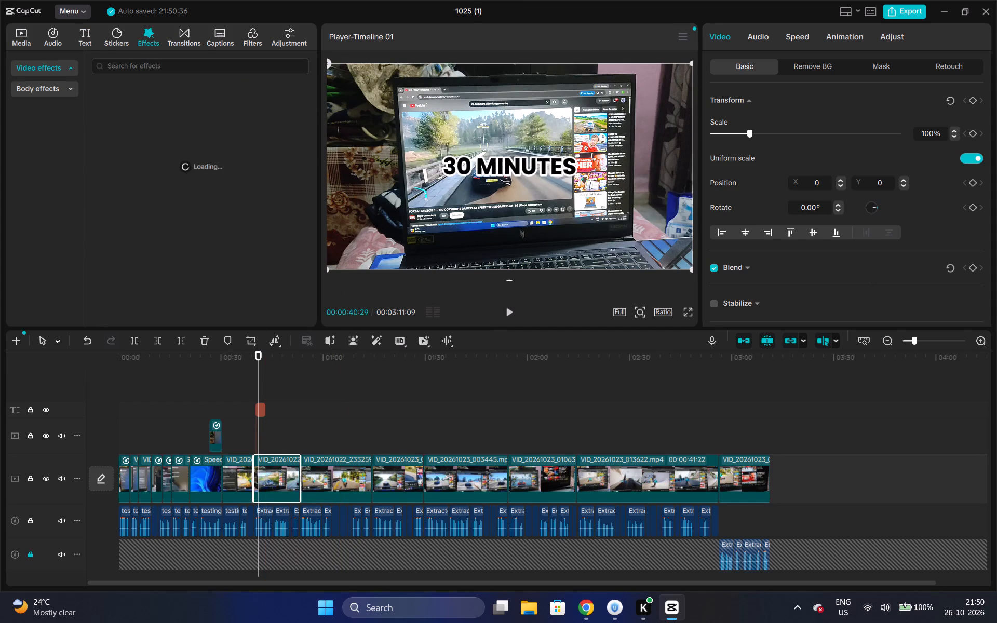
{"action": "left_click", "coordinate": [105, 101]}
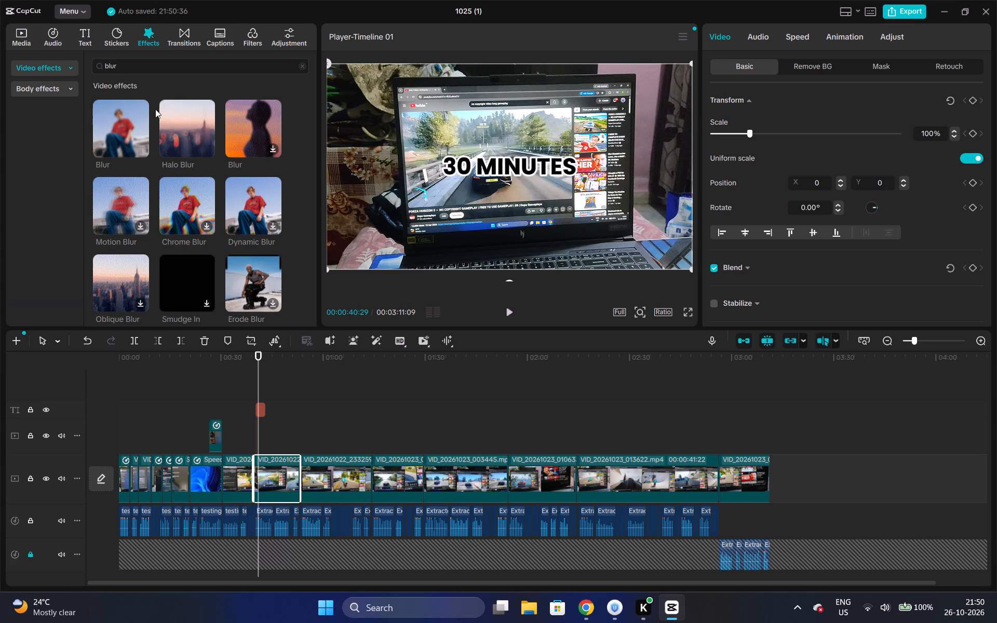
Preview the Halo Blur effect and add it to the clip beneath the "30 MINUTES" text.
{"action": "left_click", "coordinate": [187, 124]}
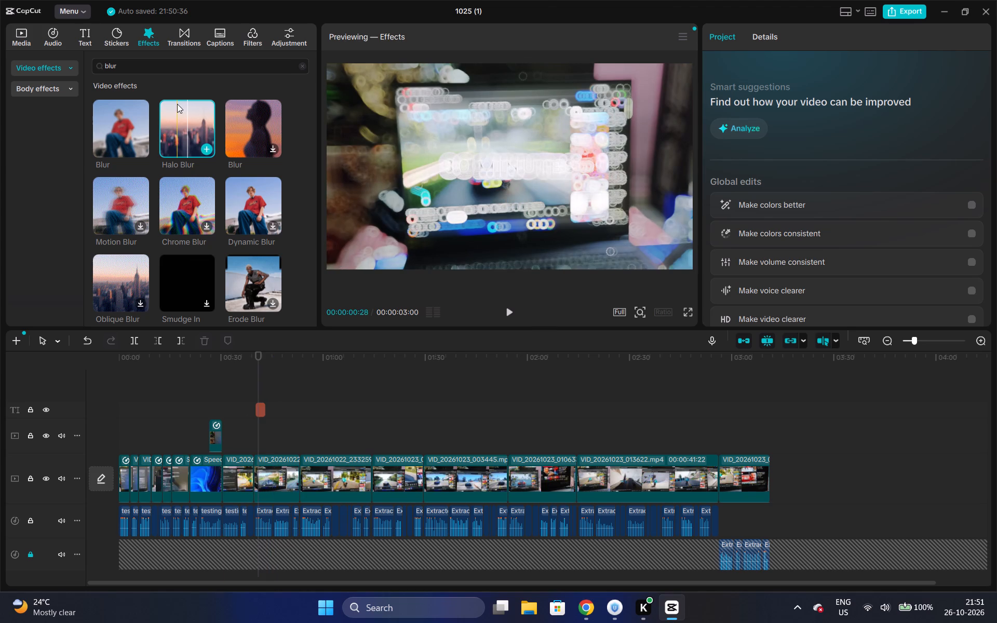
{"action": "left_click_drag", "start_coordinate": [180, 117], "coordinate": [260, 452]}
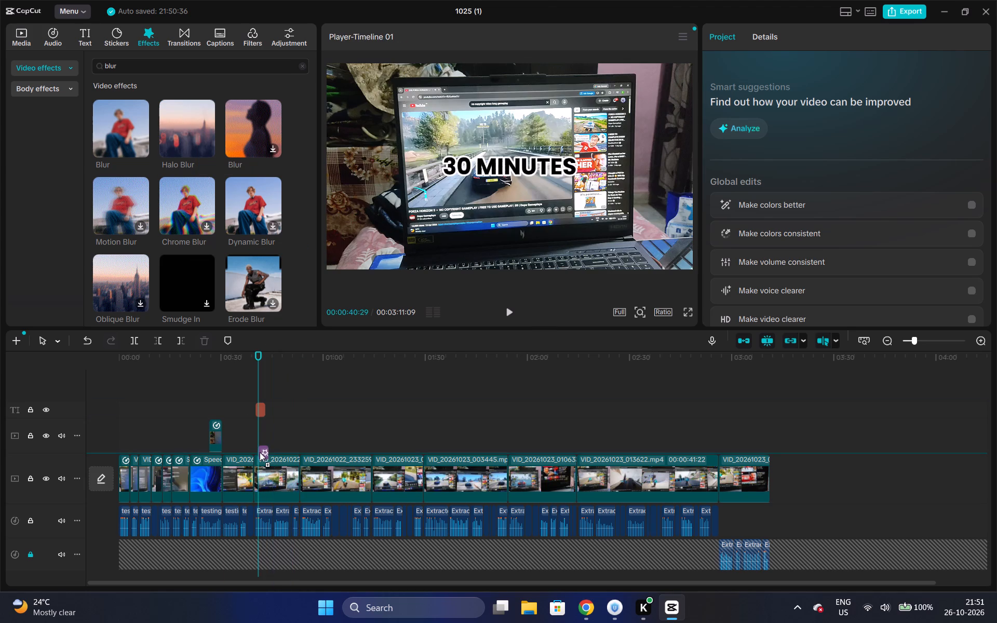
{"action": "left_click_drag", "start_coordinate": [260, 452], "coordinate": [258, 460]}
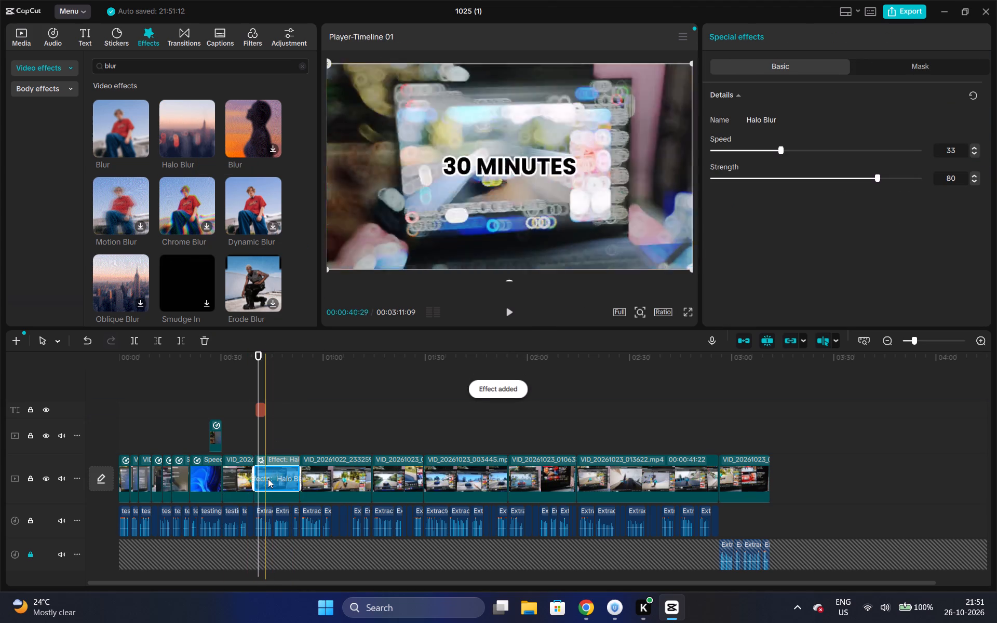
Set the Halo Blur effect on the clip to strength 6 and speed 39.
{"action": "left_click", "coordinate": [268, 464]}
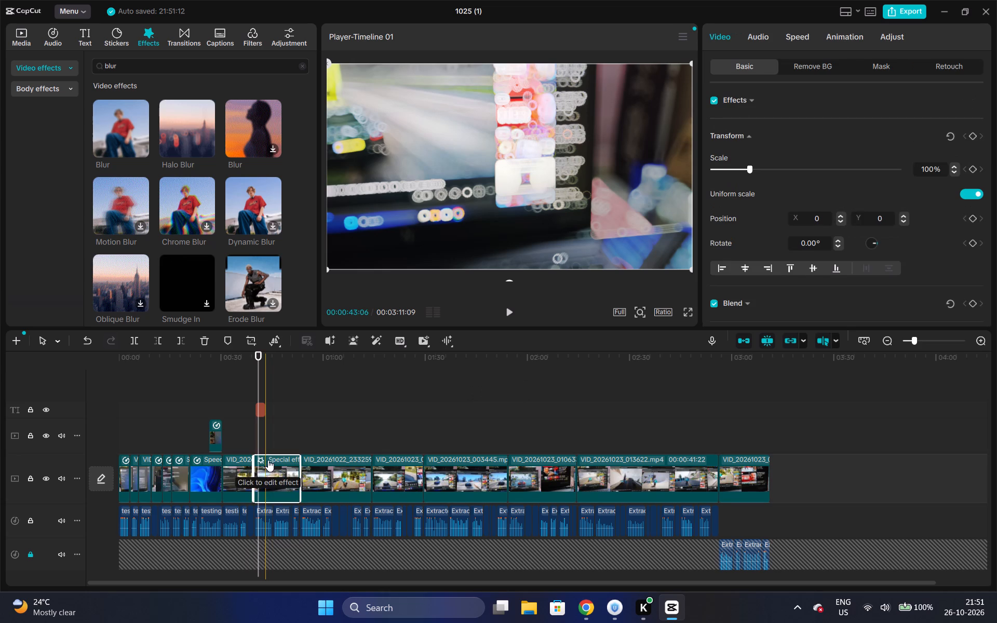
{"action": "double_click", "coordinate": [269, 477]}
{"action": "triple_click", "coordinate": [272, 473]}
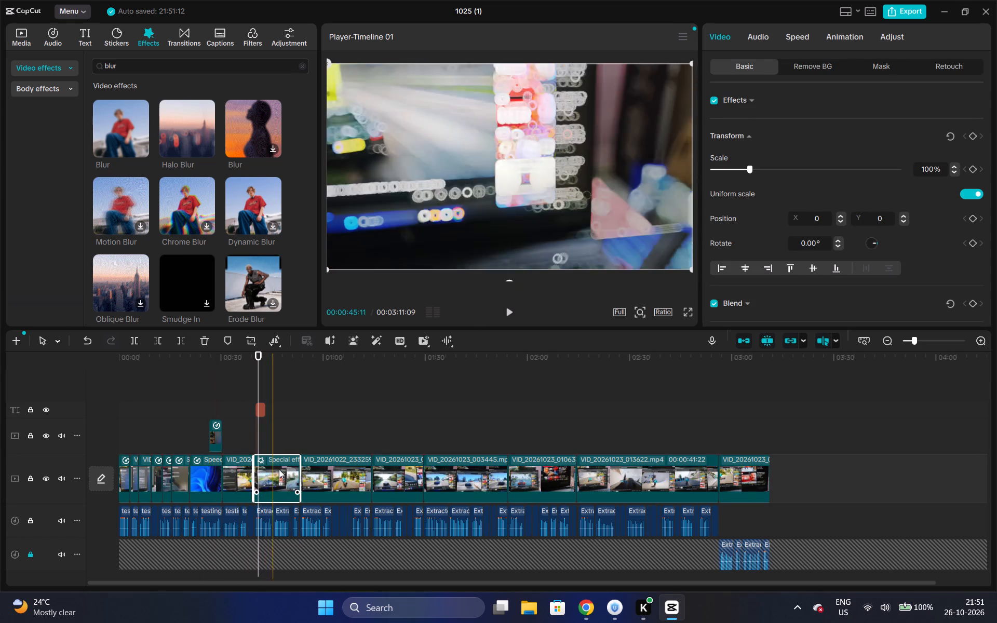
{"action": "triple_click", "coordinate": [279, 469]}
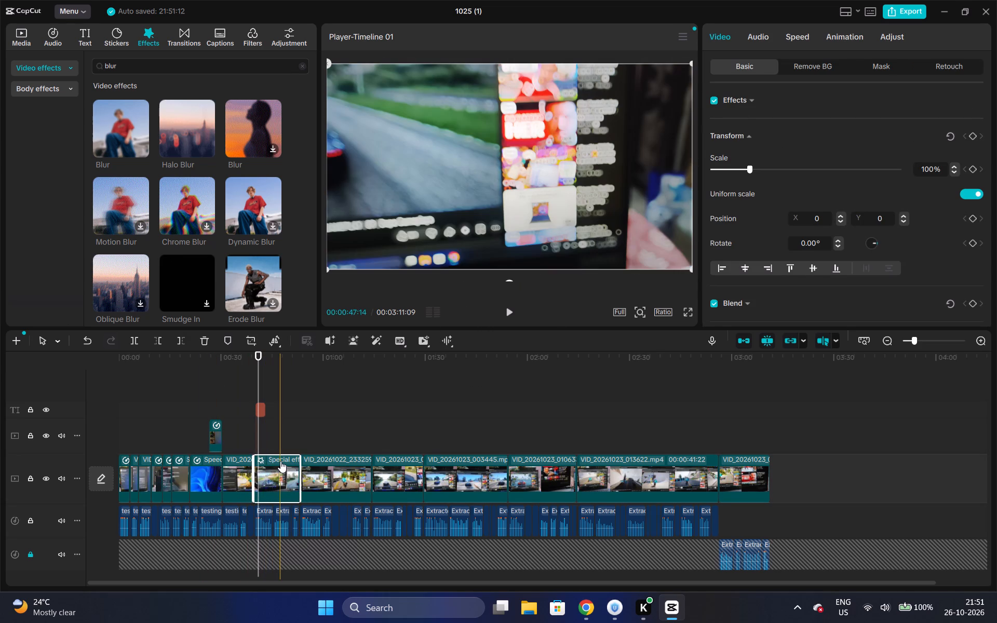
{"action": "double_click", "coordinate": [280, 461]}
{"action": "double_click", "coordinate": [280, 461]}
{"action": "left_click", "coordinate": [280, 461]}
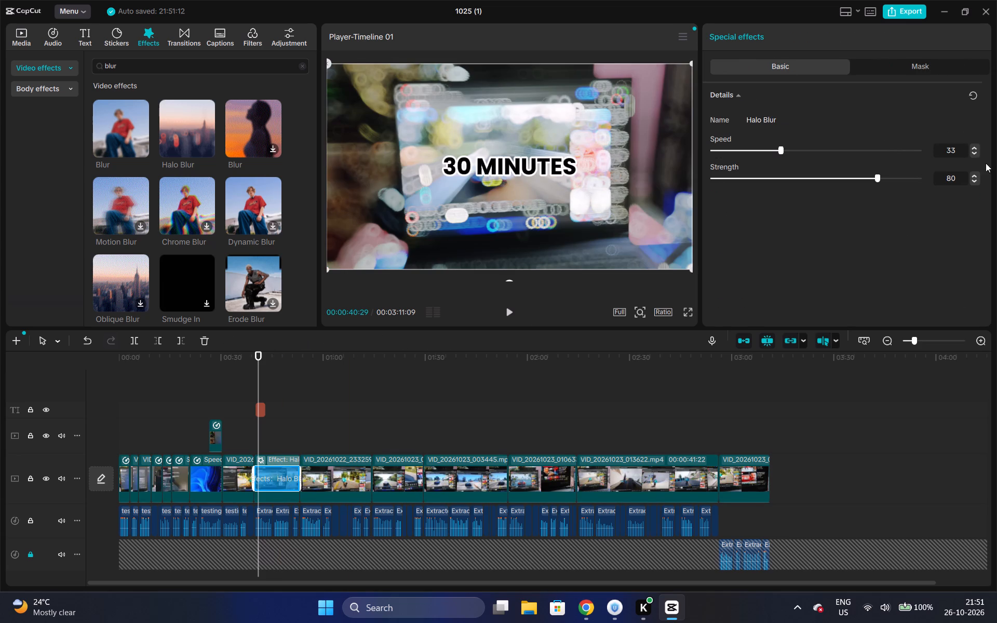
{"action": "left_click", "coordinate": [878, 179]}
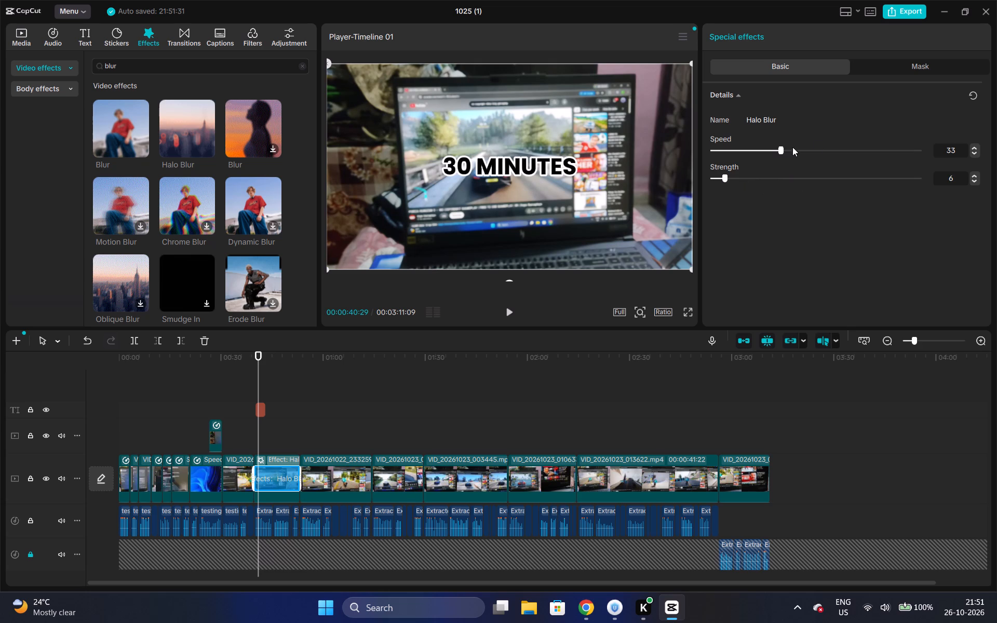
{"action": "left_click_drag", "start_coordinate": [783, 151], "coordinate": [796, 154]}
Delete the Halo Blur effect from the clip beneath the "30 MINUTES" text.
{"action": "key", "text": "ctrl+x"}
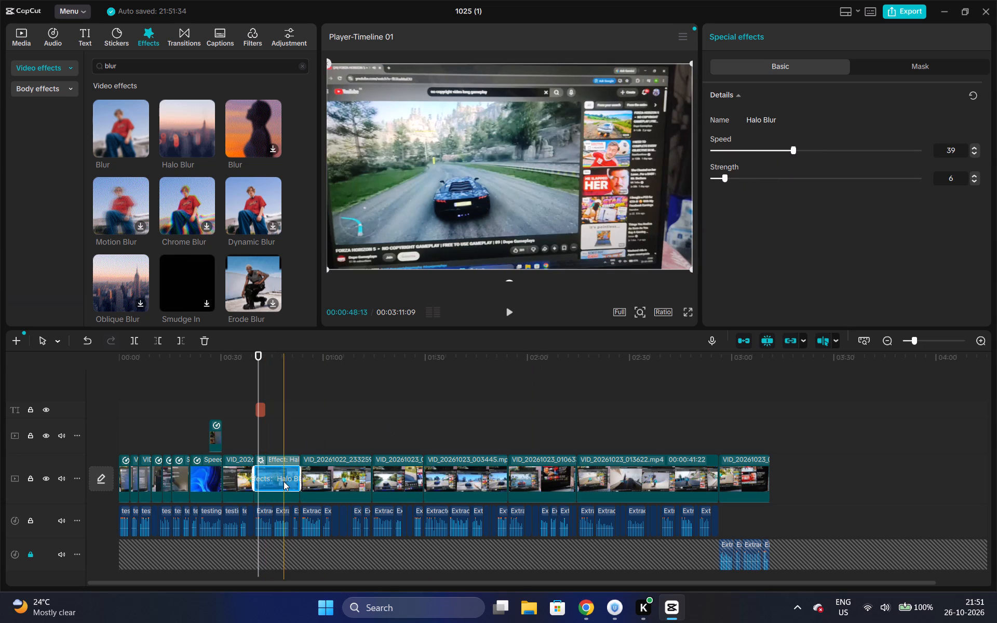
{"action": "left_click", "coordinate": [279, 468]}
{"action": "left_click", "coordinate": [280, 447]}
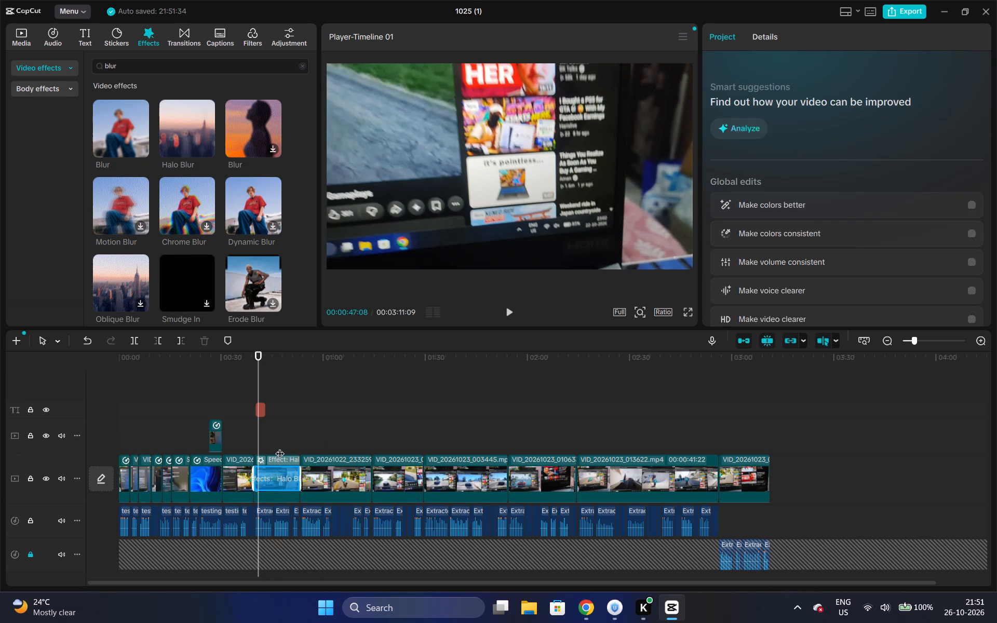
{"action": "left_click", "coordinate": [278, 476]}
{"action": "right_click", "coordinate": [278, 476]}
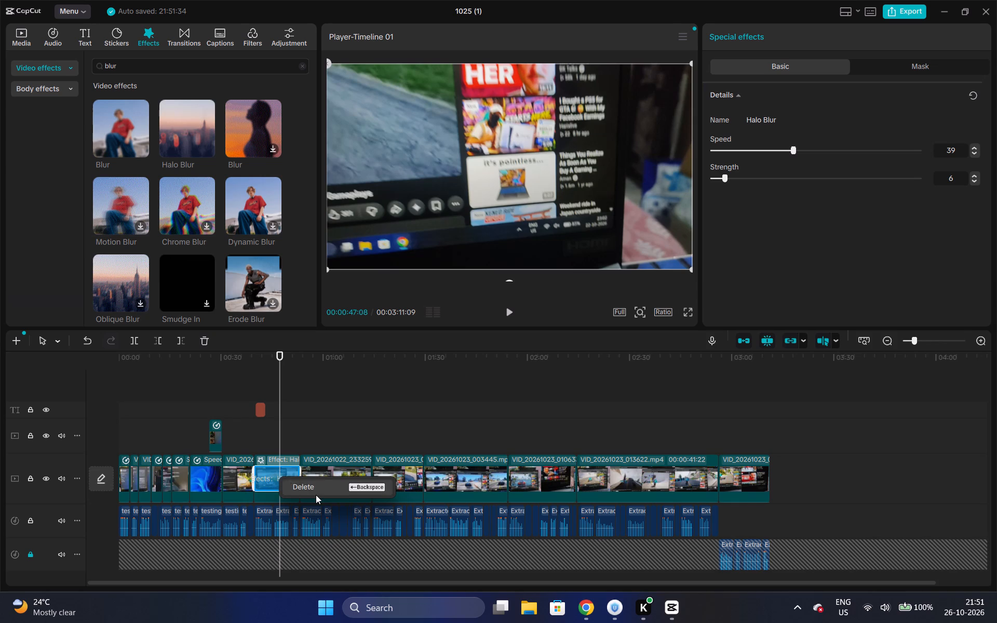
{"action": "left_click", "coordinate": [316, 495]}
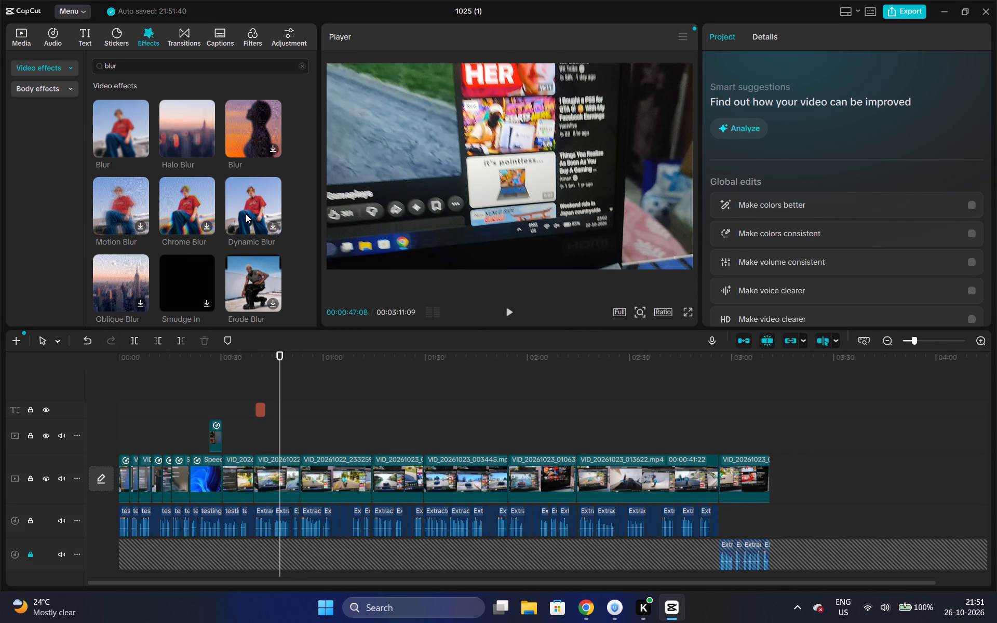
Add the Blur effect to the clip beneath the "30 MINUTES" text with a blur amount of 13.
{"action": "left_click_drag", "start_coordinate": [118, 141], "coordinate": [257, 462]}
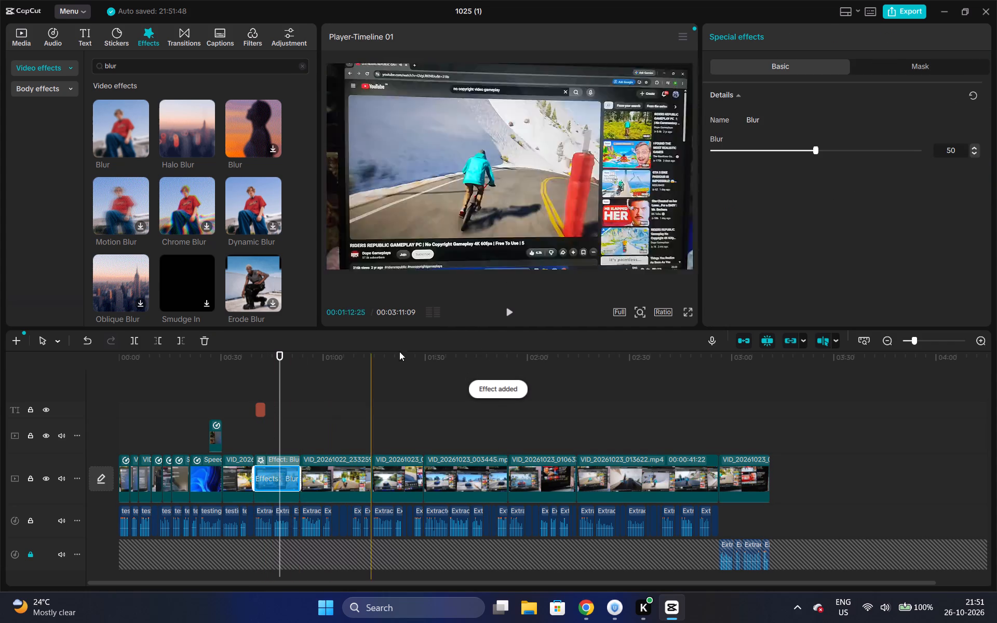
{"action": "left_click", "coordinate": [740, 151]}
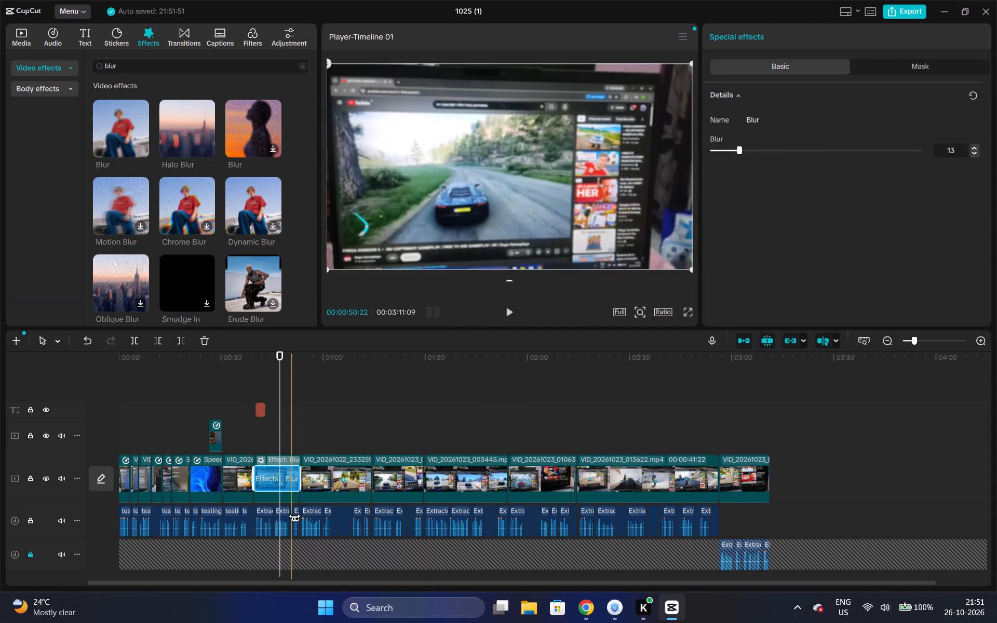
Extend the "30 MINUTES" text on the timeline to the end of the blurred clip beneath it.
{"action": "left_click", "coordinate": [261, 400]}
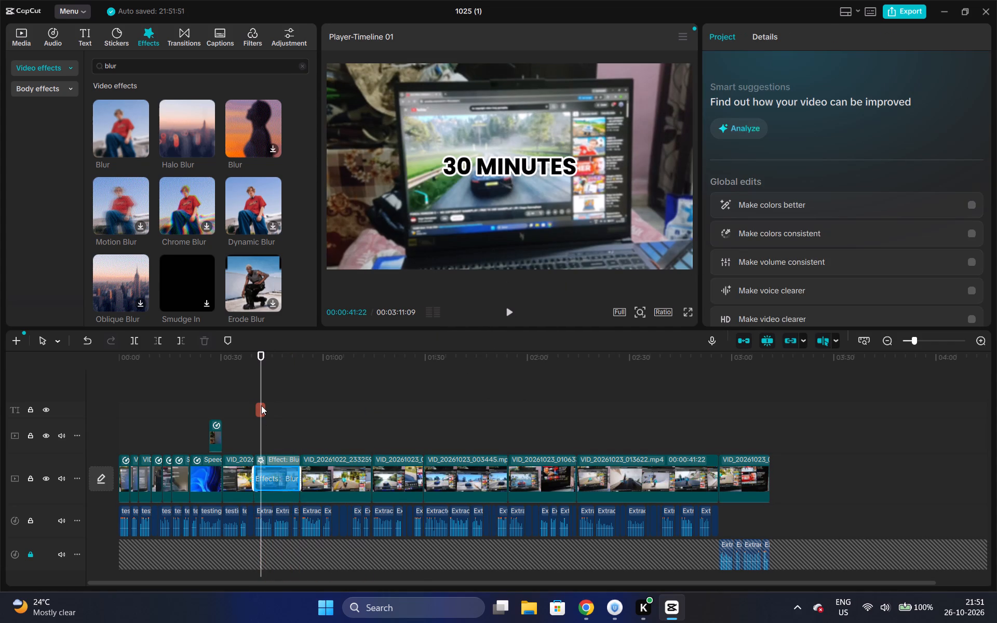
{"action": "left_click_drag", "start_coordinate": [264, 410], "coordinate": [280, 414]}
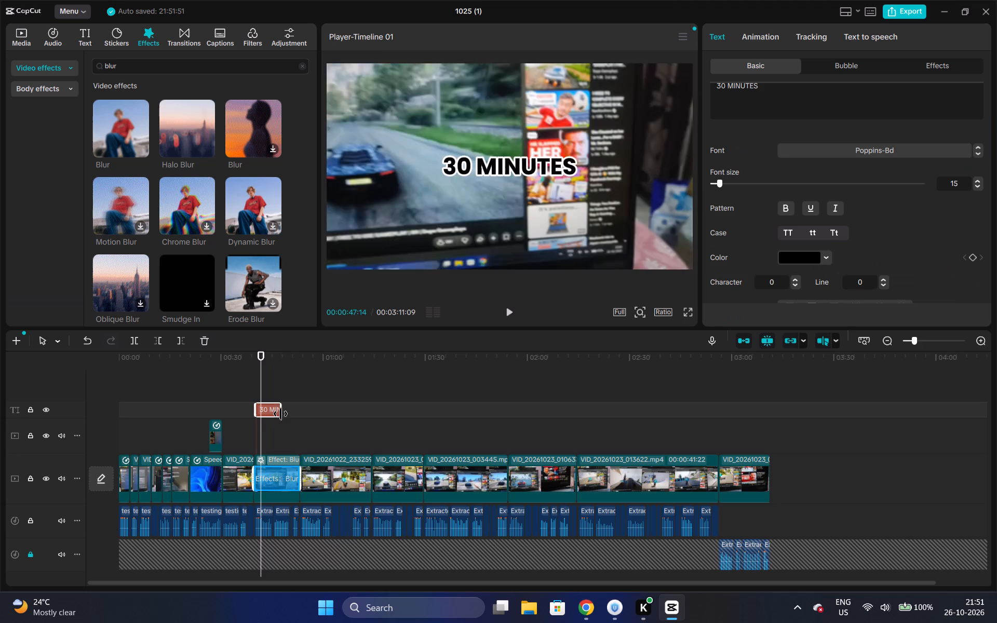
{"action": "left_click_drag", "start_coordinate": [280, 414], "coordinate": [301, 414]}
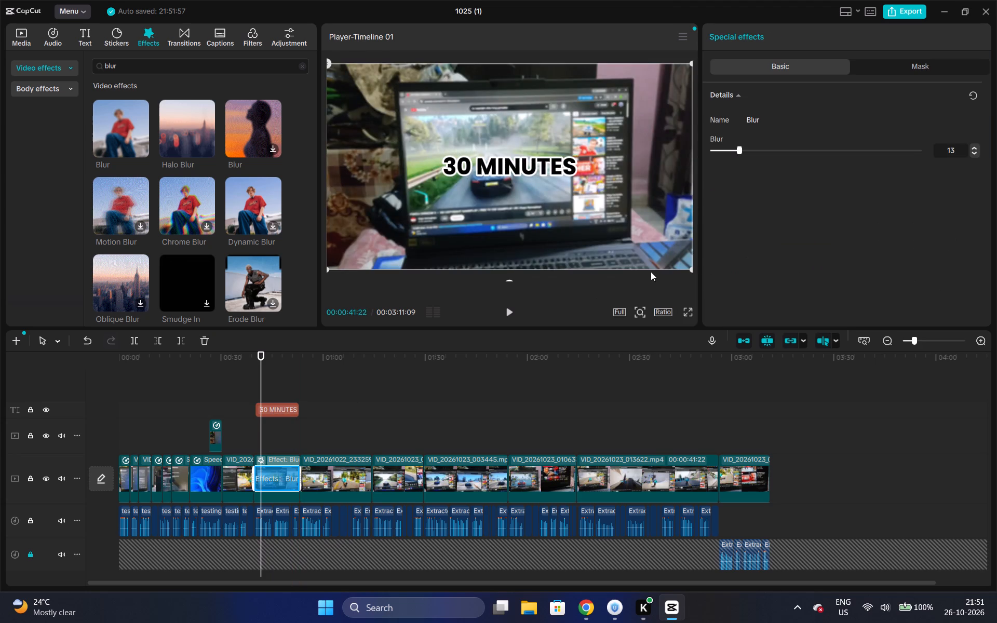
Play the timeline from just before the "30 MINUTES" text to review the blurred clip.
{"action": "left_click", "coordinate": [251, 352]}
{"action": "key", "text": "space"}
{"action": "key", "text": "space"}
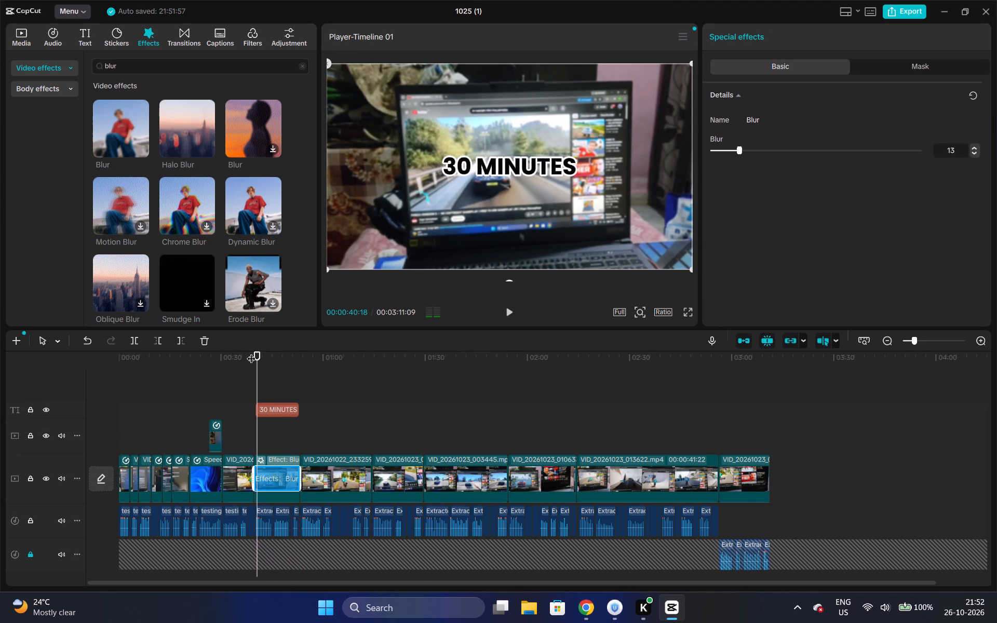
Set the blur amount of the clip's Blur effect to 20.
{"action": "left_click", "coordinate": [976, 150]}
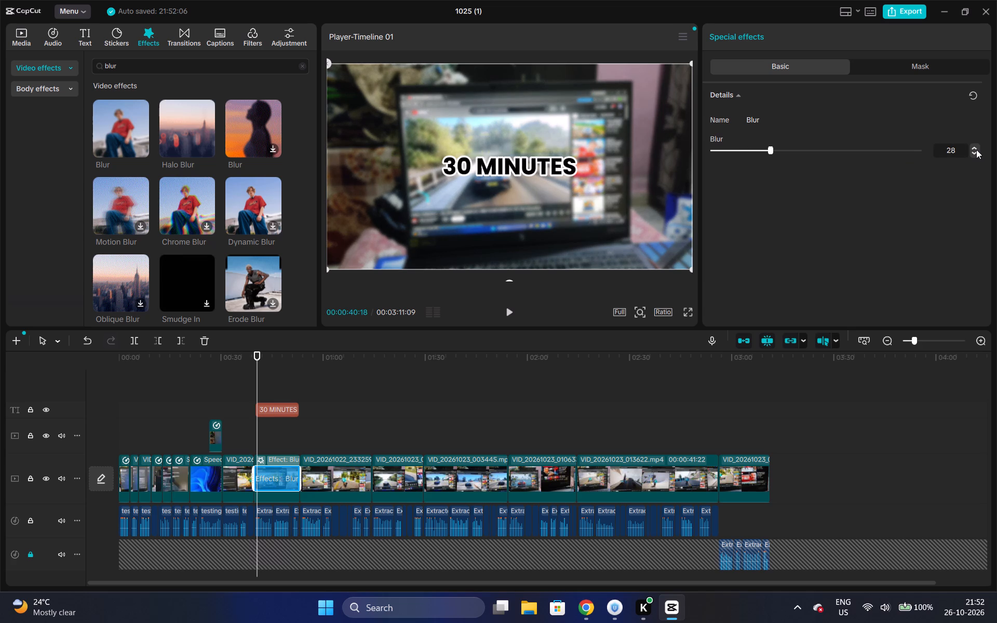
{"action": "triple_click", "coordinate": [972, 152]}
{"action": "triple_click", "coordinate": [972, 152]}
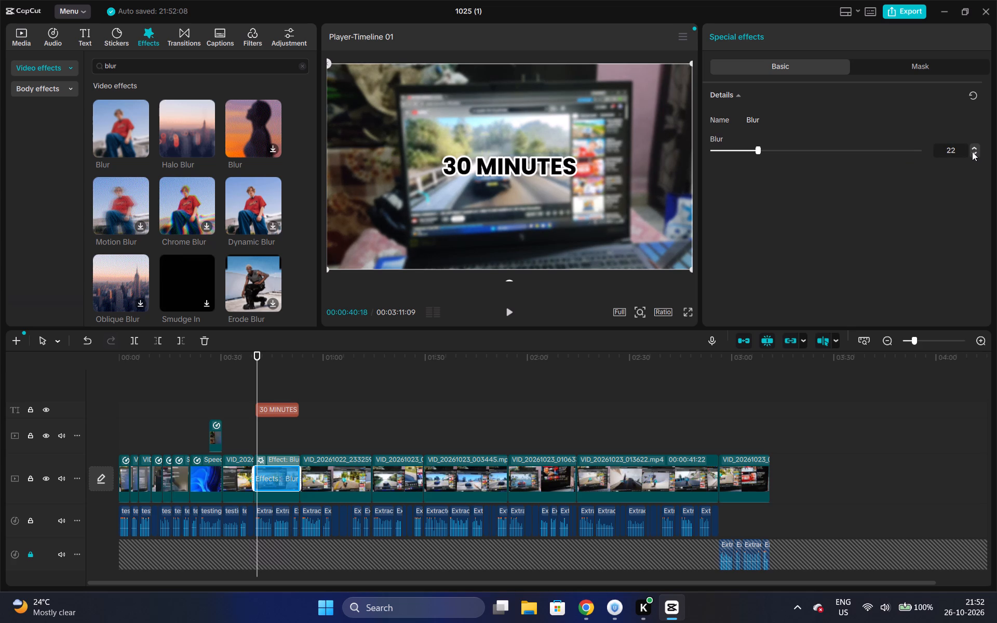
{"action": "double_click", "coordinate": [972, 152]}
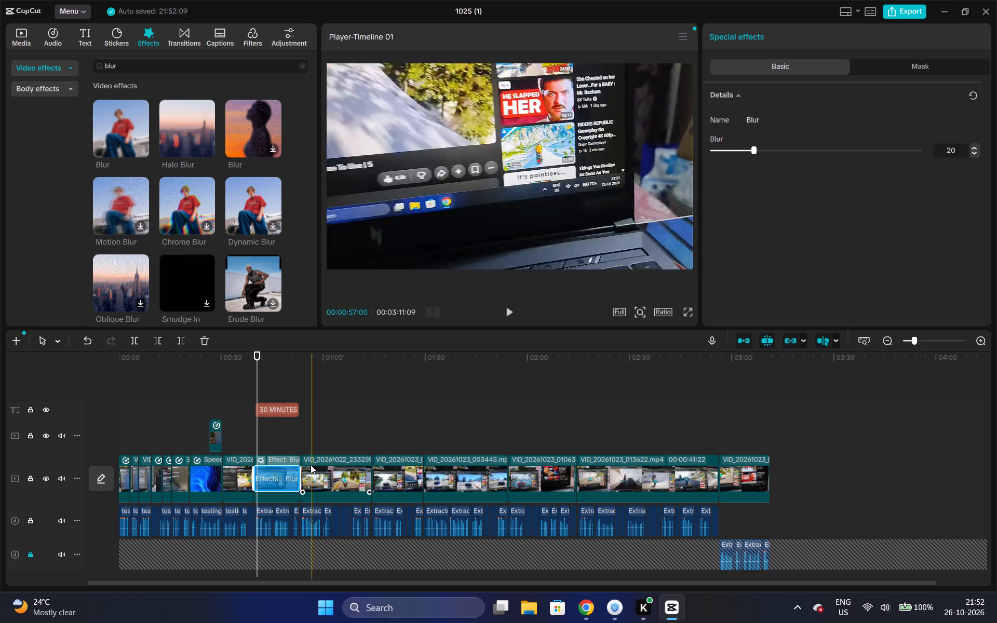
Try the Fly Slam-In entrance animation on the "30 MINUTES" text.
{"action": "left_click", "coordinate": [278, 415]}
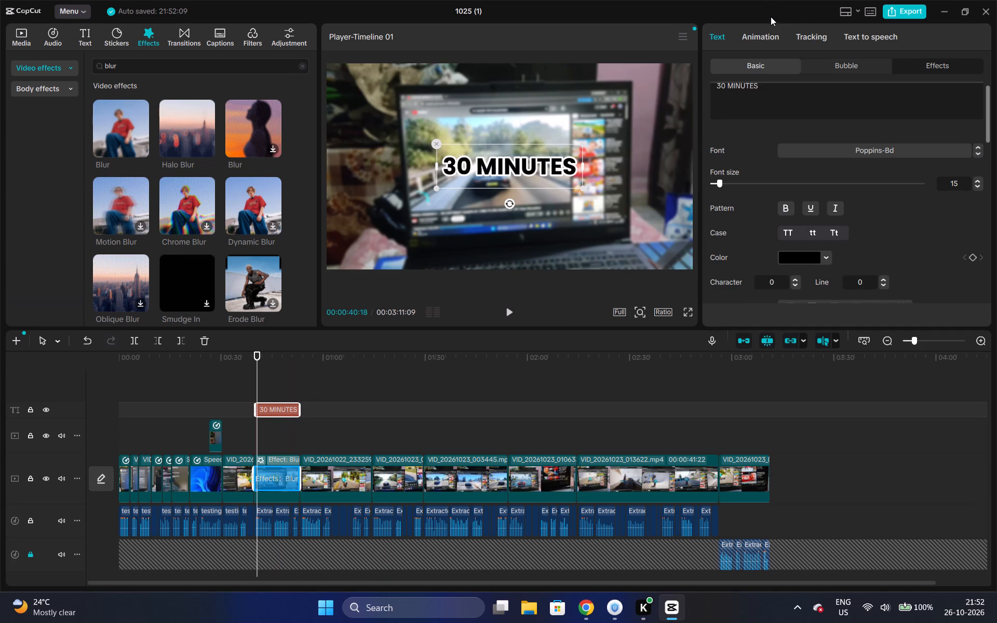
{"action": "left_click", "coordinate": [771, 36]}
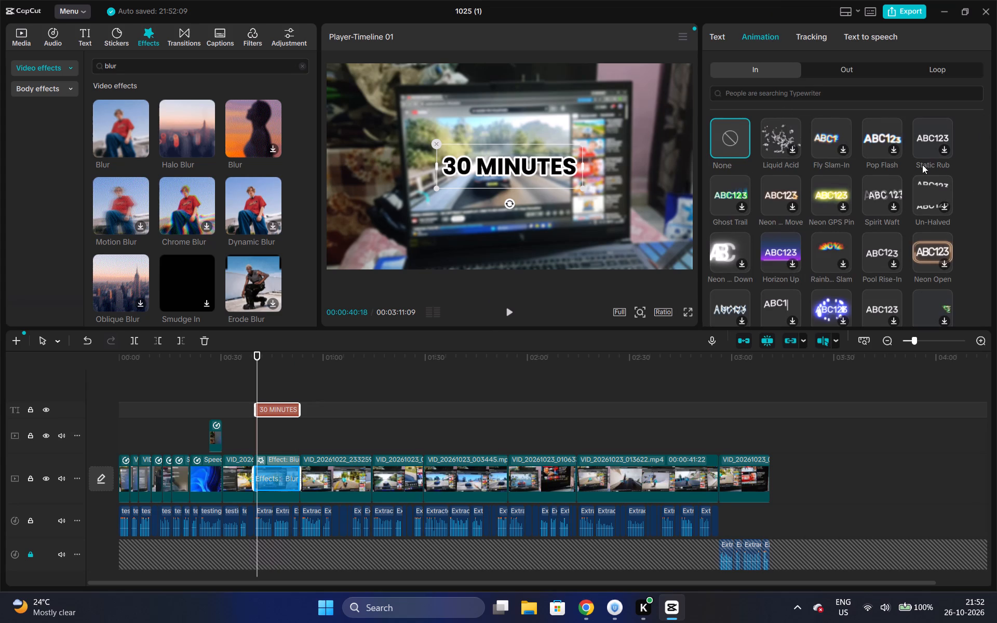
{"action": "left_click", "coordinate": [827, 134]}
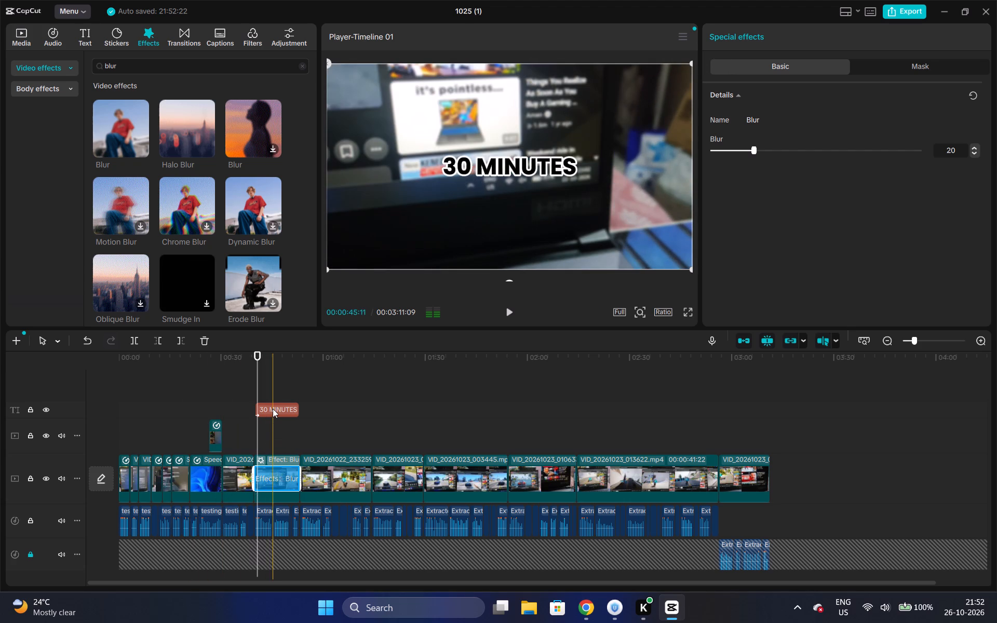
Apply the Pop Flash entrance animation to the "30 MINUTES" text.
{"action": "left_click", "coordinate": [273, 409]}
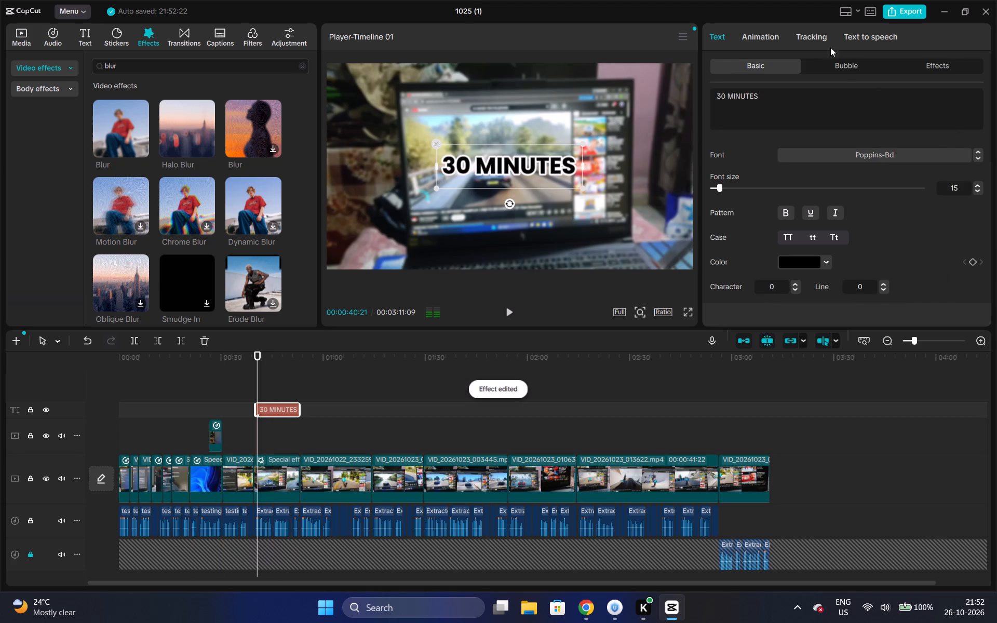
{"action": "left_click", "coordinate": [752, 31]}
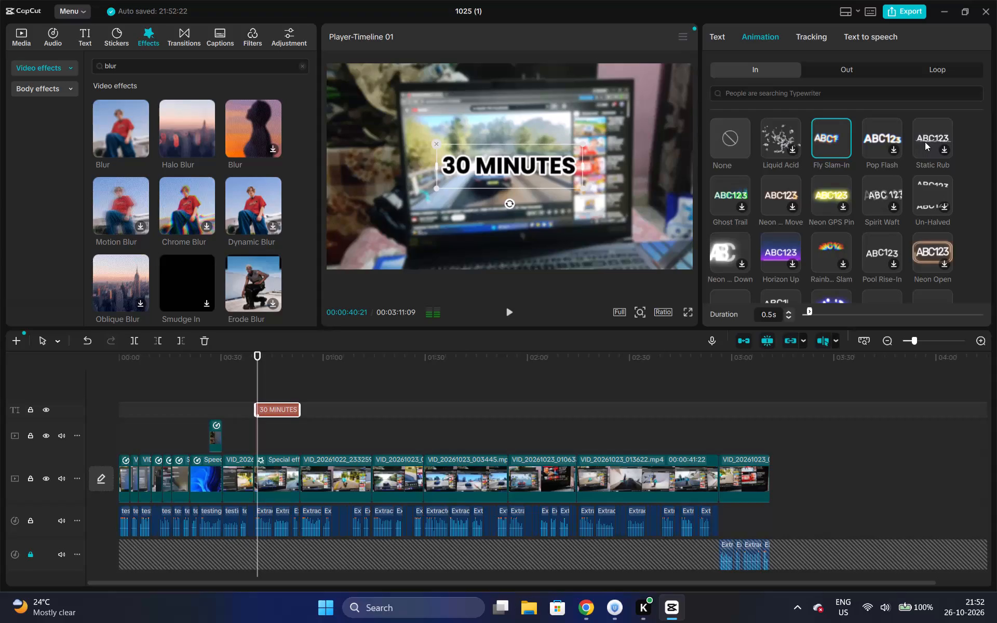
{"action": "left_click", "coordinate": [894, 139]}
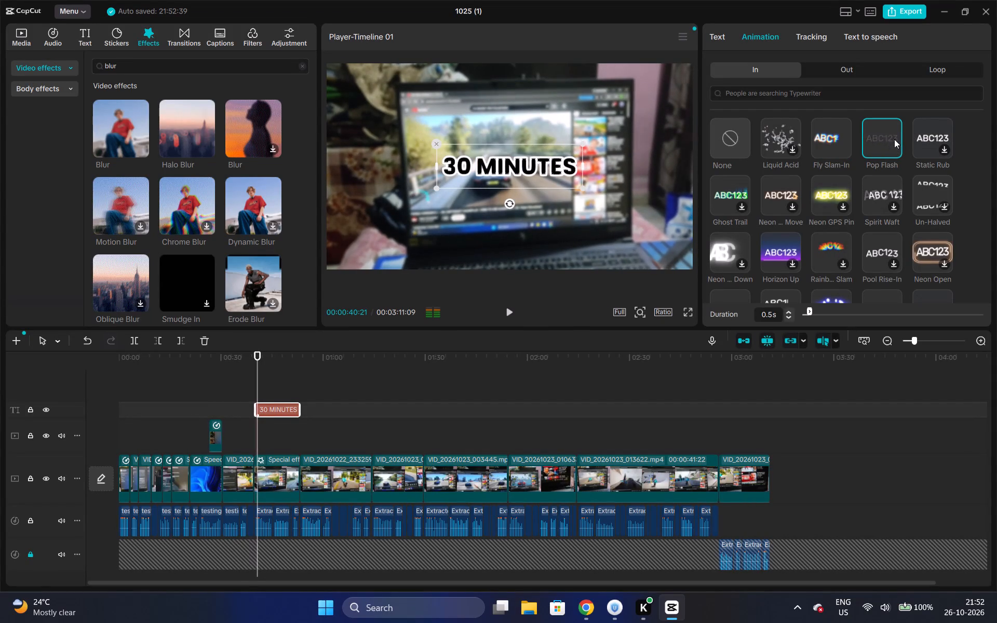
Play the timeline from before the "30 MINUTES" text to review its Pop Flash entrance animation.
{"action": "left_click", "coordinate": [241, 362]}
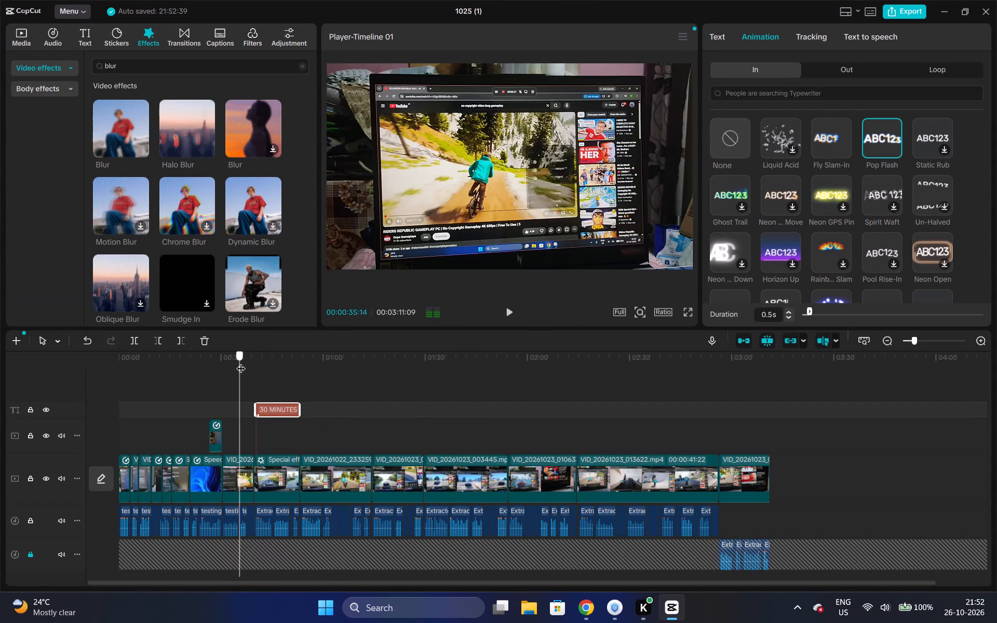
{"action": "key", "text": "space"}
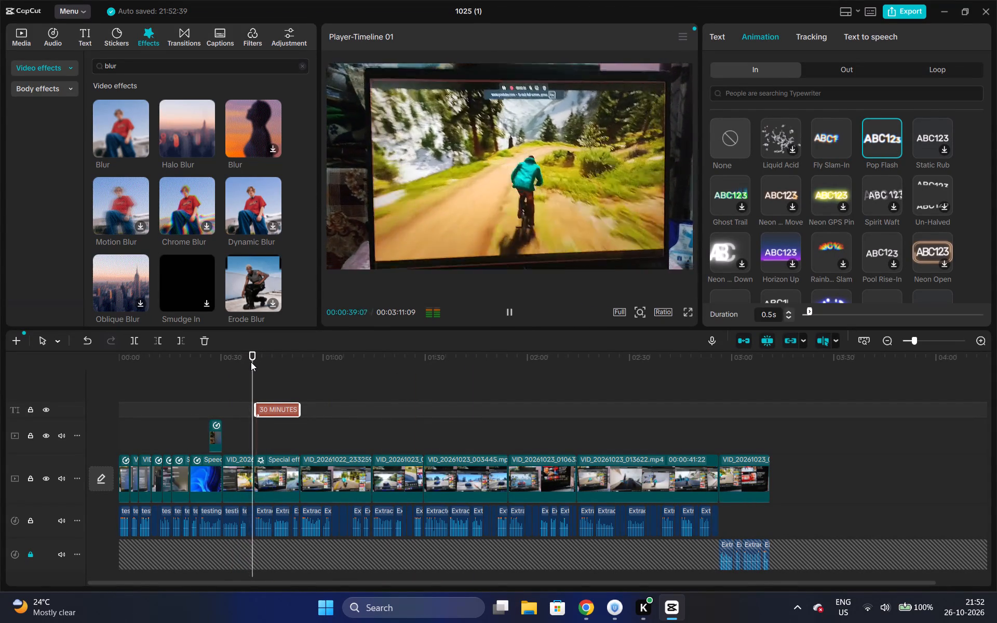
{"action": "key", "text": "space"}
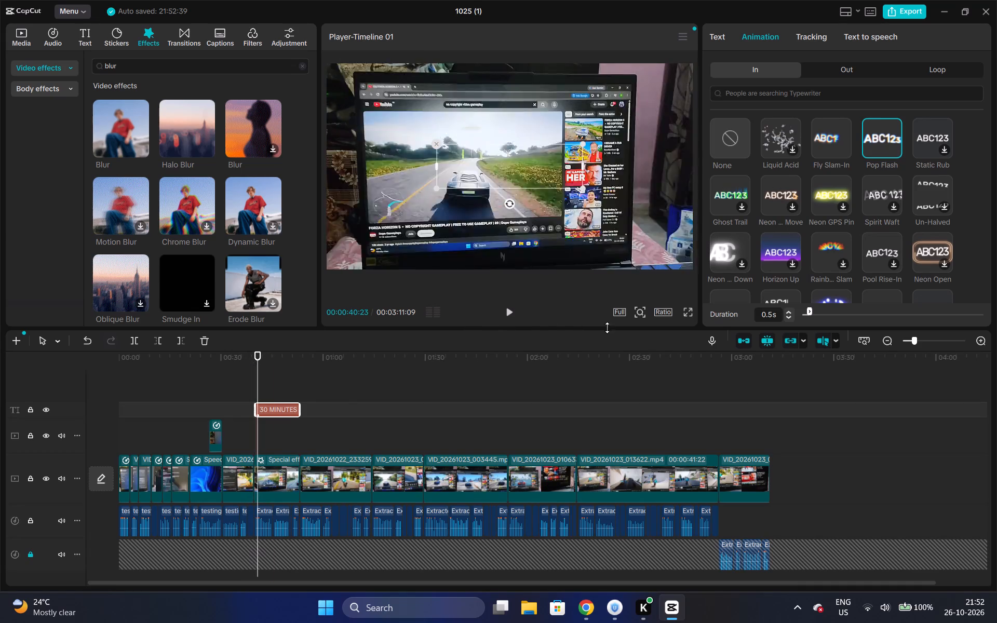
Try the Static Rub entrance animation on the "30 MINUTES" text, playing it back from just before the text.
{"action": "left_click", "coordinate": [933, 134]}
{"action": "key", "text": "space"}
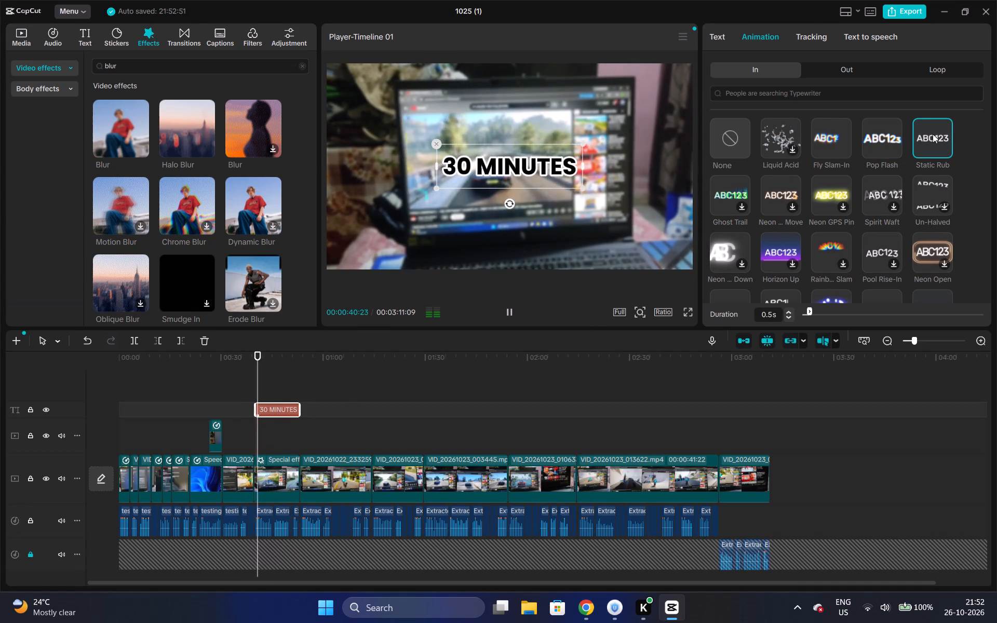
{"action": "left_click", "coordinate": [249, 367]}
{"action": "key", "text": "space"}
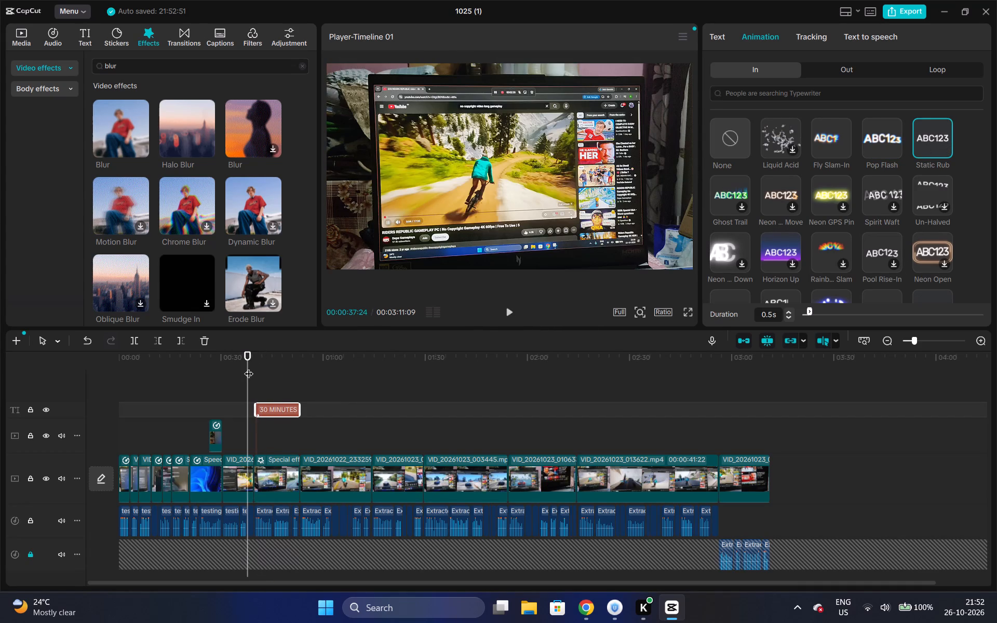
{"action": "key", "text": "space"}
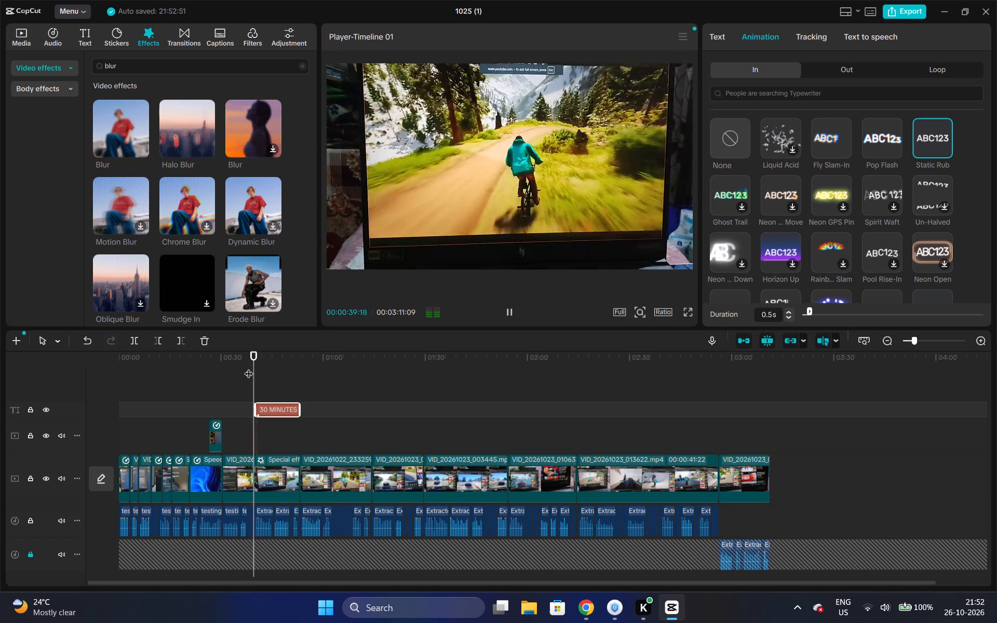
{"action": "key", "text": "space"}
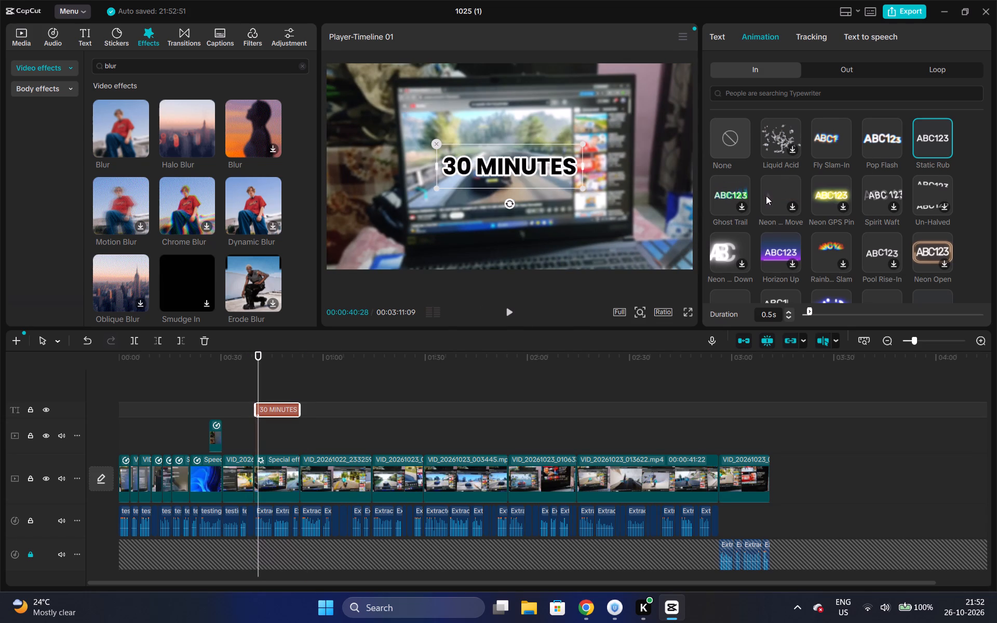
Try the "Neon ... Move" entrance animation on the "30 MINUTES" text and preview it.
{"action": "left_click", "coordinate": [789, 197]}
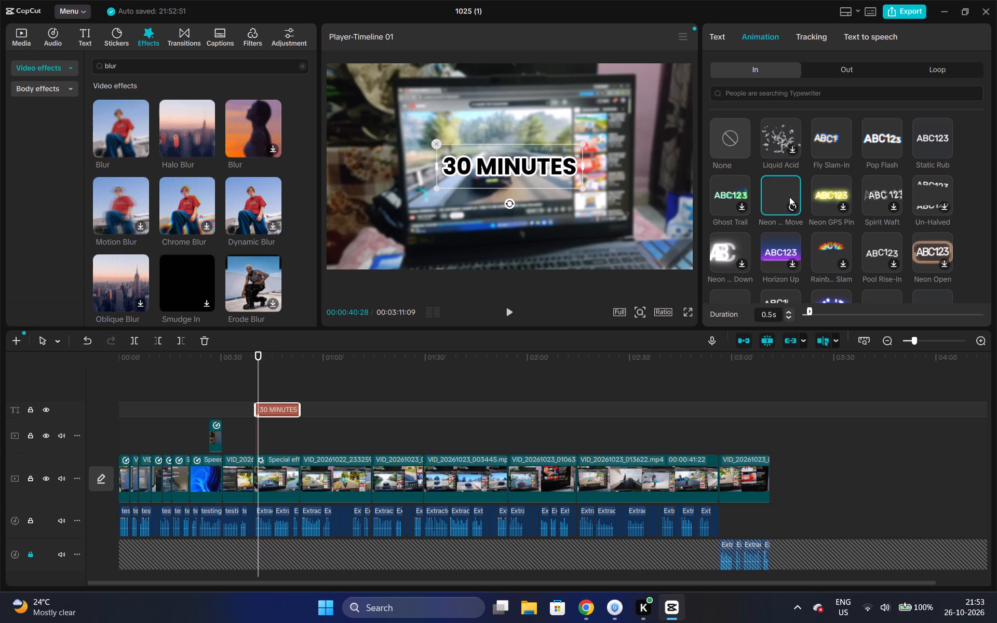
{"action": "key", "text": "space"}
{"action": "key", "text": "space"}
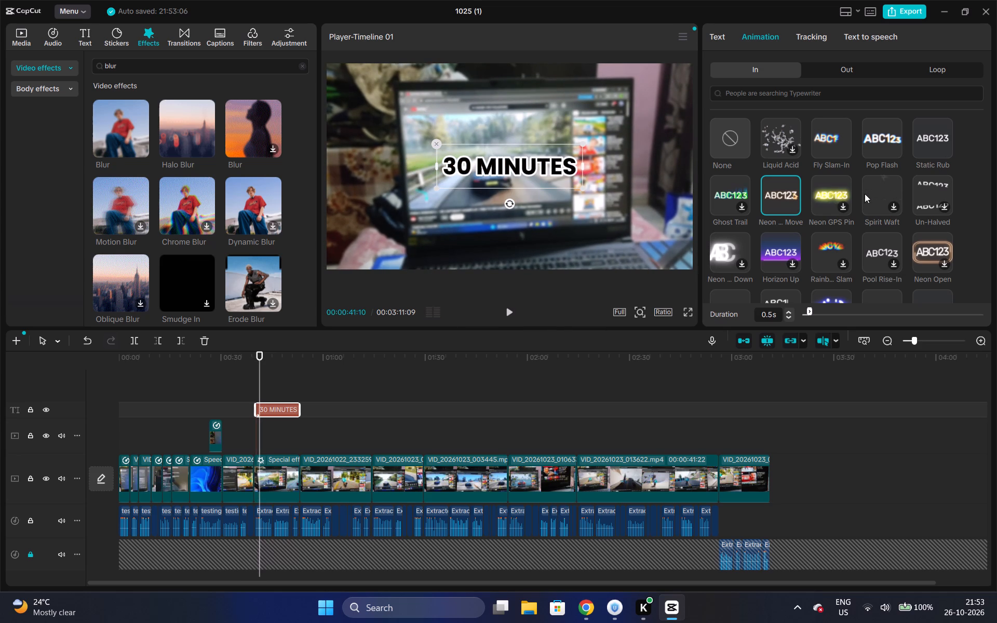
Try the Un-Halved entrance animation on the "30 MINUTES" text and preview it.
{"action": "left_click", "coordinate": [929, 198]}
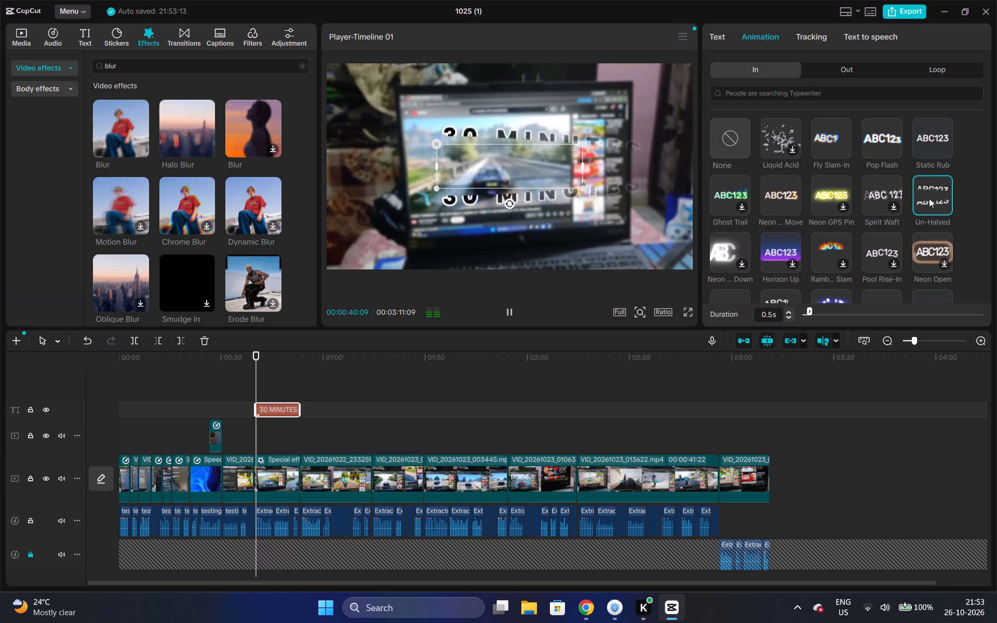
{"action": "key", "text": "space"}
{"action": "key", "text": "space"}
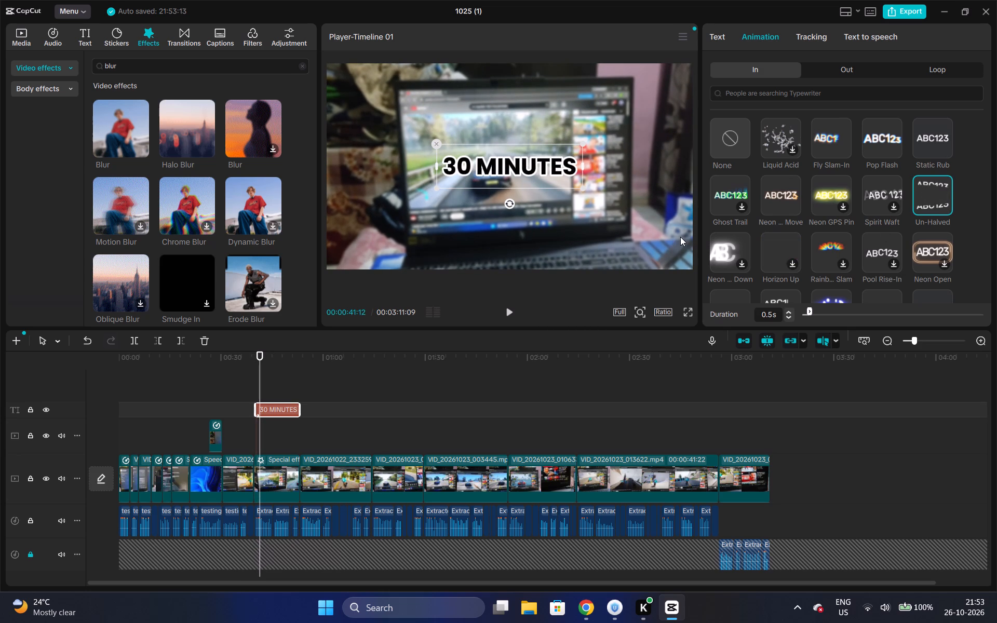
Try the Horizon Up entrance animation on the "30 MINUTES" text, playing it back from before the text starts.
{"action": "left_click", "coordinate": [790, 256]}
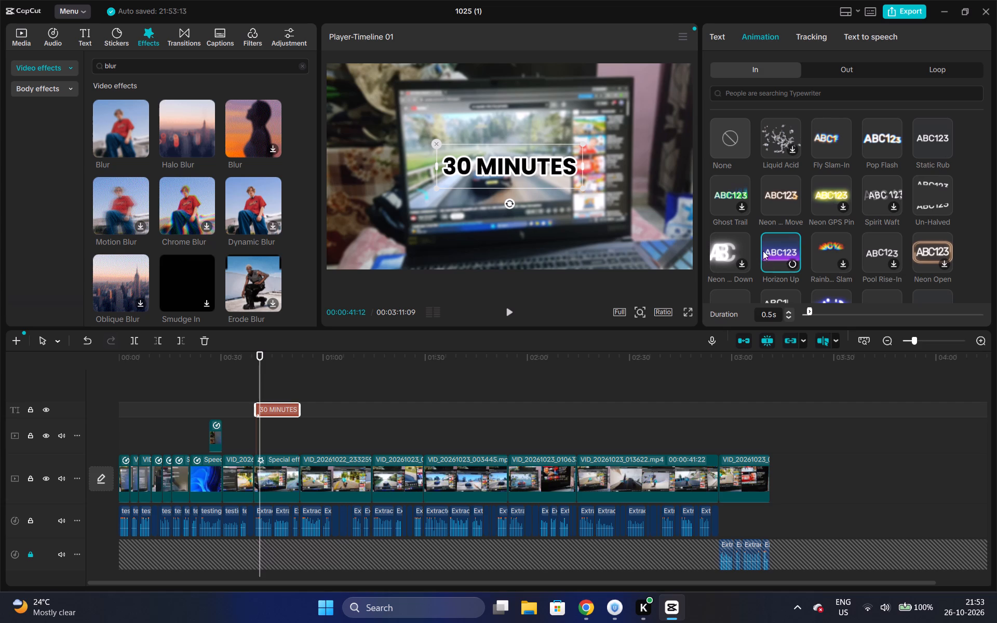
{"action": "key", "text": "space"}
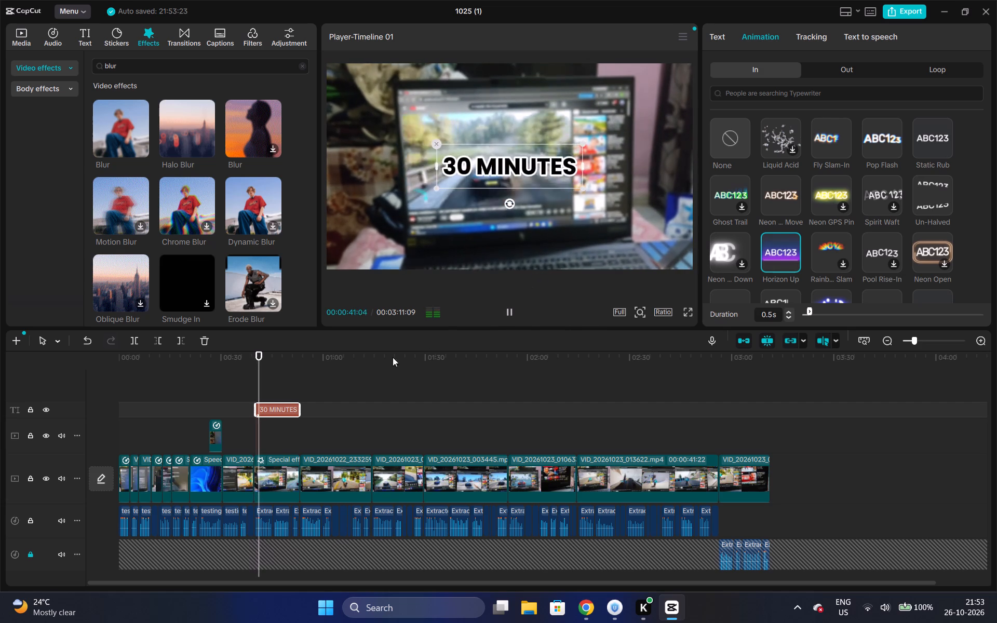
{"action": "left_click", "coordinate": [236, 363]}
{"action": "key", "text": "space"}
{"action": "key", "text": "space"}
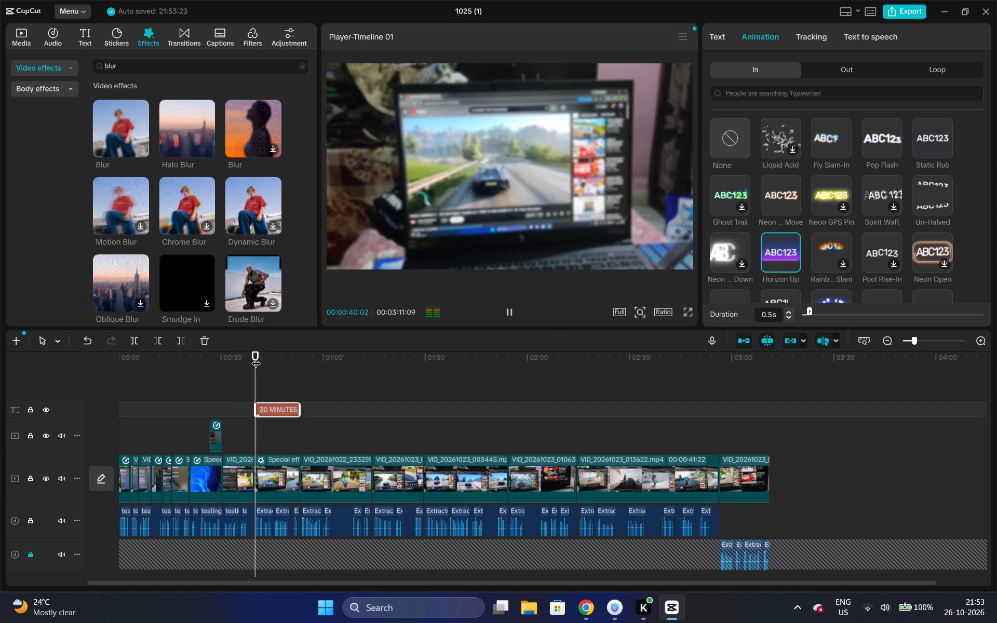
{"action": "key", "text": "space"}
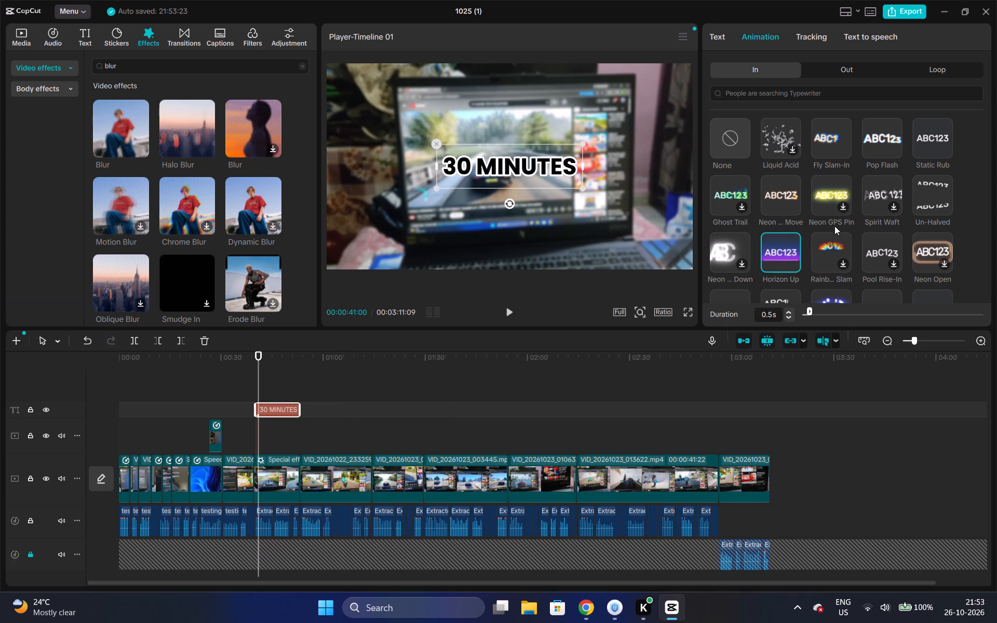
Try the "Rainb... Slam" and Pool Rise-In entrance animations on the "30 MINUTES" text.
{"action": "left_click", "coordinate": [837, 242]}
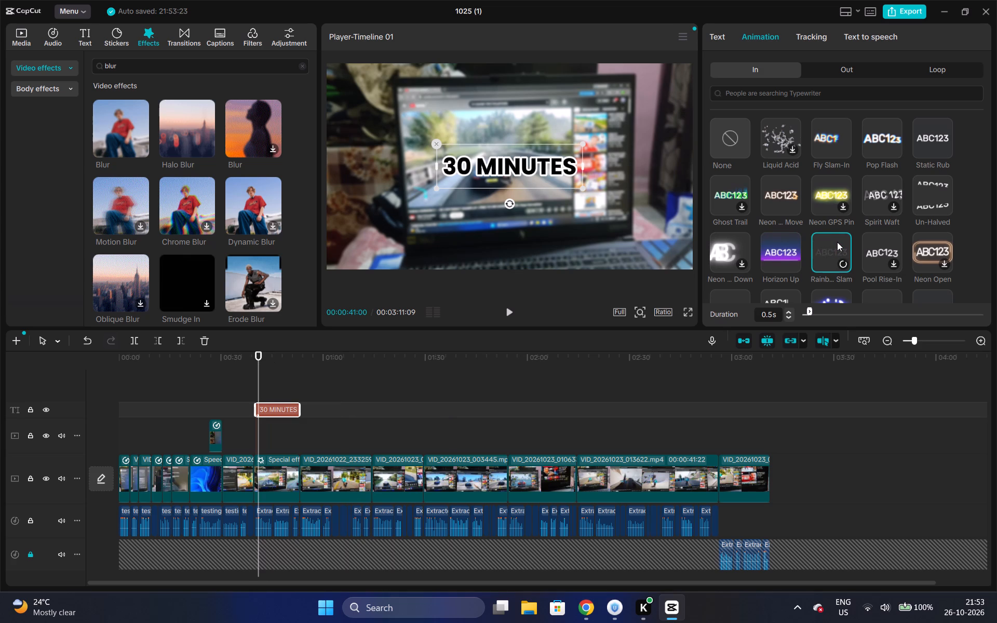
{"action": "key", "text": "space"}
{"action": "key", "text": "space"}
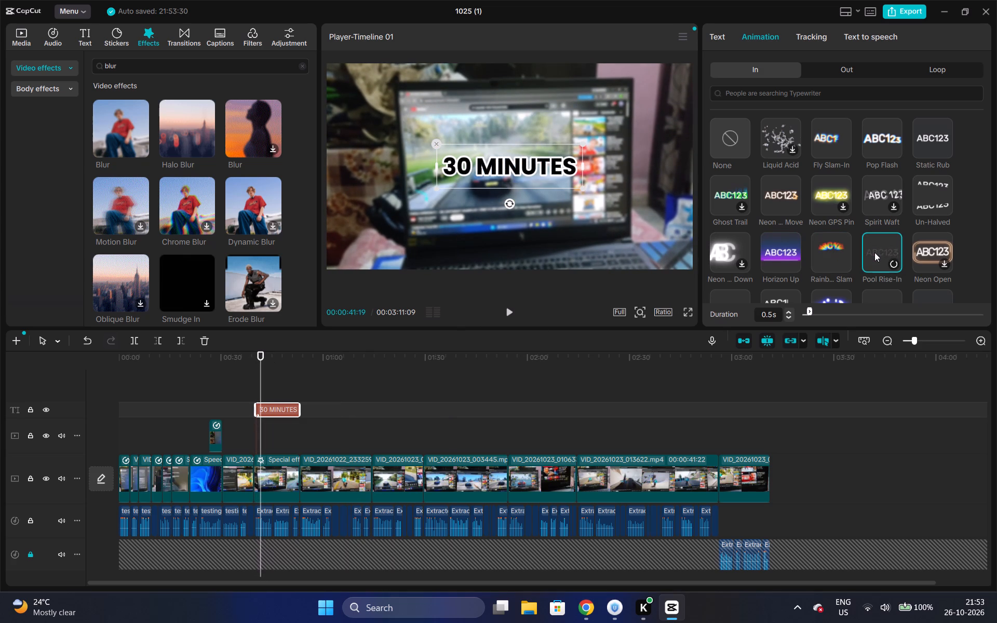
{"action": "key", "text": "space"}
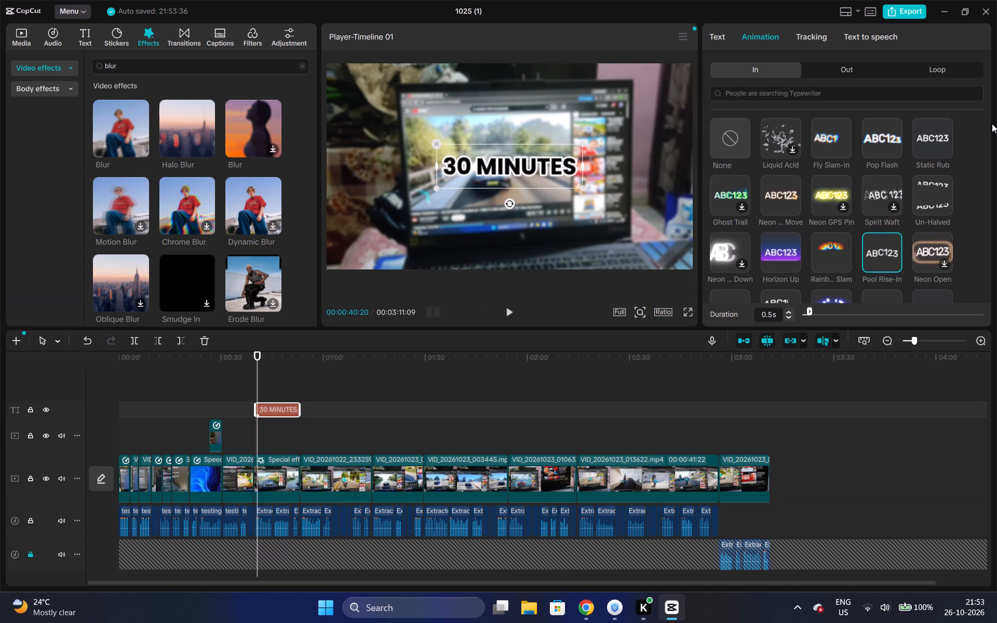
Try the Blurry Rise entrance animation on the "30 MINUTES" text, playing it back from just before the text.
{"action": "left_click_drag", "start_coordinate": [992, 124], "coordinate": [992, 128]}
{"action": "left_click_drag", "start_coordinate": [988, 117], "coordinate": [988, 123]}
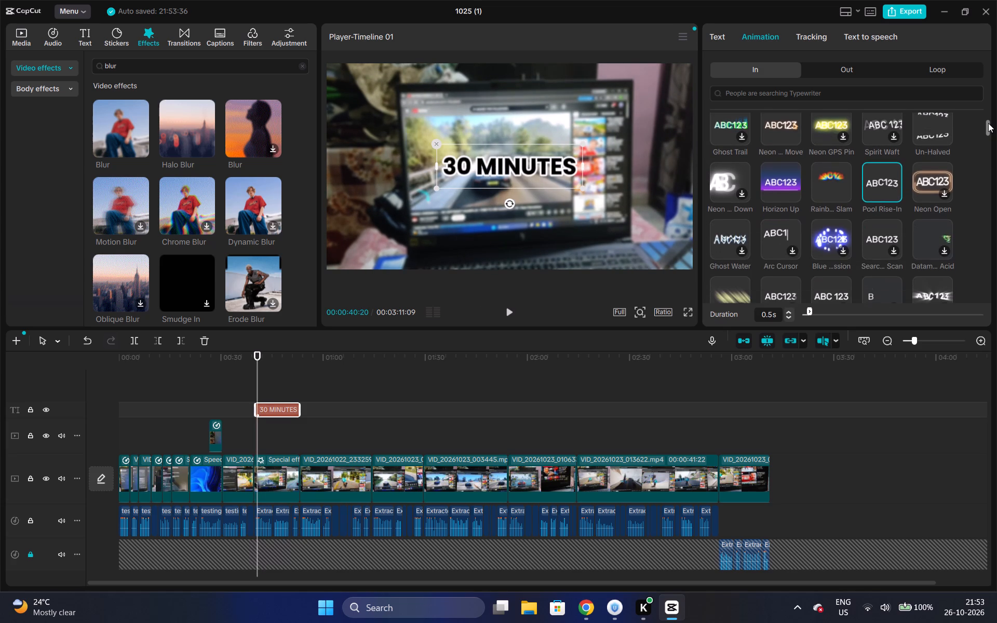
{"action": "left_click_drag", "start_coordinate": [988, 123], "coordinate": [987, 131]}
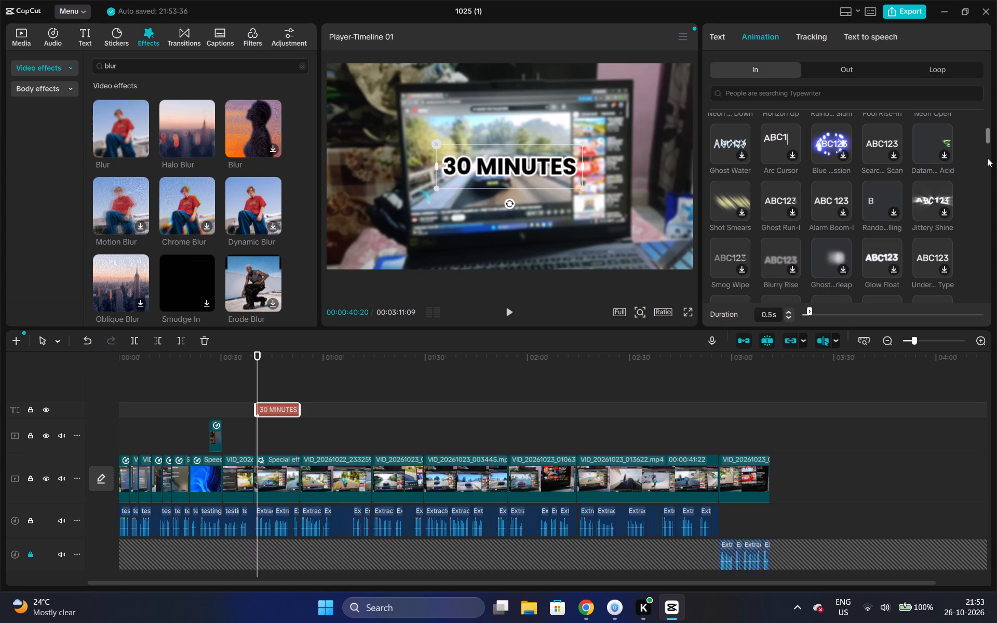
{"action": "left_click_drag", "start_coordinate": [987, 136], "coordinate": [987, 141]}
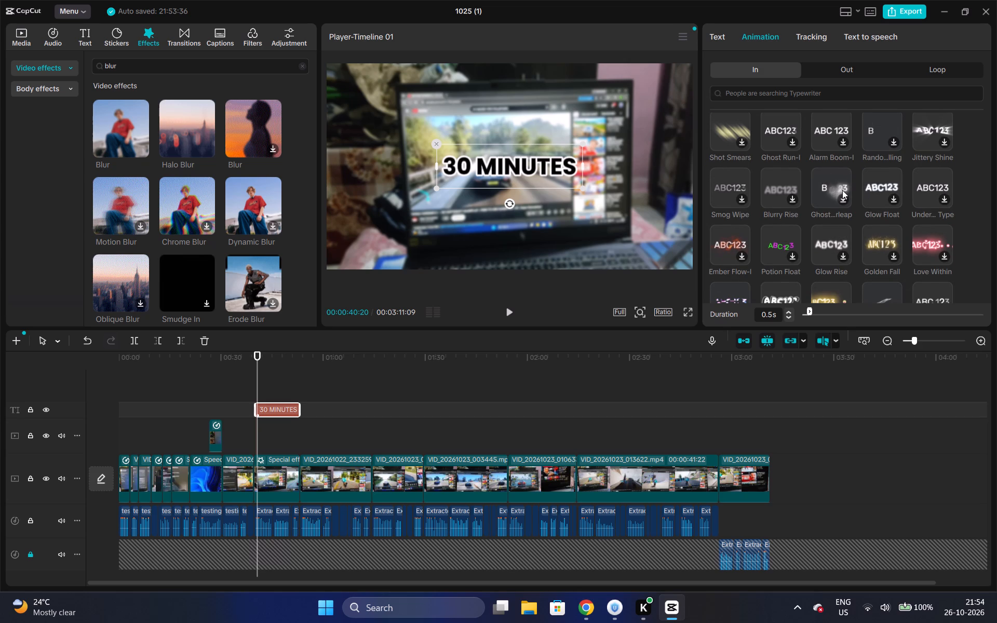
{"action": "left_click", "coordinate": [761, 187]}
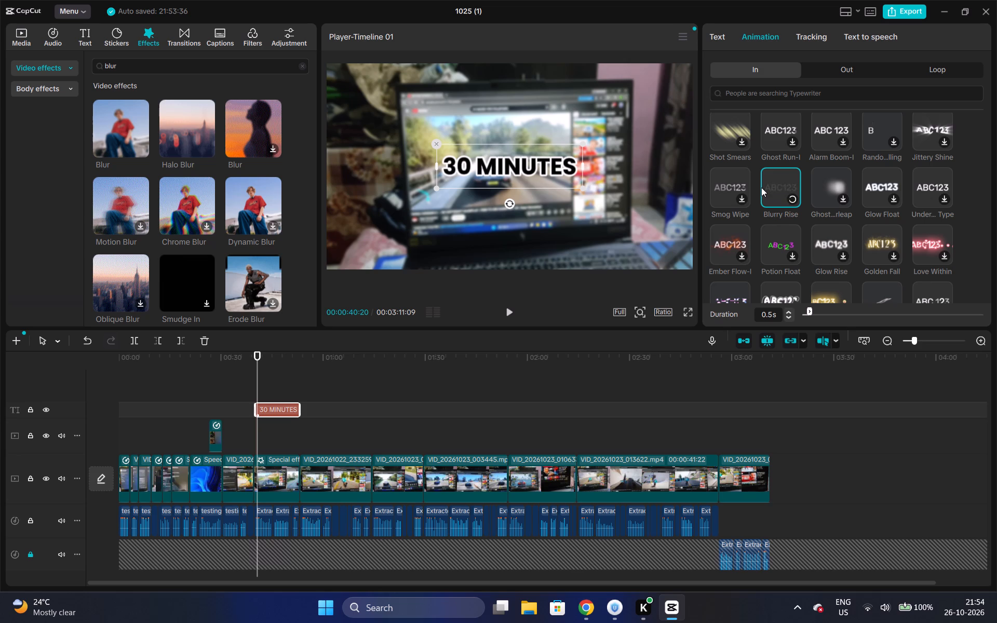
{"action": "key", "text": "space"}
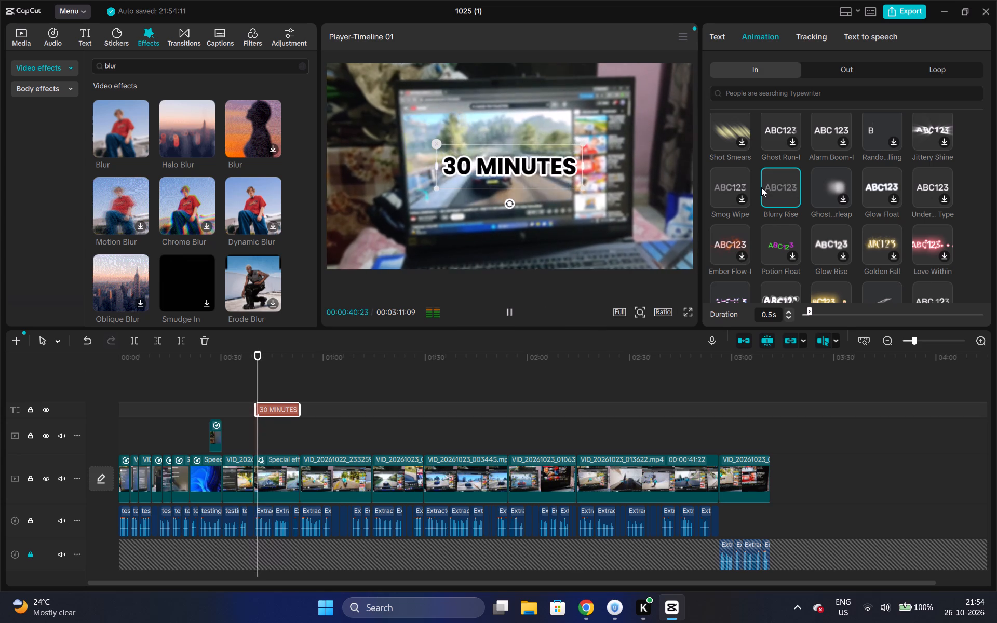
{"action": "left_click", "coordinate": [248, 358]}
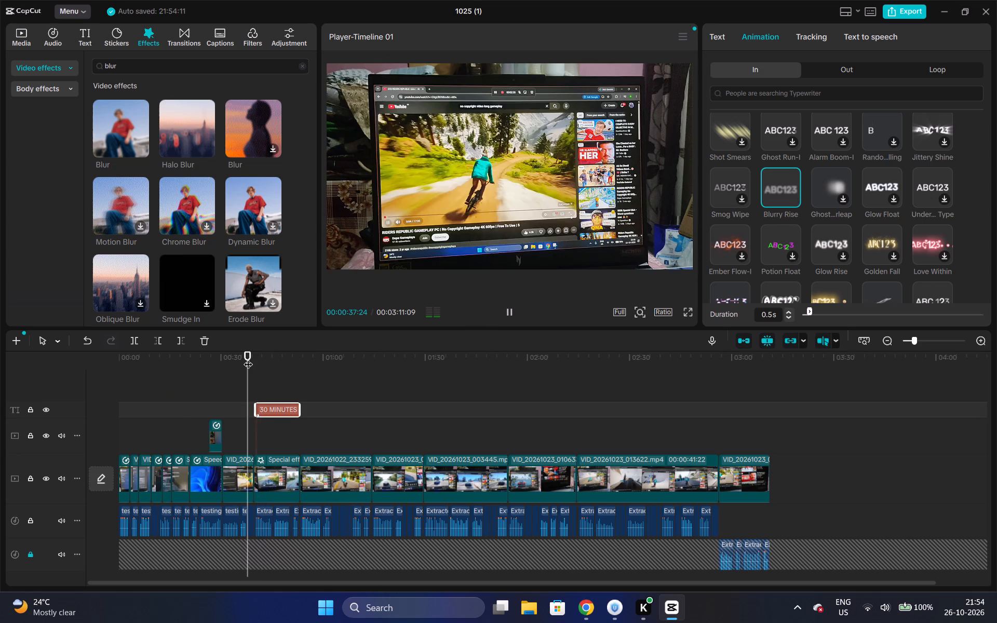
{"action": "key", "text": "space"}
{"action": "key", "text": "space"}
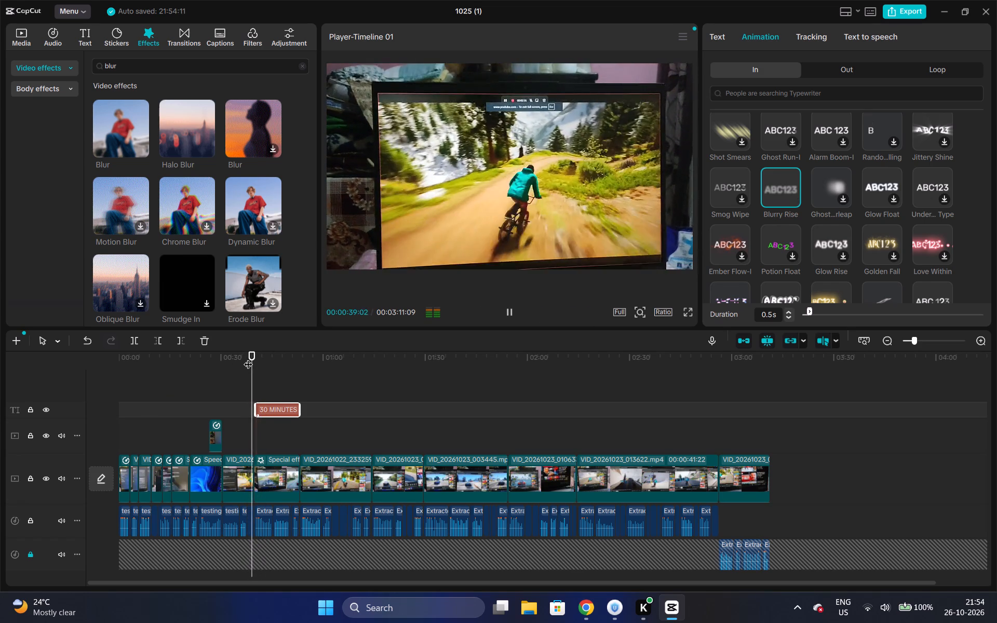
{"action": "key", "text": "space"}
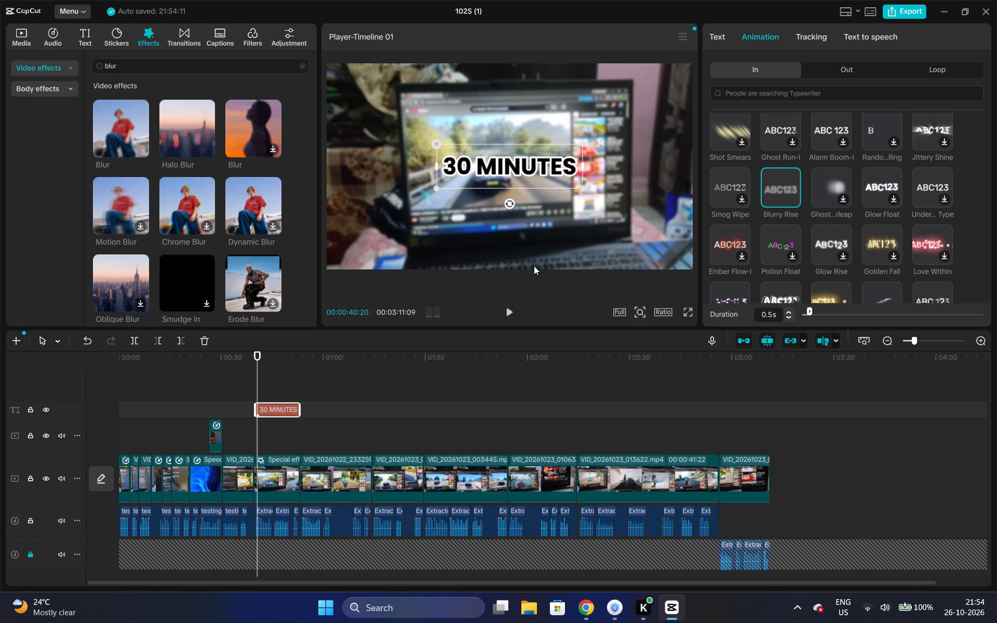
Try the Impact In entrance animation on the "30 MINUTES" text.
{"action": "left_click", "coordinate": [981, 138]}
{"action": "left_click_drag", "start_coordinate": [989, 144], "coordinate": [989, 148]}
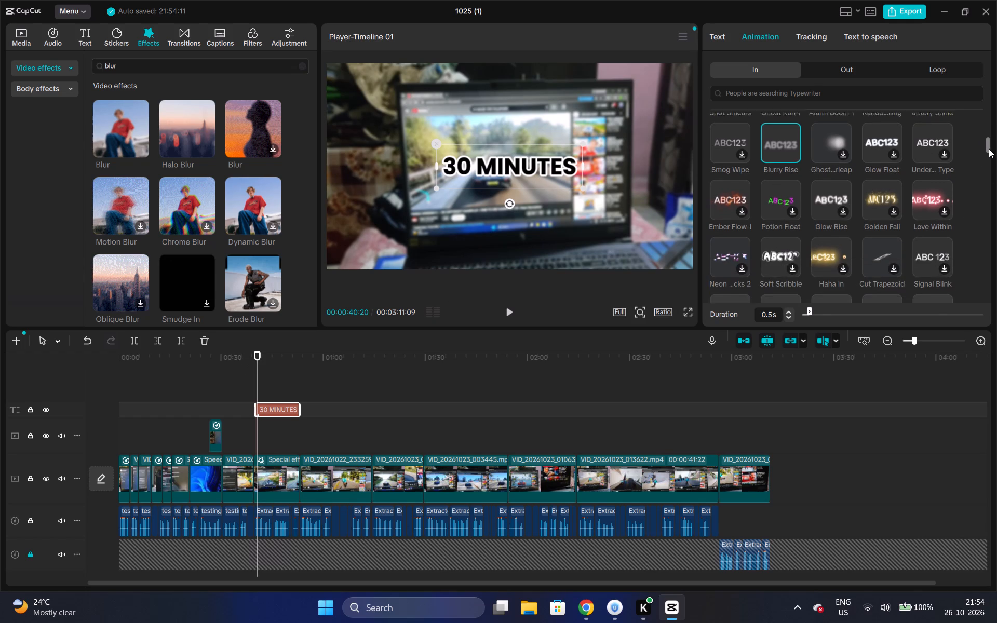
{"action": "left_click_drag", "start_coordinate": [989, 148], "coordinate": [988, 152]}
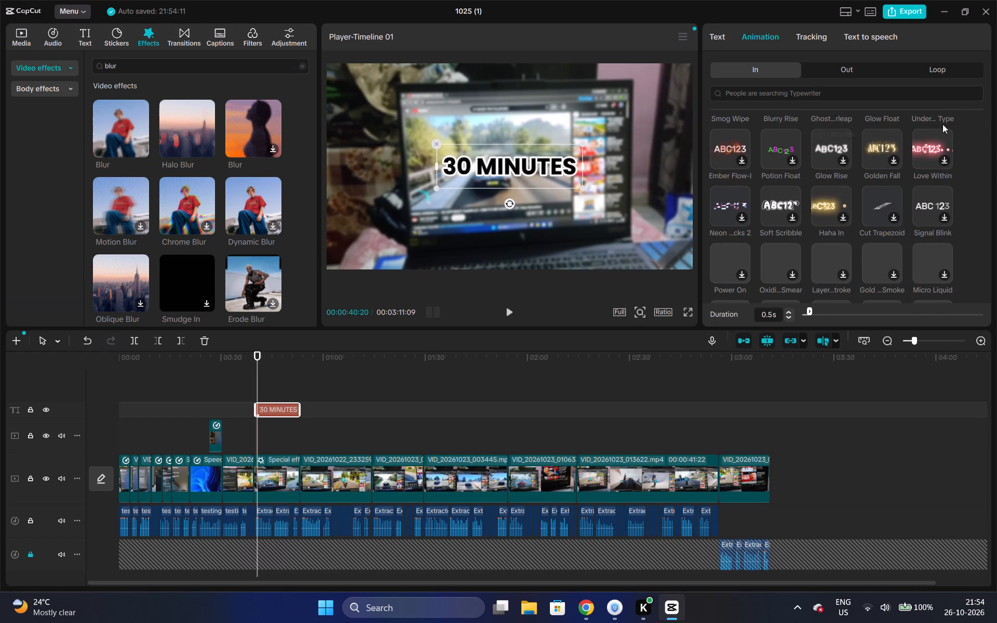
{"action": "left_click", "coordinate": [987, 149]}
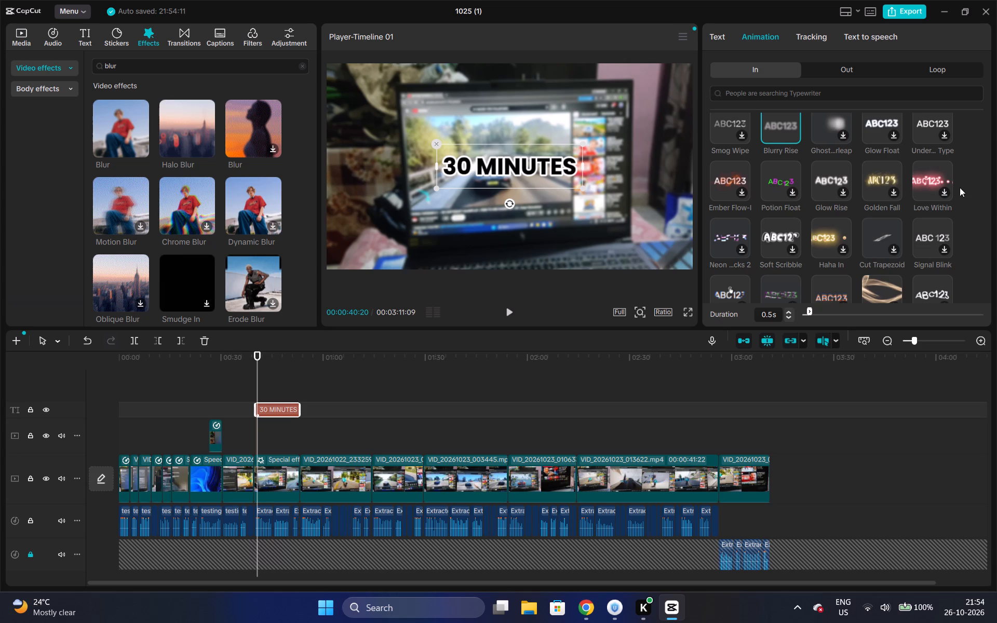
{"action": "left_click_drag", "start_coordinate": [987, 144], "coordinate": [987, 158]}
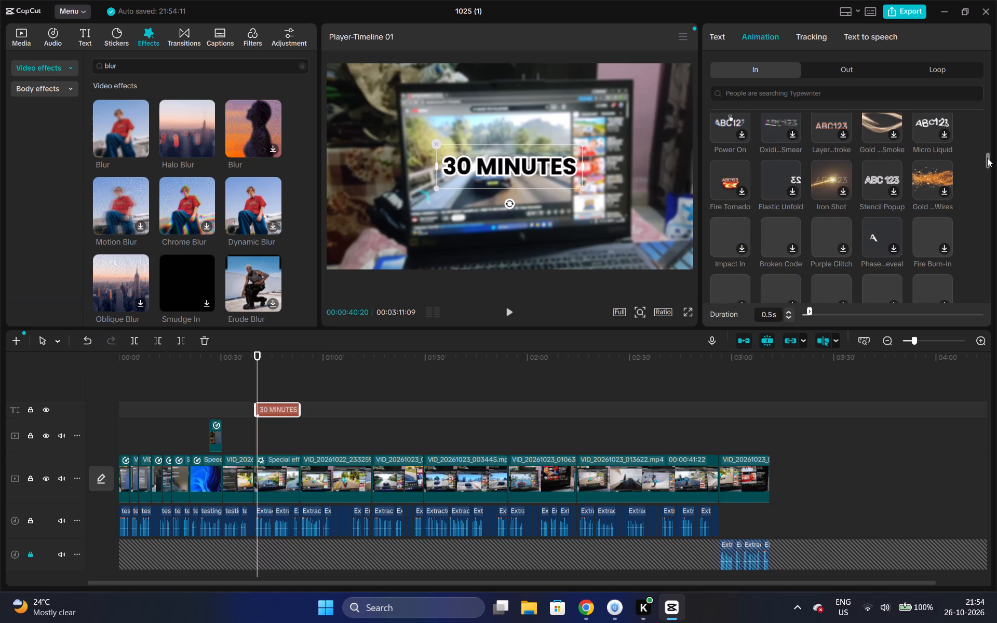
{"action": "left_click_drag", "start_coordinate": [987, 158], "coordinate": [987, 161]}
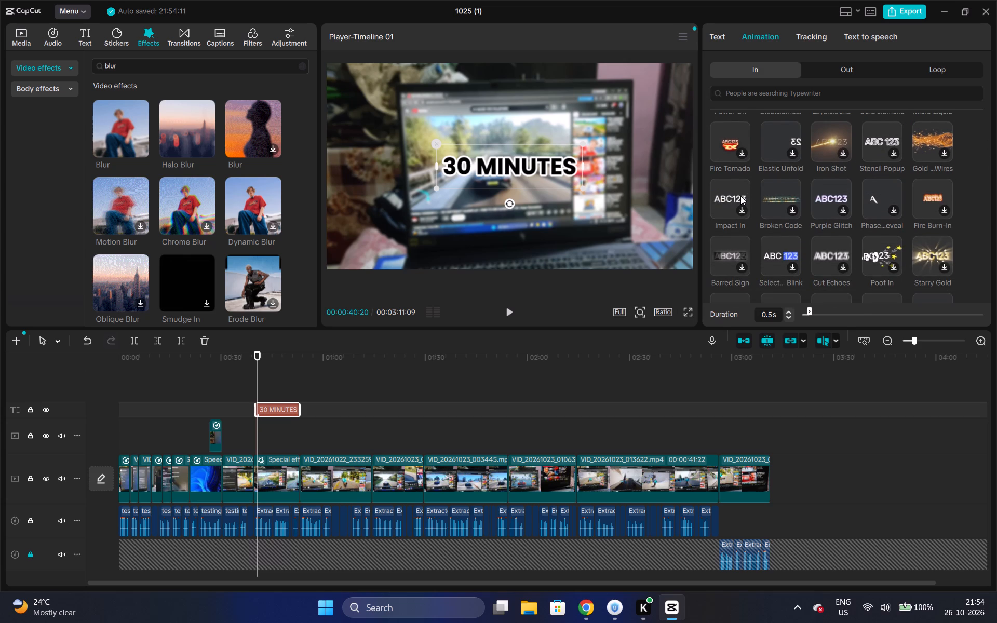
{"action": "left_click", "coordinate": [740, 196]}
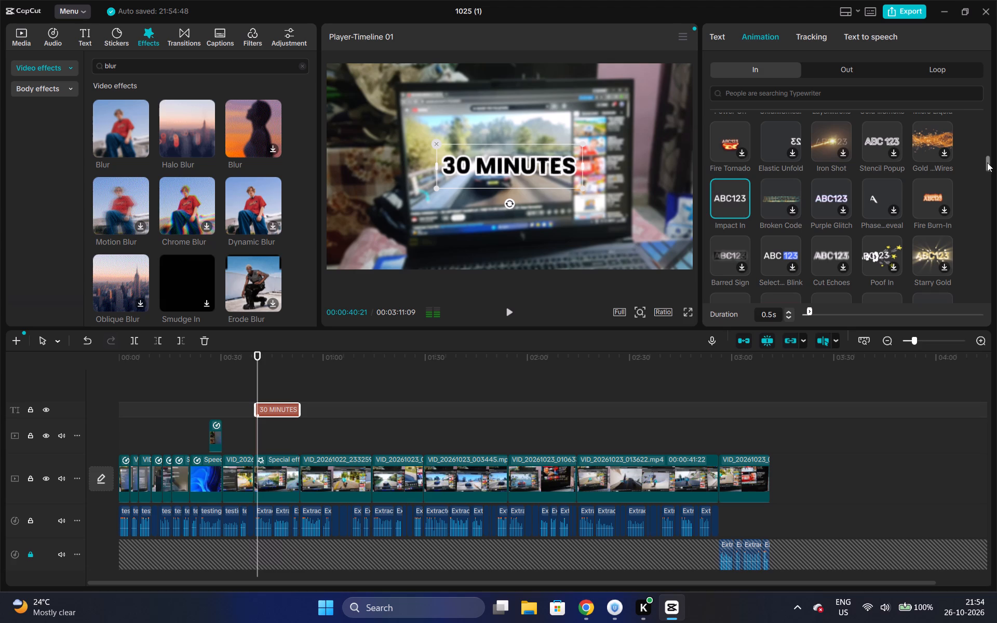
Apply the Bouncing In entrance animation to the "30 MINUTES" text.
{"action": "left_click_drag", "start_coordinate": [988, 162], "coordinate": [988, 169]}
{"action": "left_click", "coordinate": [842, 230]}
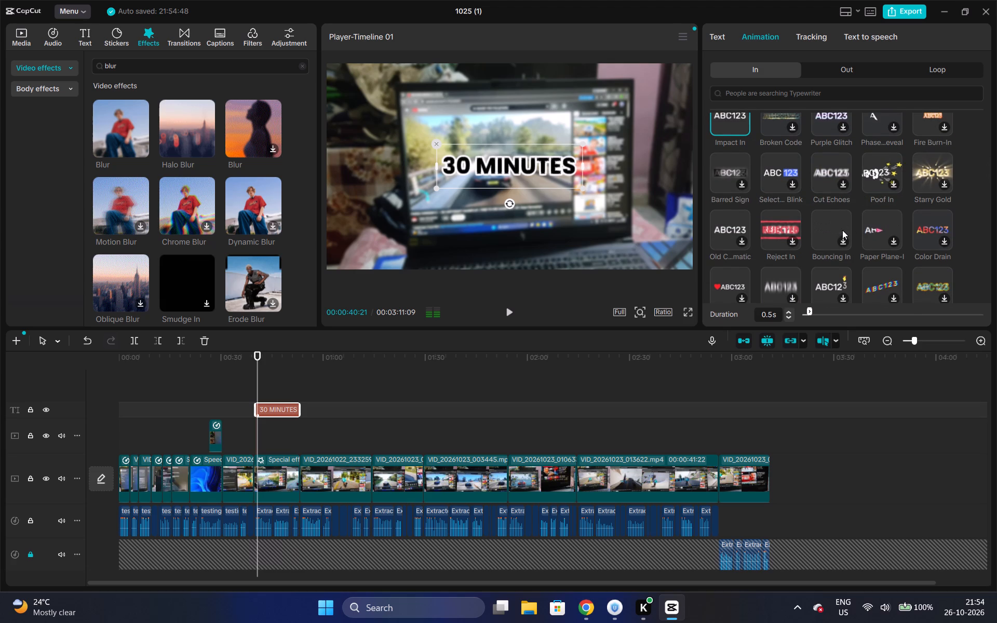
{"action": "left_click", "coordinate": [834, 226]}
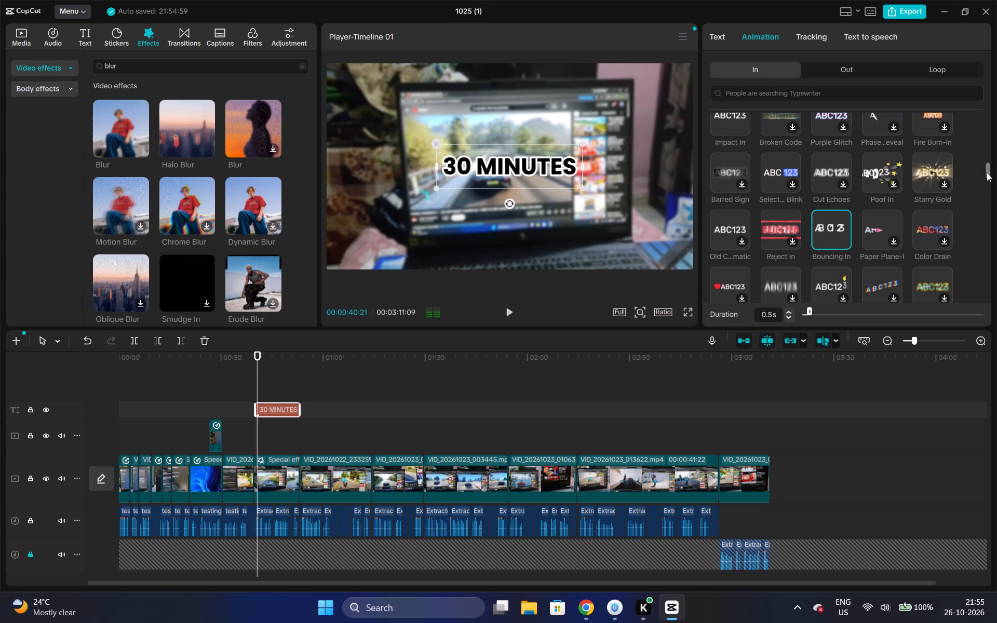
Browse the remaining entrance animations and apply Fading Text to the "30 MINUTES" text, playing it briefly.
{"action": "left_click_drag", "start_coordinate": [987, 172], "coordinate": [987, 181]}
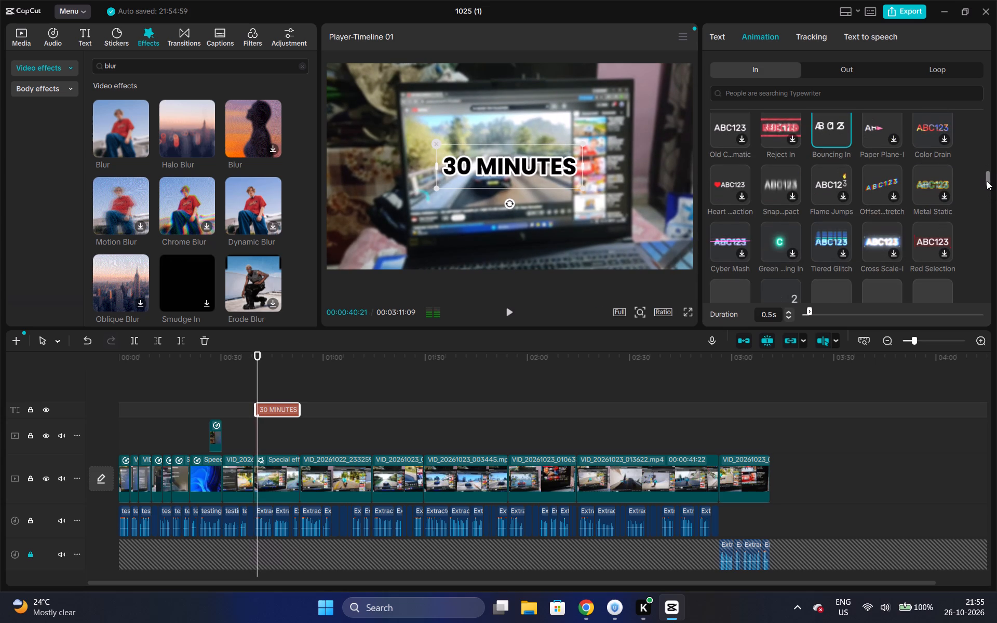
{"action": "left_click_drag", "start_coordinate": [987, 181], "coordinate": [985, 189]}
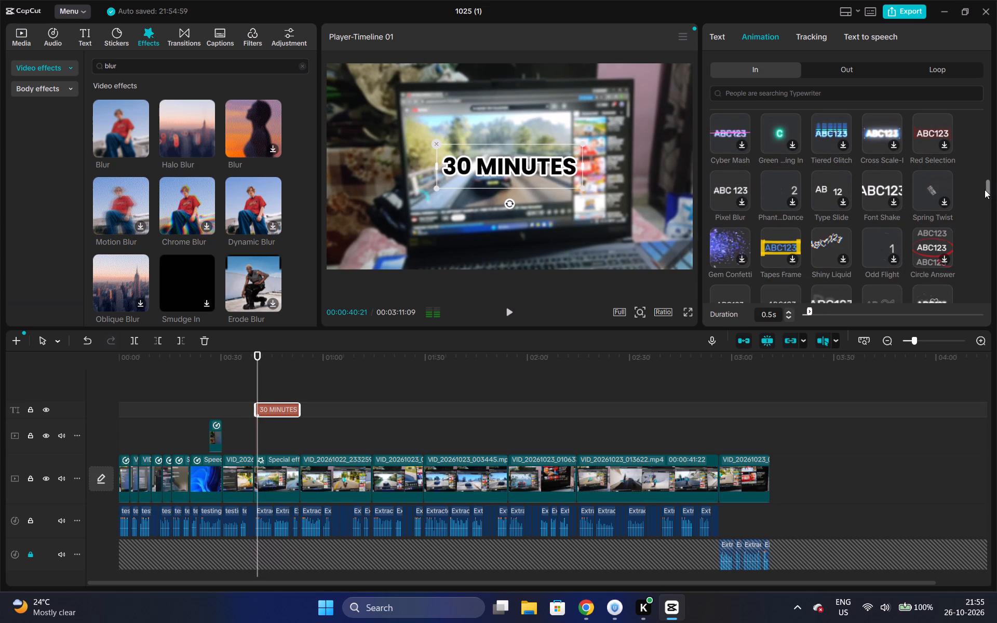
{"action": "left_click_drag", "start_coordinate": [985, 189], "coordinate": [985, 196]}
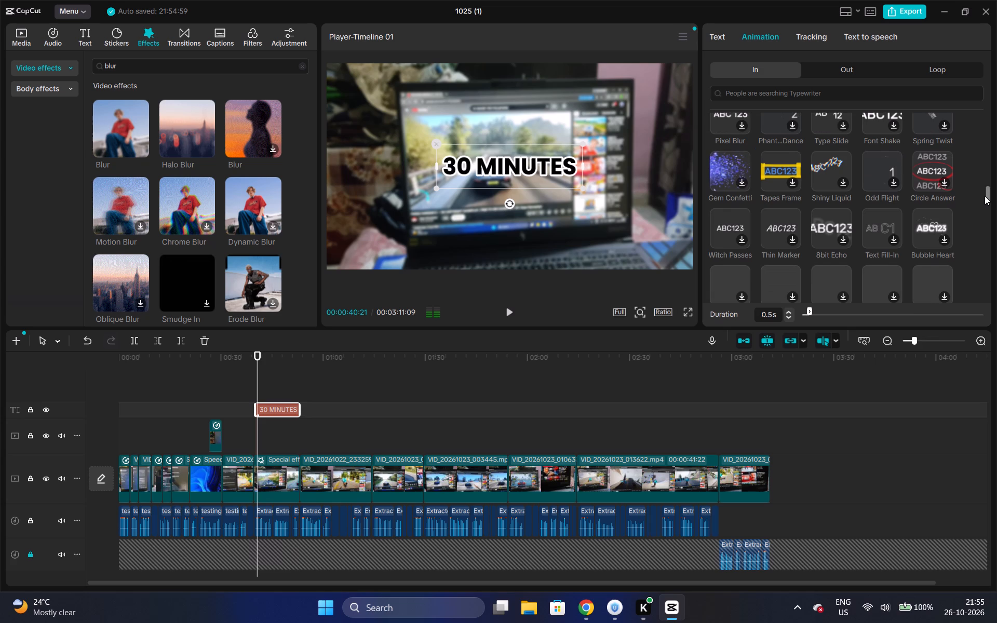
{"action": "left_click_drag", "start_coordinate": [985, 196], "coordinate": [985, 212]}
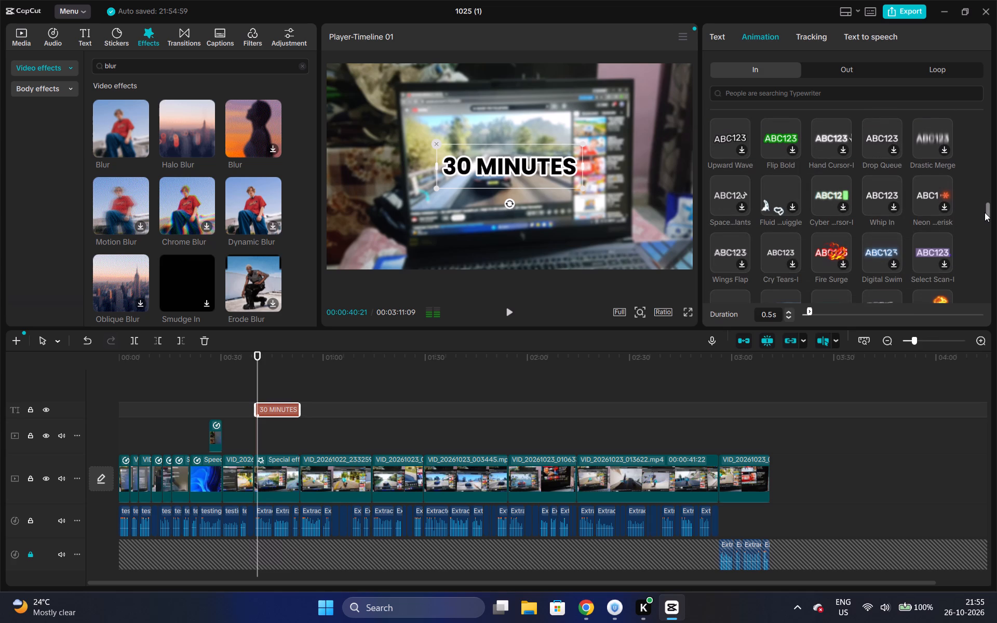
{"action": "left_click_drag", "start_coordinate": [985, 212], "coordinate": [985, 216]}
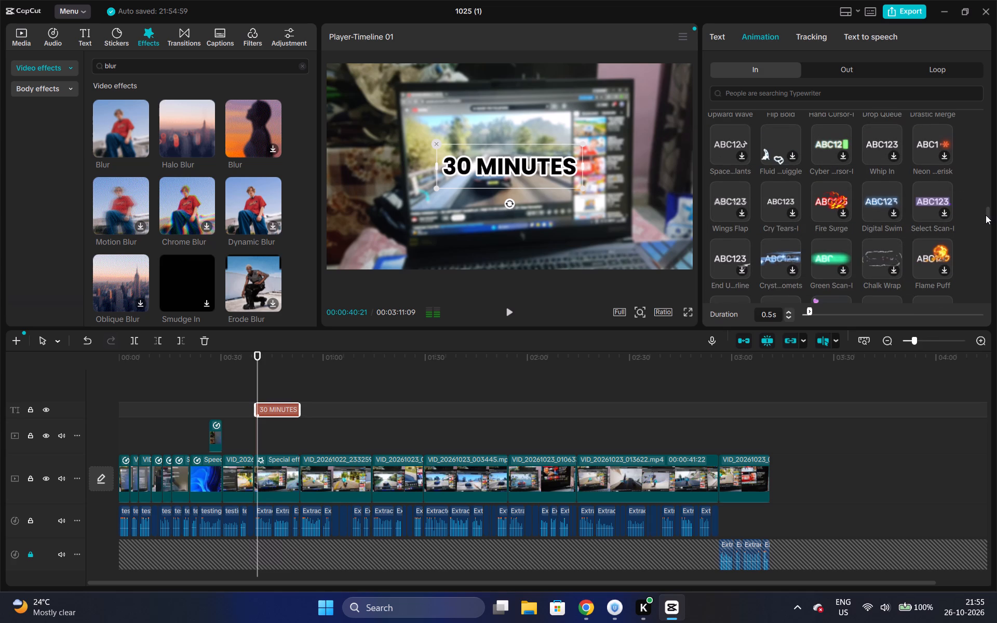
{"action": "left_click_drag", "start_coordinate": [986, 215], "coordinate": [986, 223]}
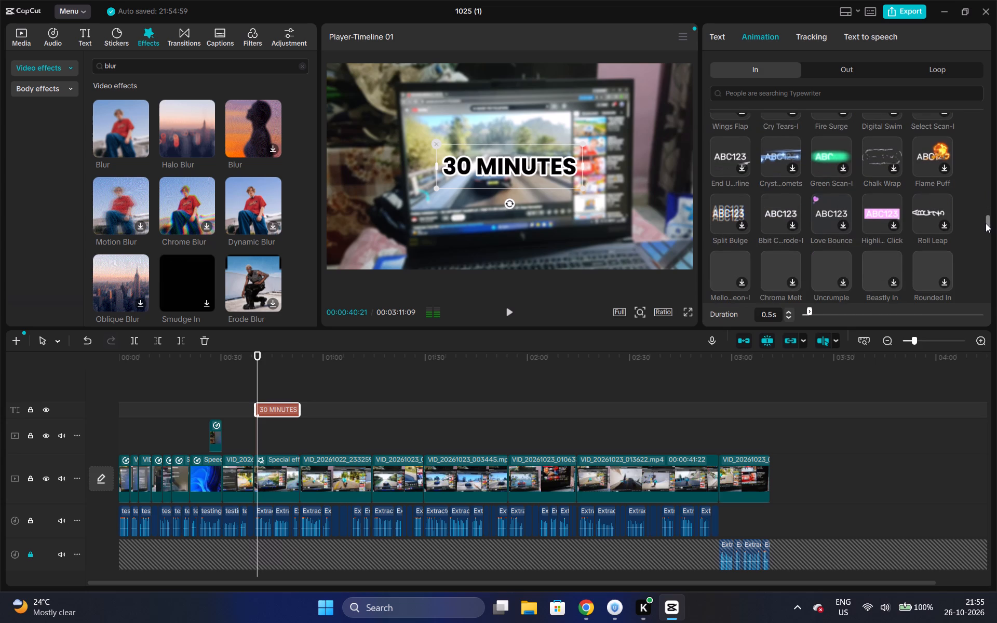
{"action": "left_click_drag", "start_coordinate": [986, 223], "coordinate": [985, 242]}
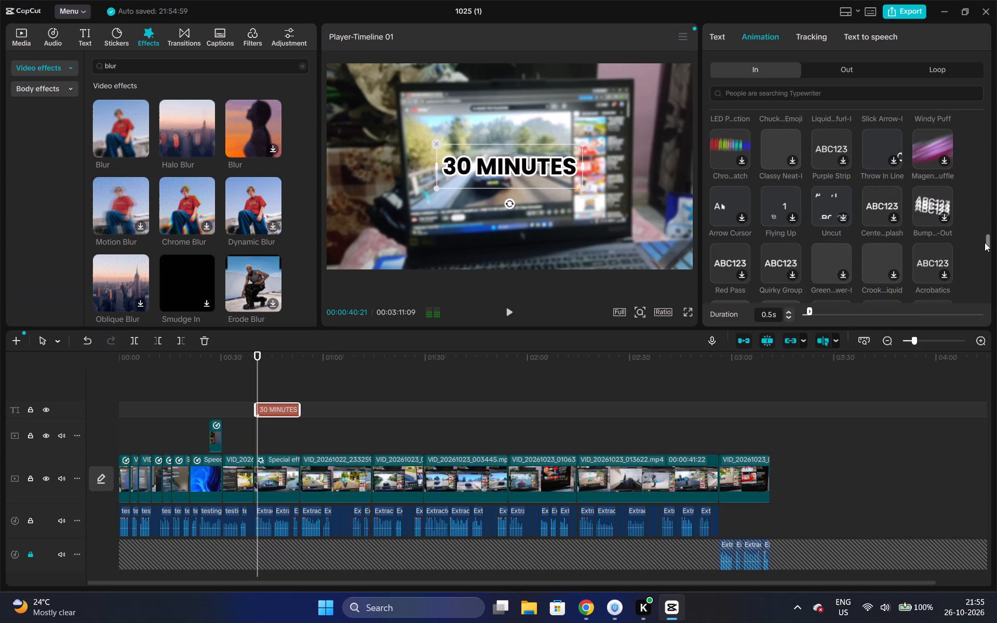
{"action": "left_click_drag", "start_coordinate": [985, 242], "coordinate": [985, 263]}
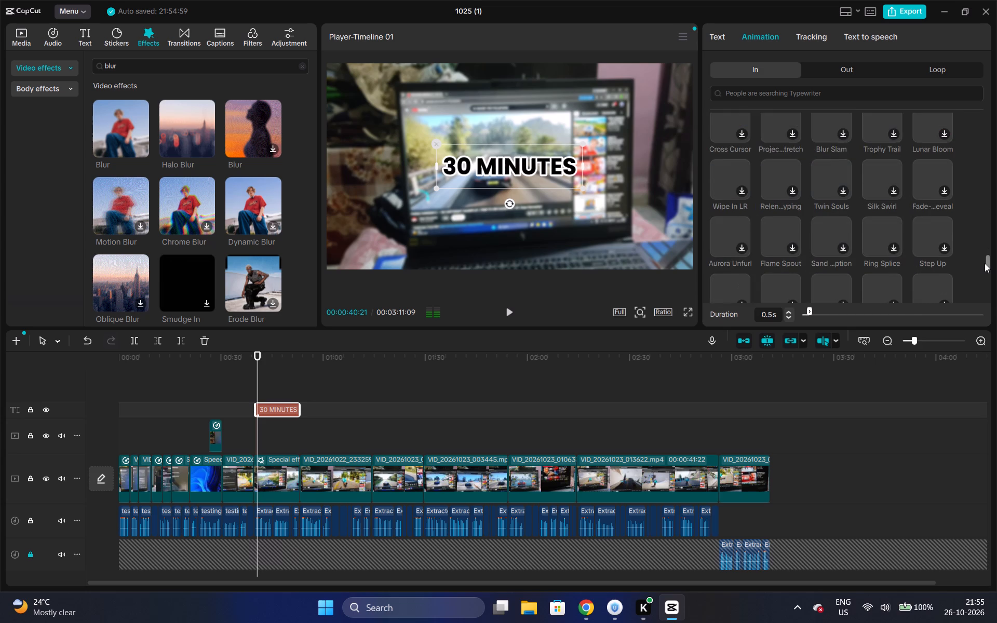
{"action": "left_click_drag", "start_coordinate": [985, 263], "coordinate": [985, 300]}
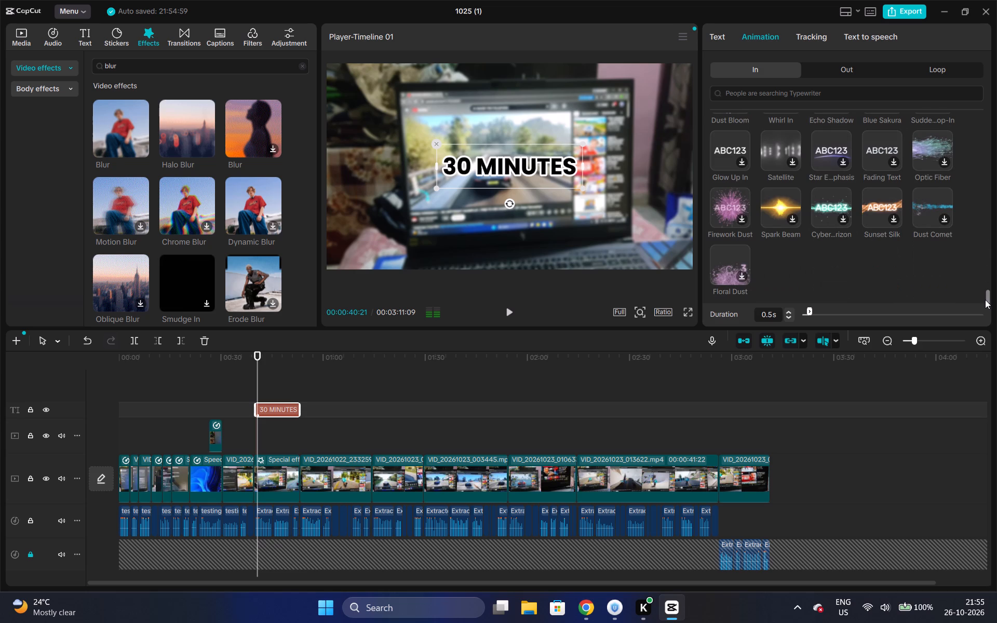
{"action": "left_click_drag", "start_coordinate": [985, 300], "coordinate": [976, 289]}
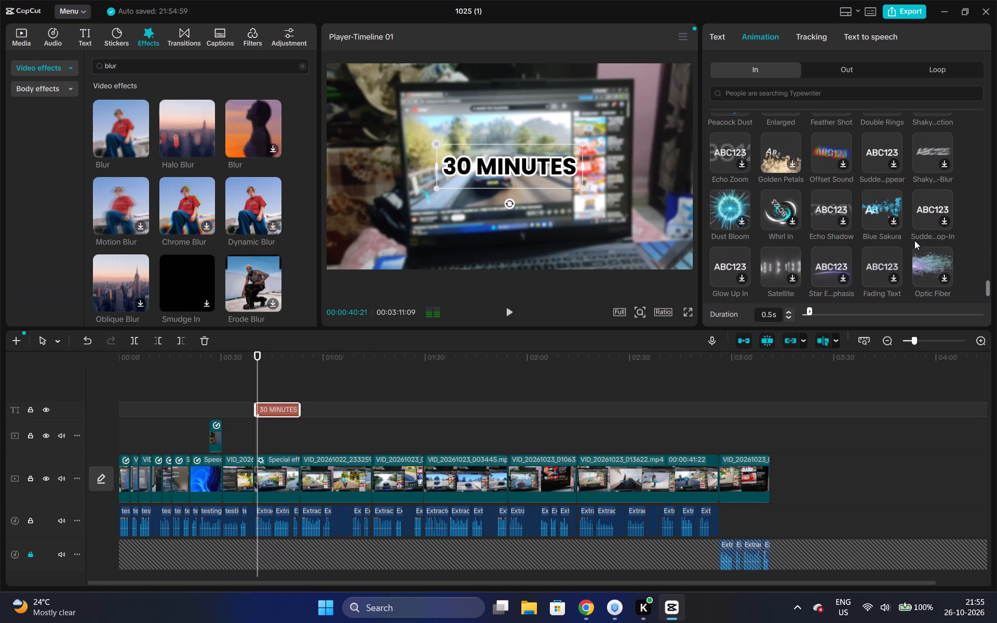
{"action": "left_click", "coordinate": [887, 263]}
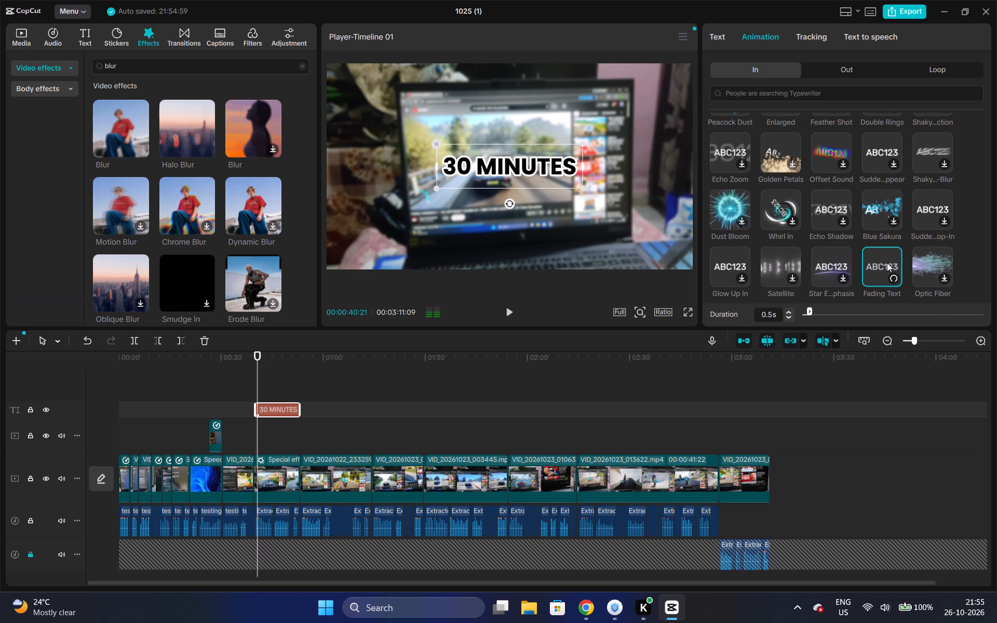
{"action": "key", "text": "space"}
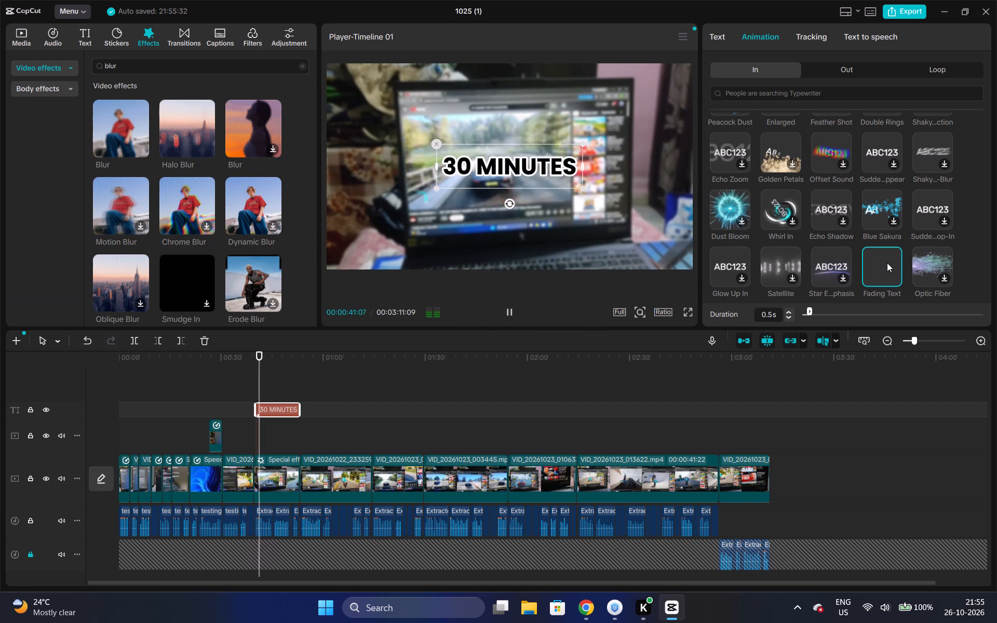
{"action": "key", "text": "space"}
{"action": "left_click", "coordinate": [249, 367]}
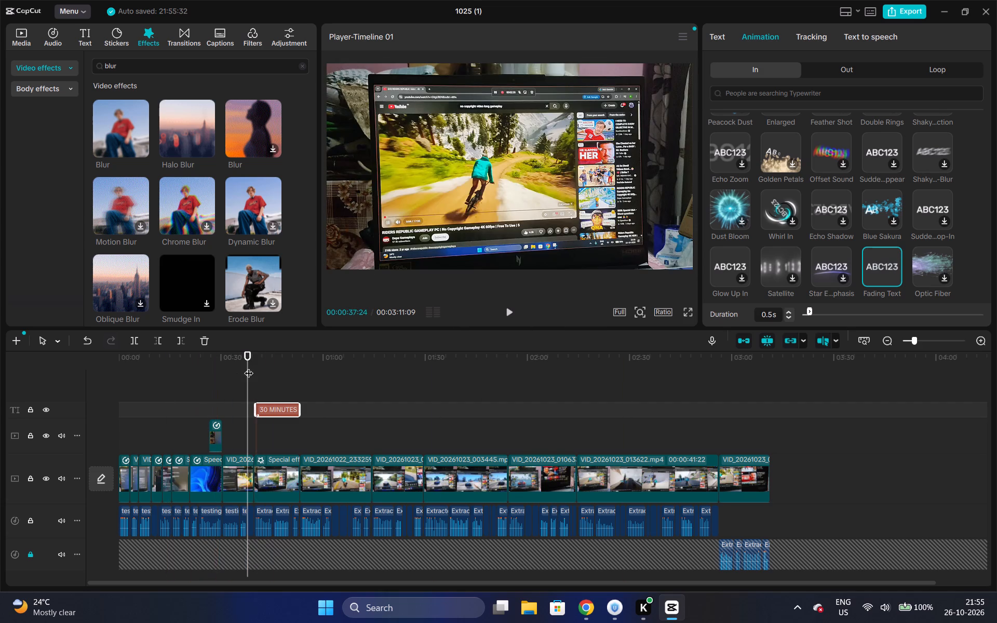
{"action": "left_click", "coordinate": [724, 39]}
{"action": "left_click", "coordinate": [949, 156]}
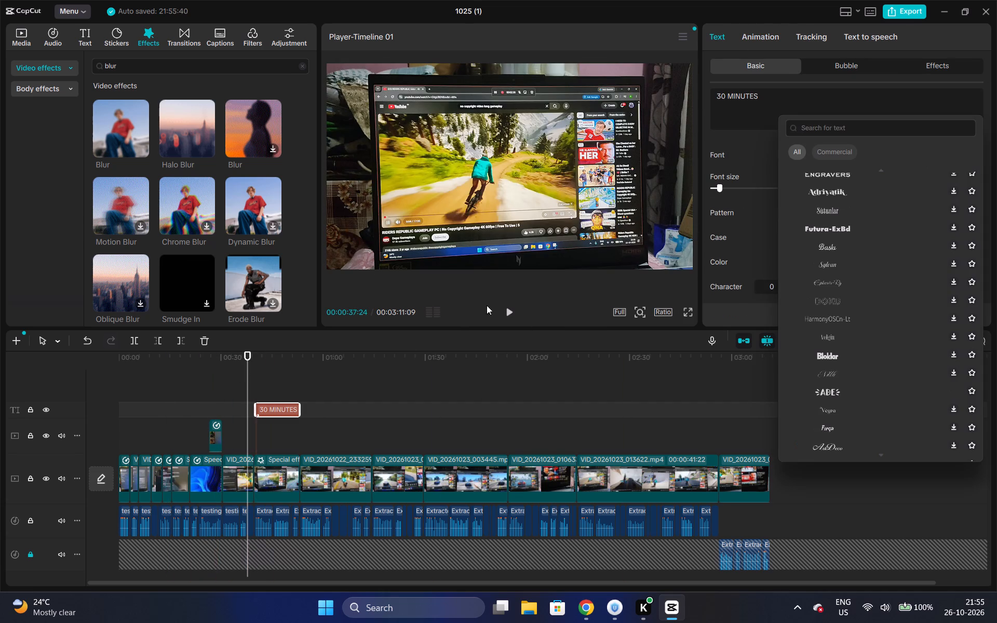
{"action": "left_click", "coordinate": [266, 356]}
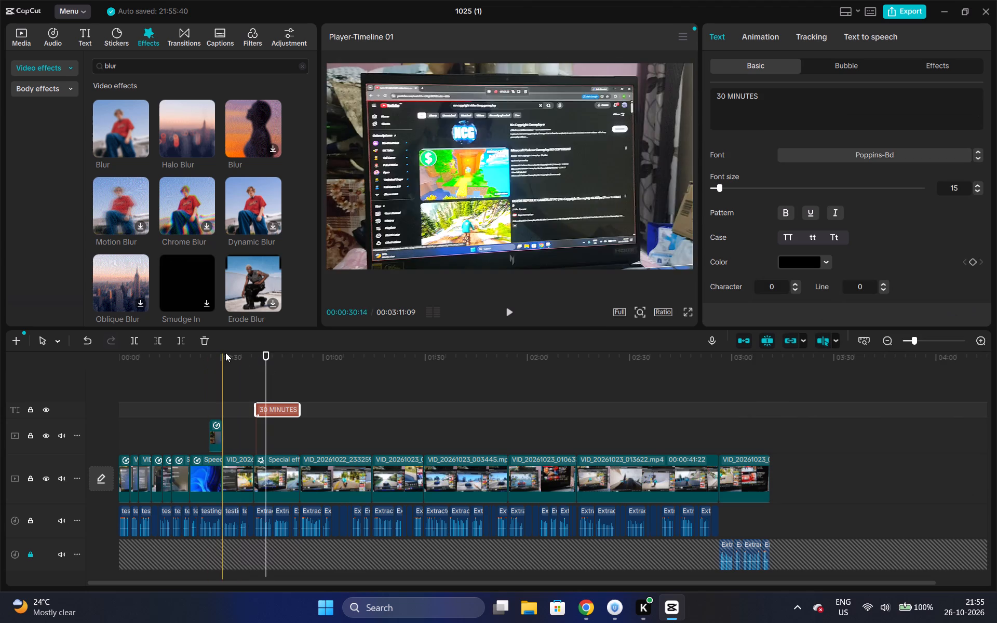
Play back the video from shortly before the "30 MINUTES" text to check its Fading Text entrance.
{"action": "left_click", "coordinate": [243, 356]}
{"action": "key", "text": "space"}
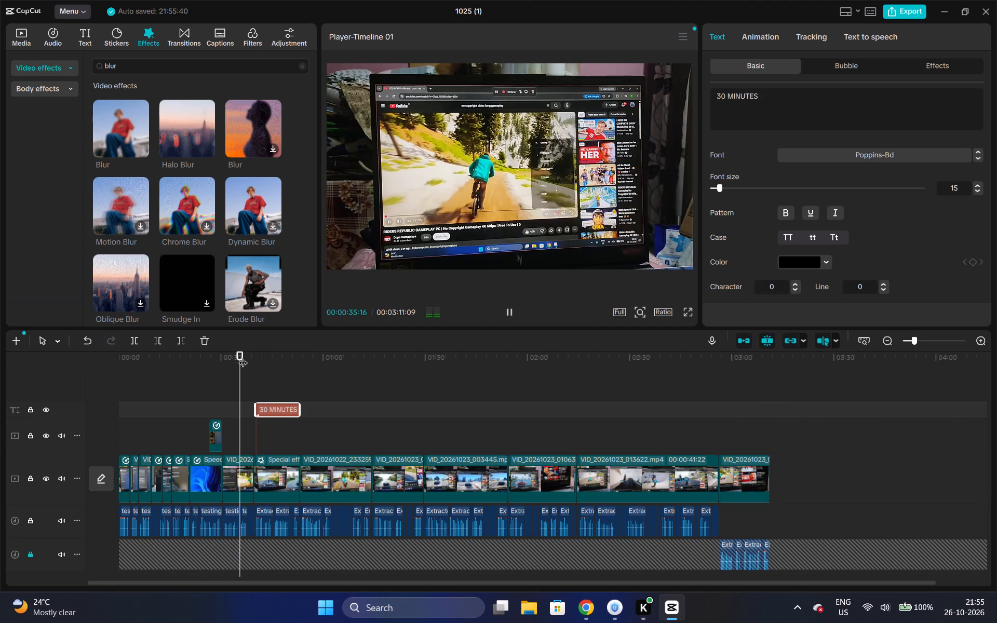
{"action": "left_click", "coordinate": [248, 359]}
{"action": "key", "text": "space"}
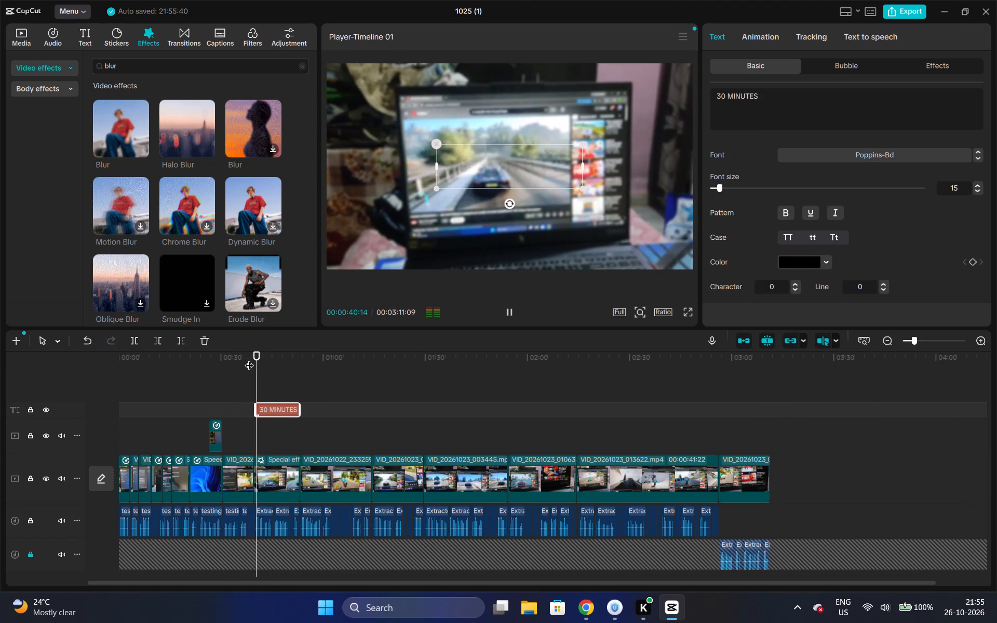
{"action": "key", "text": "space"}
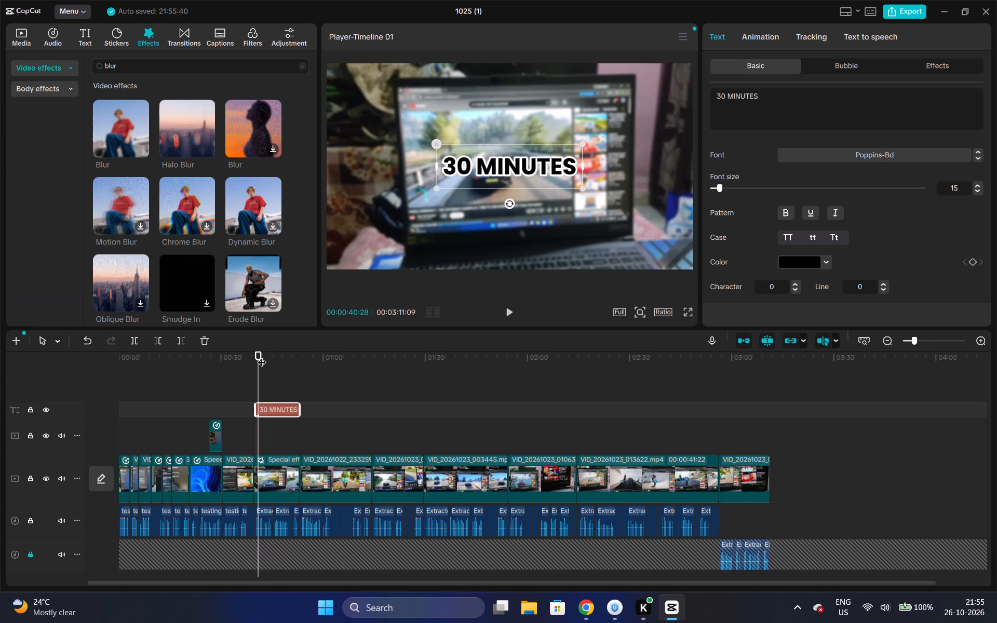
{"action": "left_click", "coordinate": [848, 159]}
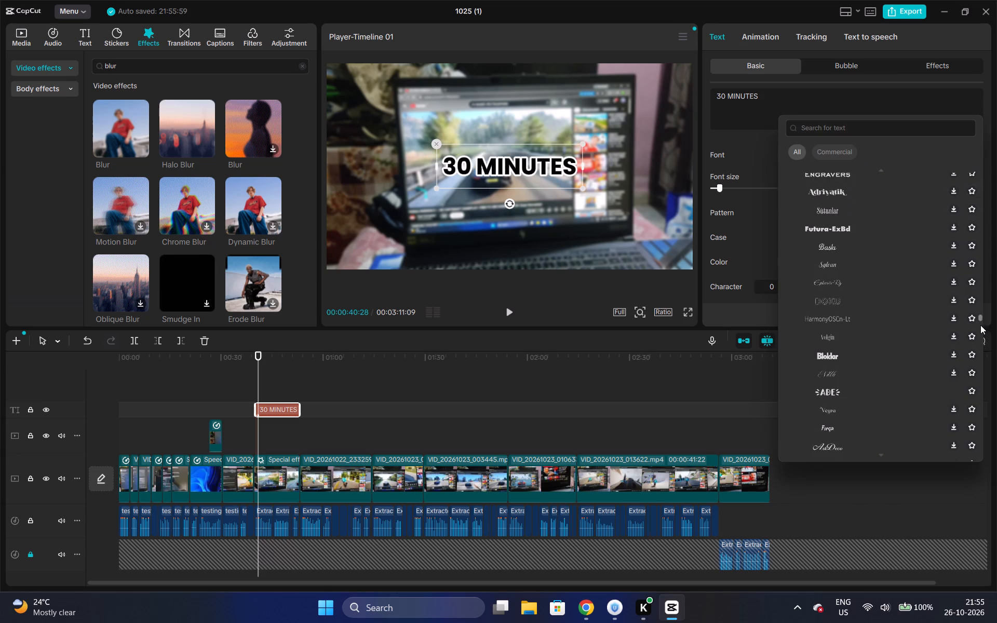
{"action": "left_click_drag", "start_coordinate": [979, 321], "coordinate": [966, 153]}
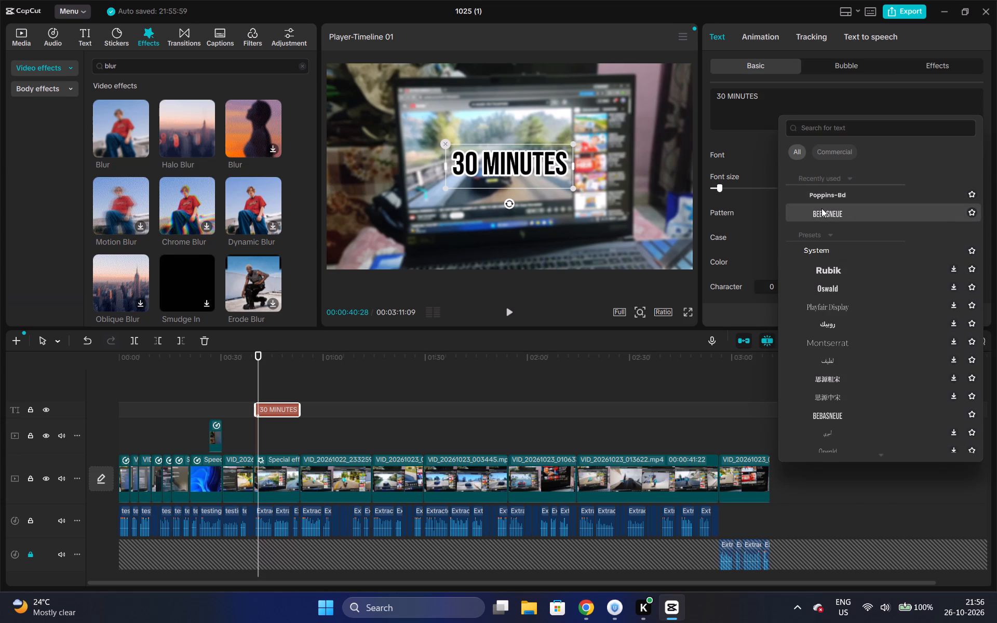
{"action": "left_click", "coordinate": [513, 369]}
Try the "30 MINUTES" text at font size 20 in a full-screen preview, and settle on size 17.
{"action": "left_click", "coordinate": [261, 369]}
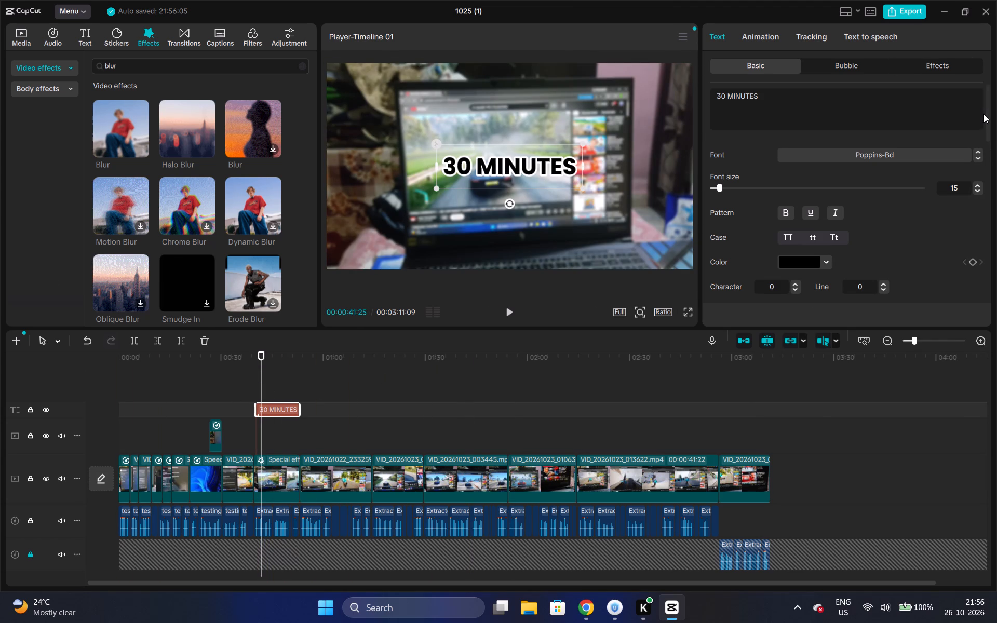
{"action": "left_click_drag", "start_coordinate": [983, 114], "coordinate": [984, 126]}
{"action": "double_click", "coordinate": [976, 184]}
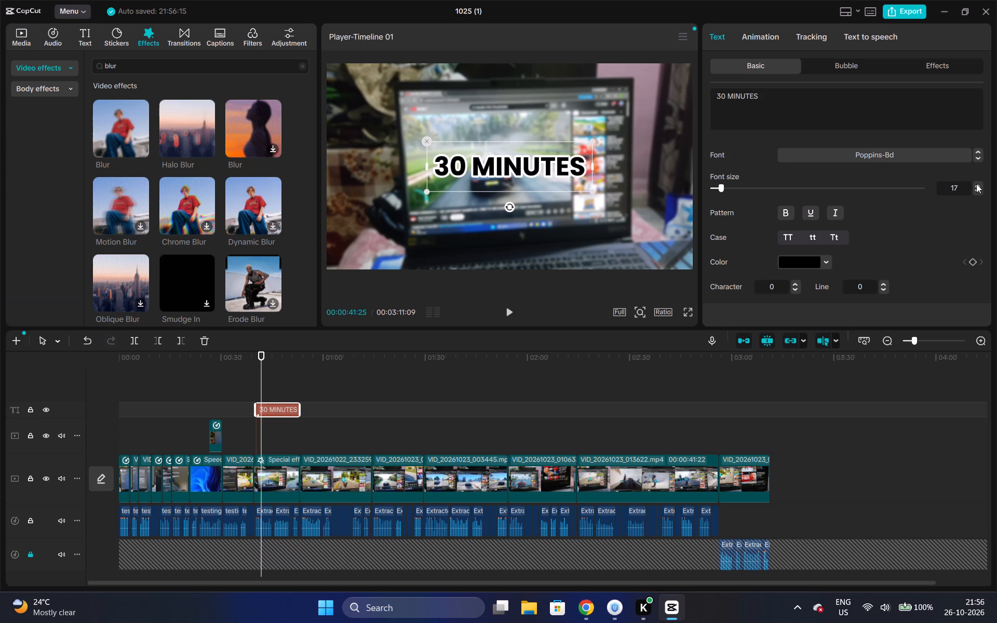
{"action": "triple_click", "coordinate": [976, 184]}
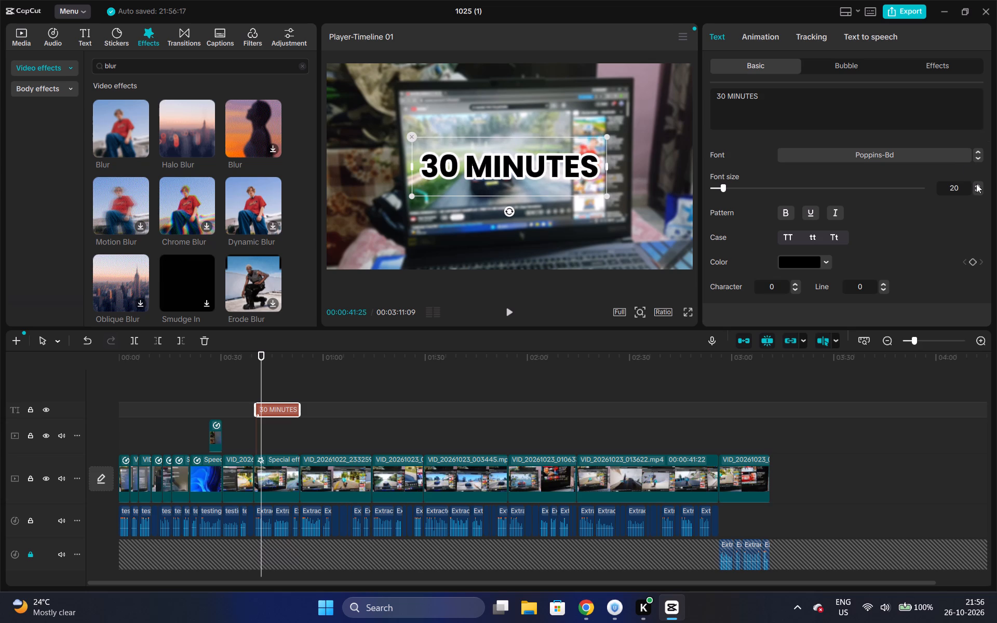
{"action": "left_click", "coordinate": [687, 313]}
{"action": "key", "text": "Escape"}
{"action": "triple_click", "coordinate": [975, 190]}
Look through the preset style, transform and stroke settings of the "30 MINUTES" text.
{"action": "left_click_drag", "start_coordinate": [991, 118], "coordinate": [991, 134]}
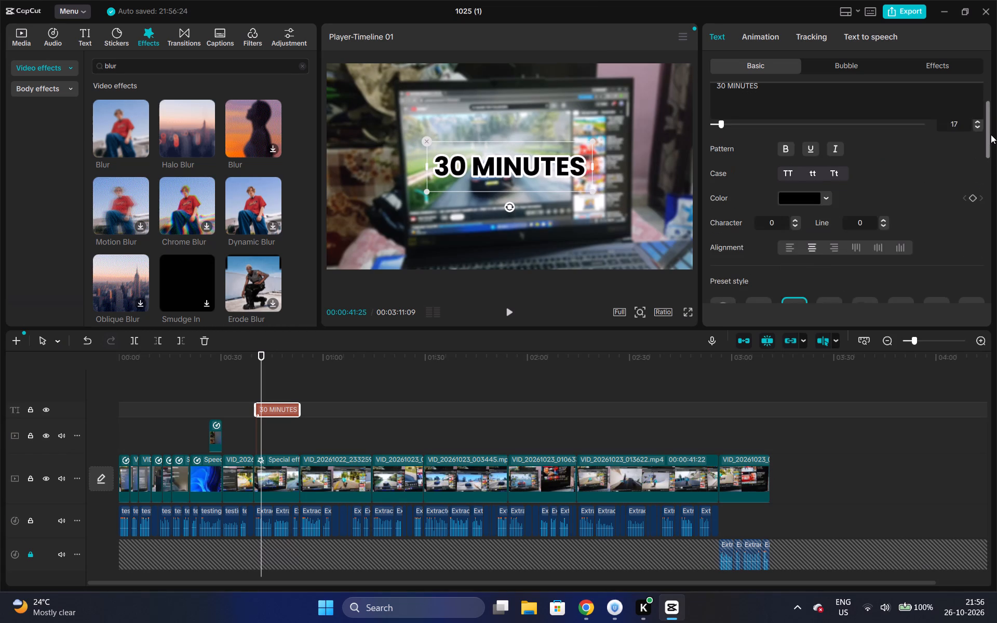
{"action": "left_click_drag", "start_coordinate": [991, 134], "coordinate": [991, 166]}
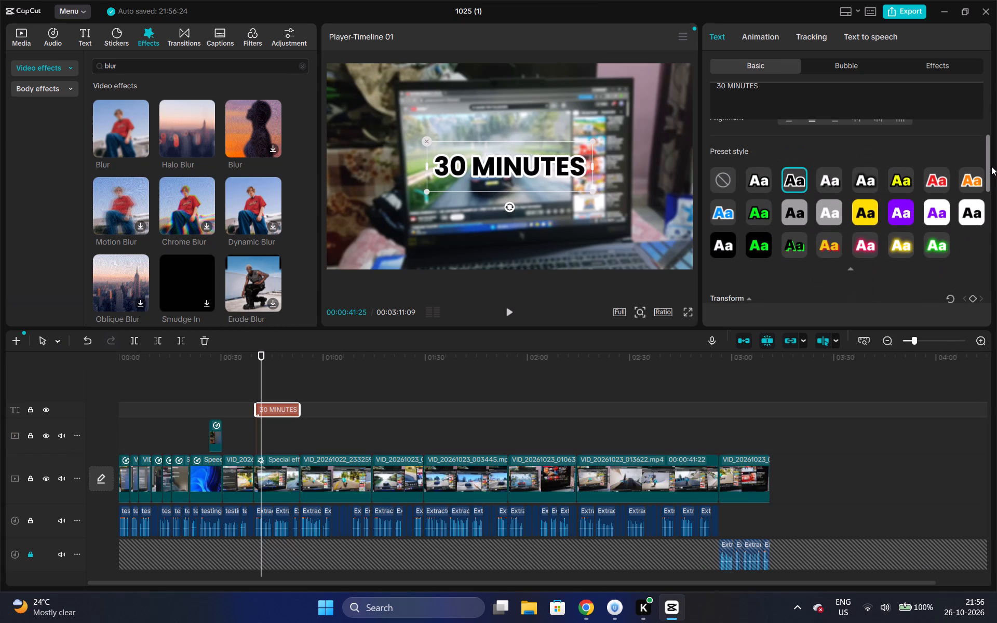
{"action": "left_click_drag", "start_coordinate": [991, 166], "coordinate": [990, 205]}
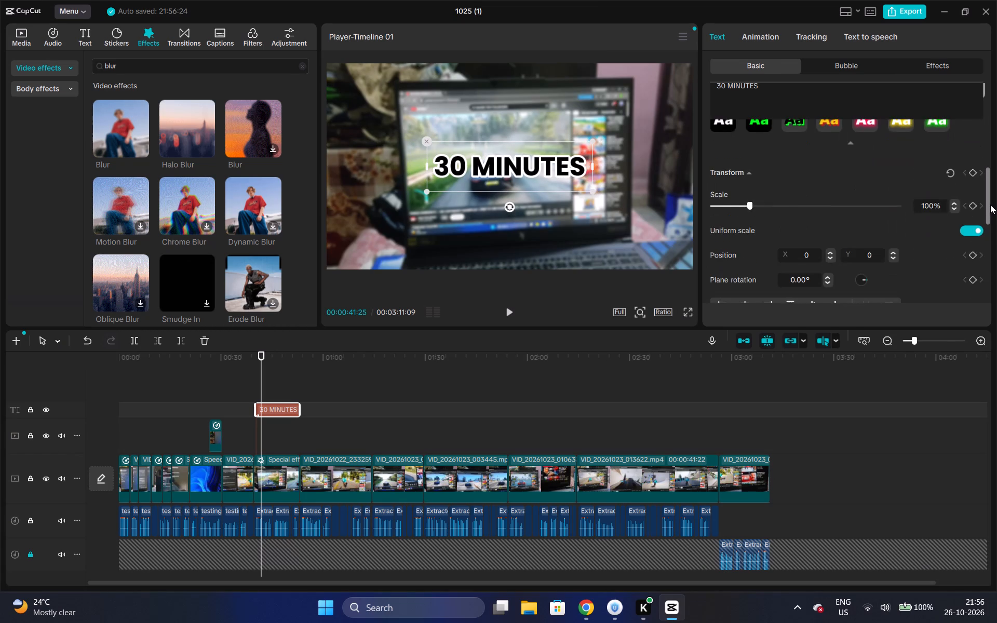
{"action": "left_click_drag", "start_coordinate": [990, 205], "coordinate": [988, 265]}
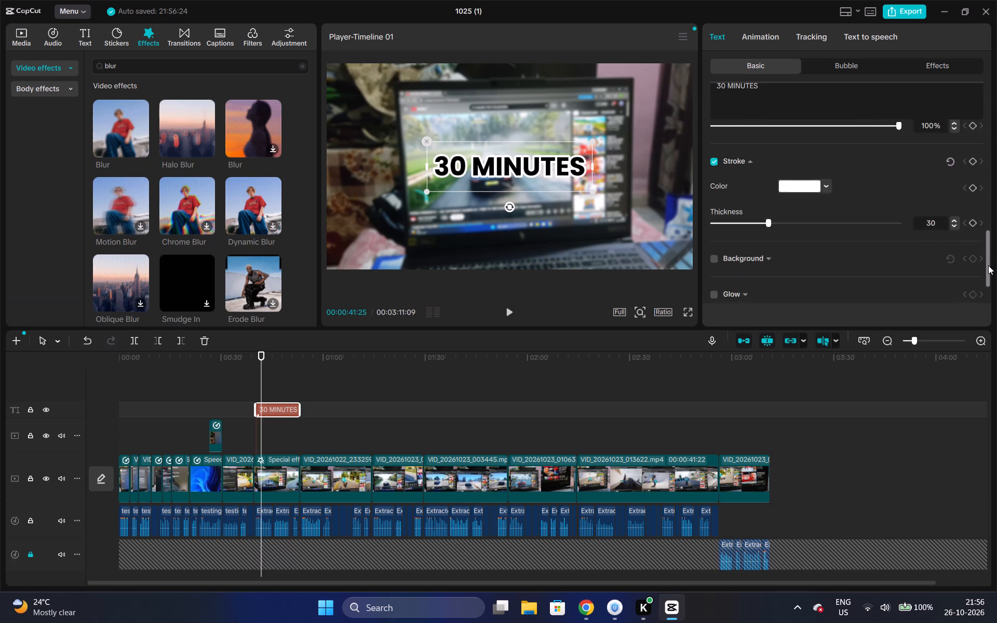
{"action": "left_click_drag", "start_coordinate": [988, 265], "coordinate": [971, 200]}
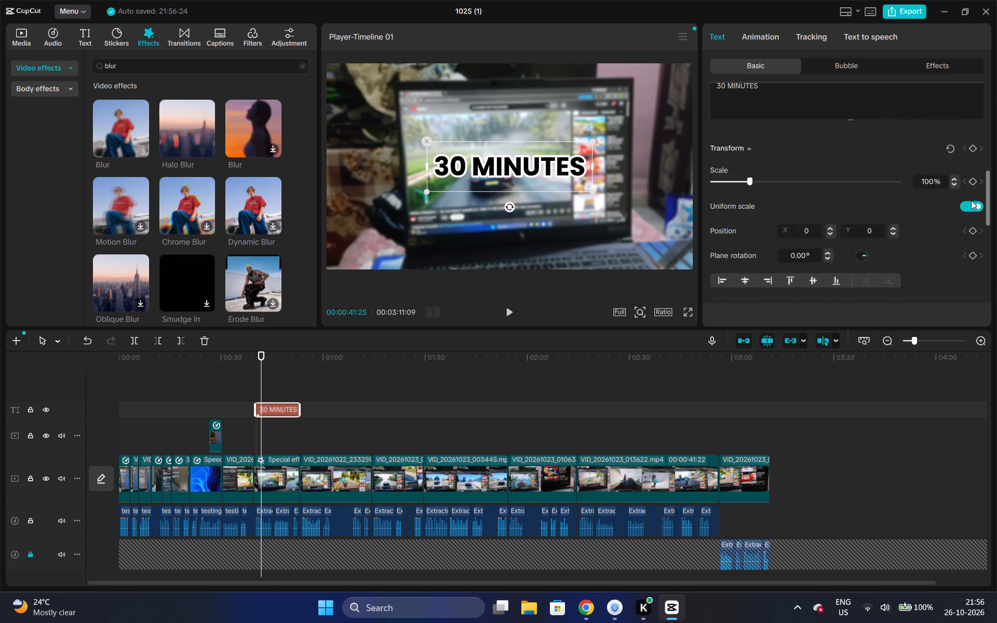
{"action": "left_click_drag", "start_coordinate": [971, 200], "coordinate": [973, 169]}
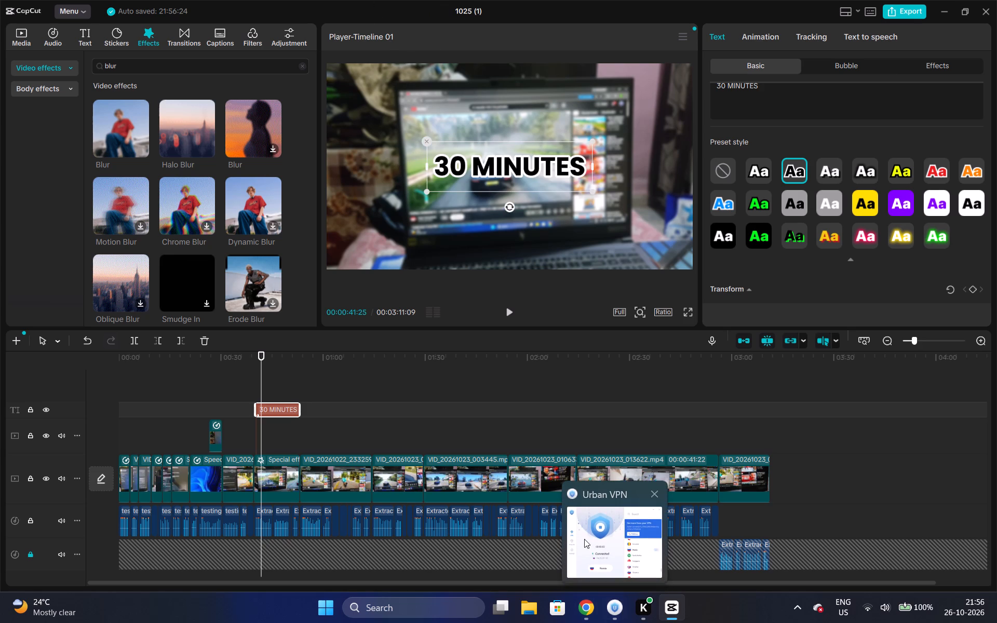
Switch to Urban VPN, disconnect the Russia connection, and minimize its window to return to the video project.
{"action": "left_click", "coordinate": [602, 525]}
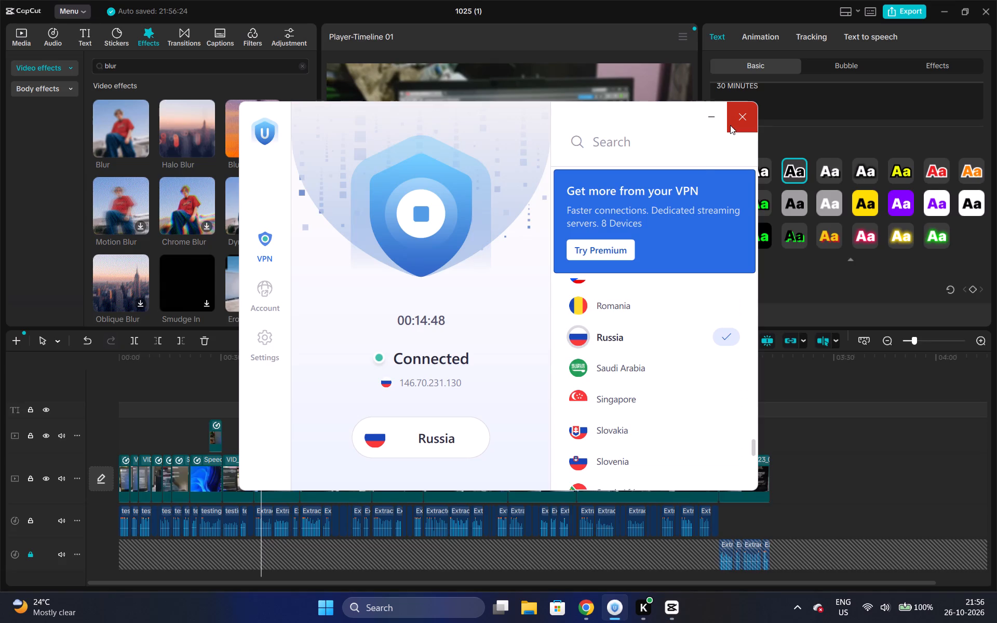
{"action": "left_click", "coordinate": [730, 125]}
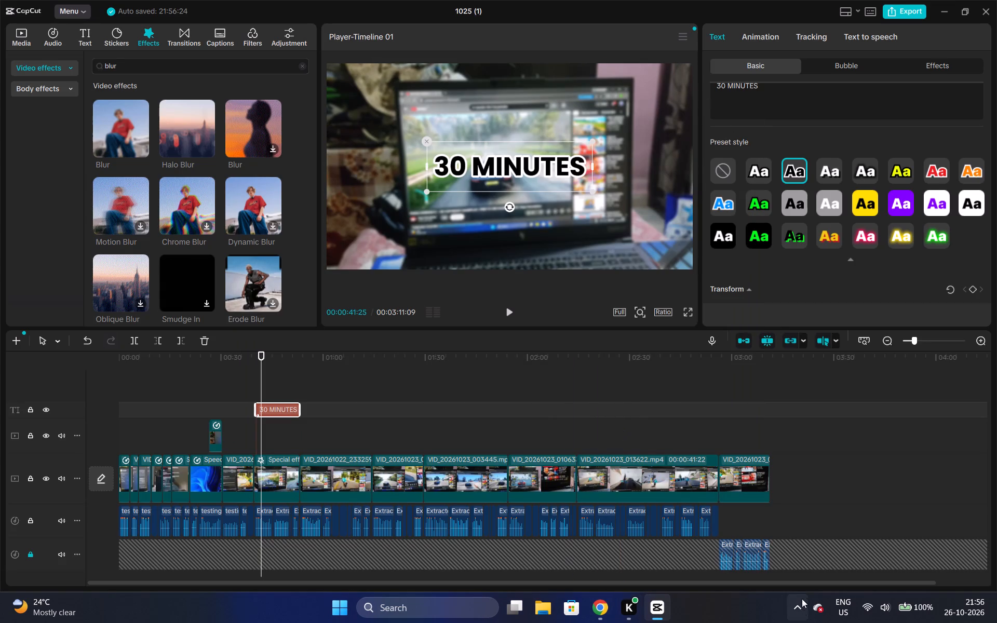
{"action": "left_click", "coordinate": [800, 610]}
{"action": "double_click", "coordinate": [777, 571]}
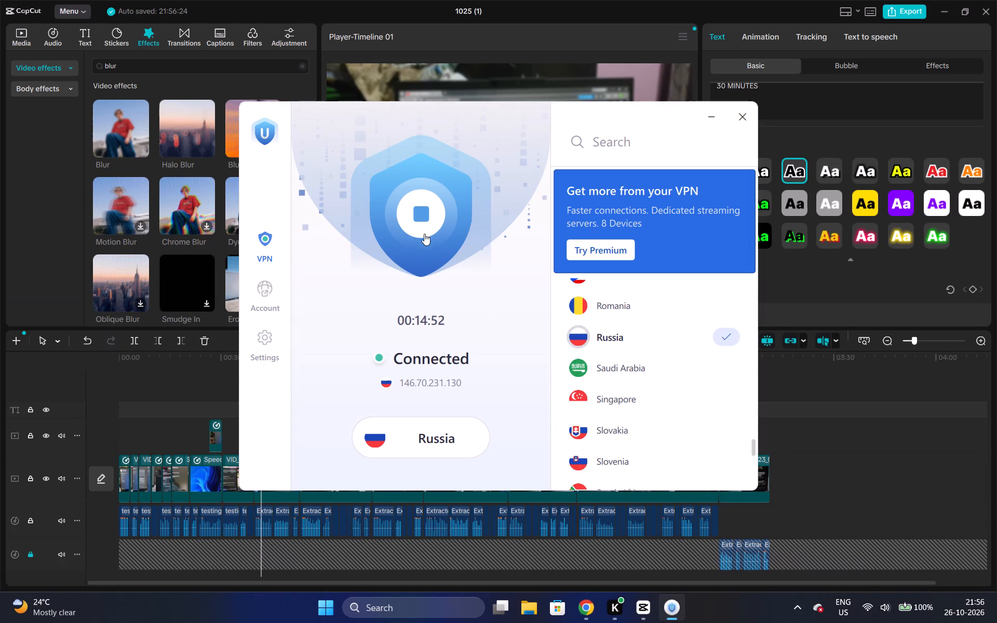
{"action": "left_click", "coordinate": [424, 231]}
{"action": "left_click", "coordinate": [704, 116]}
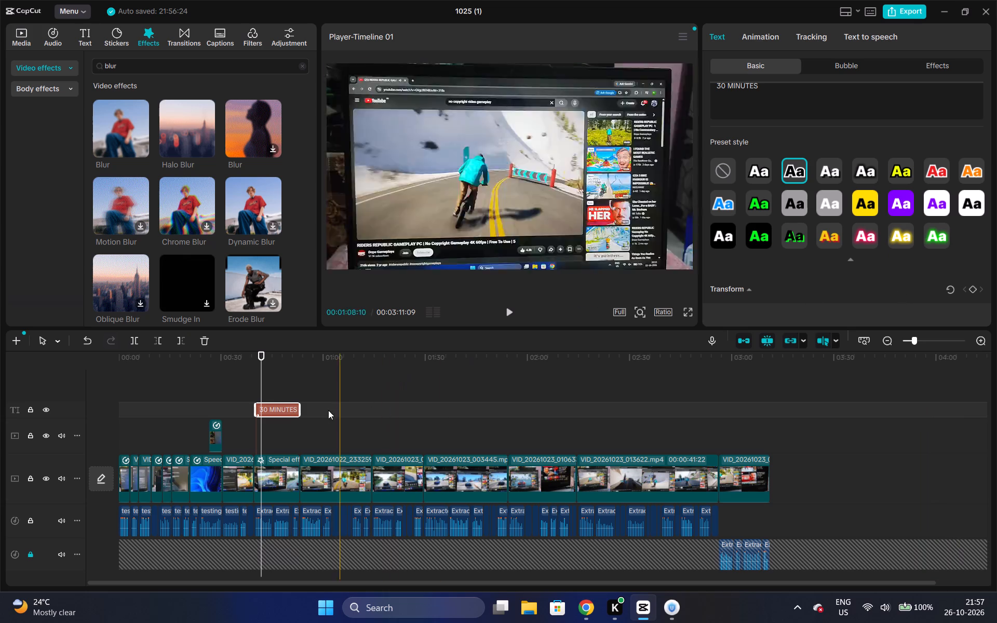
Replay the "30 MINUTES" text entrance over the blurred clip from shortly before it begins.
{"action": "left_click", "coordinate": [246, 358]}
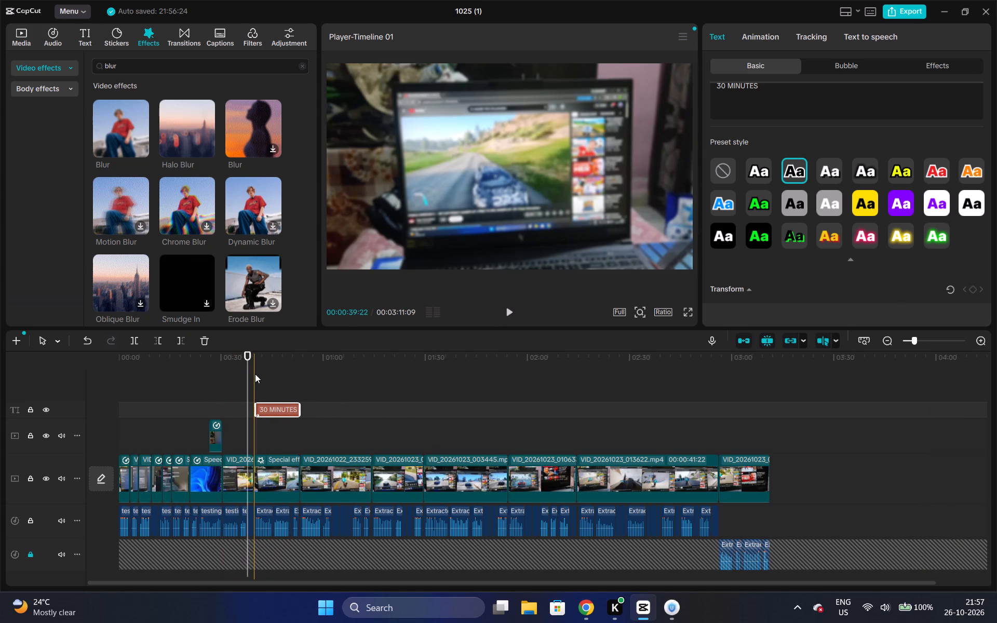
{"action": "left_click", "coordinate": [251, 358]}
{"action": "key", "text": "space"}
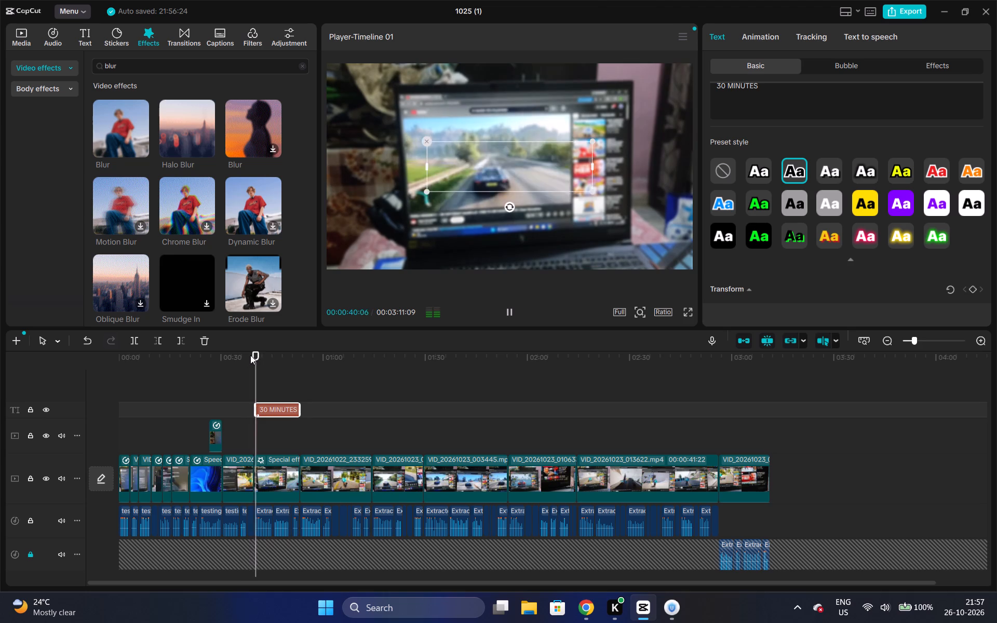
{"action": "left_click", "coordinate": [250, 355]}
{"action": "key", "text": "space"}
{"action": "key", "text": "space"}
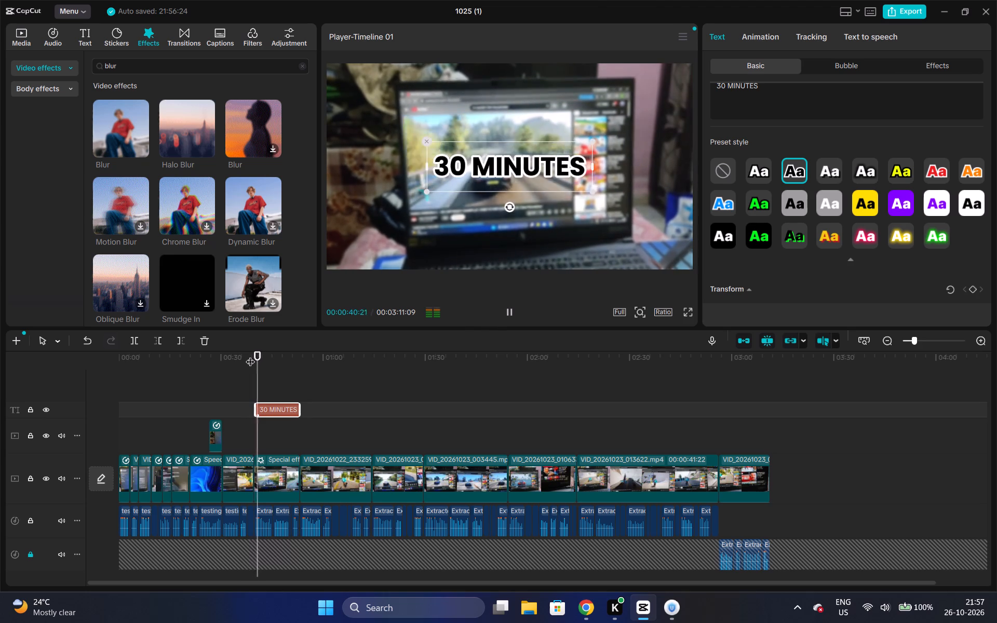
{"action": "key", "text": "space"}
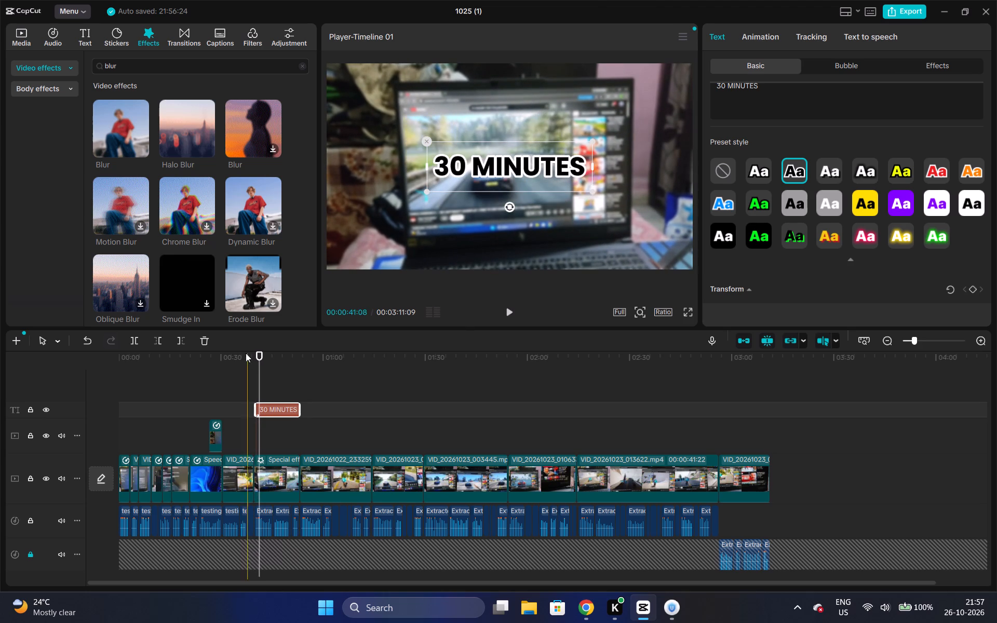
{"action": "left_click", "coordinate": [244, 358]}
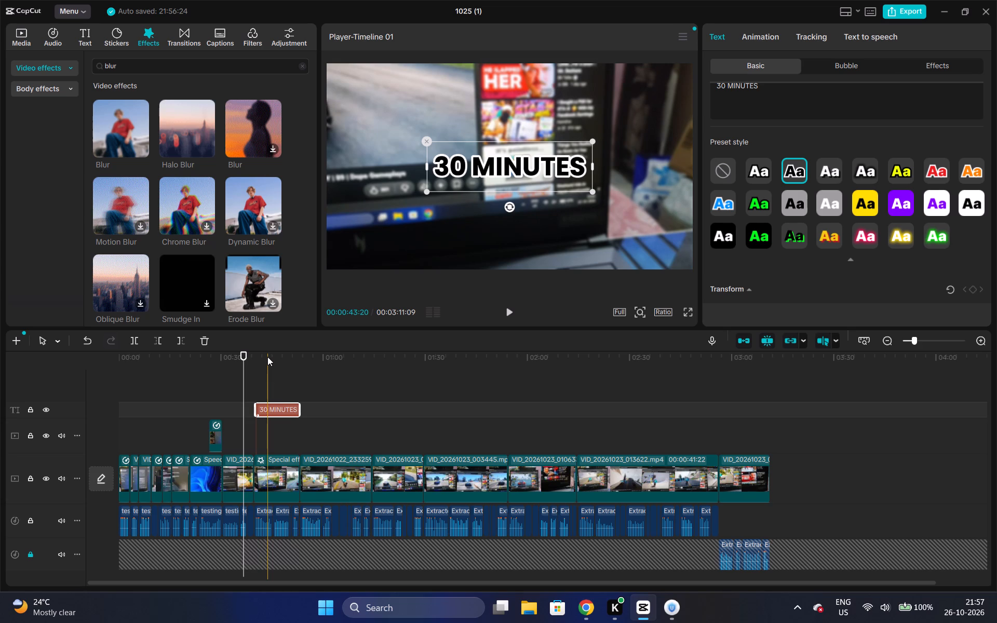
Step backward frame by frame through the blurred clip under the "30 MINUTES" text to 00:00:41:26.
{"action": "left_click", "coordinate": [267, 356]}
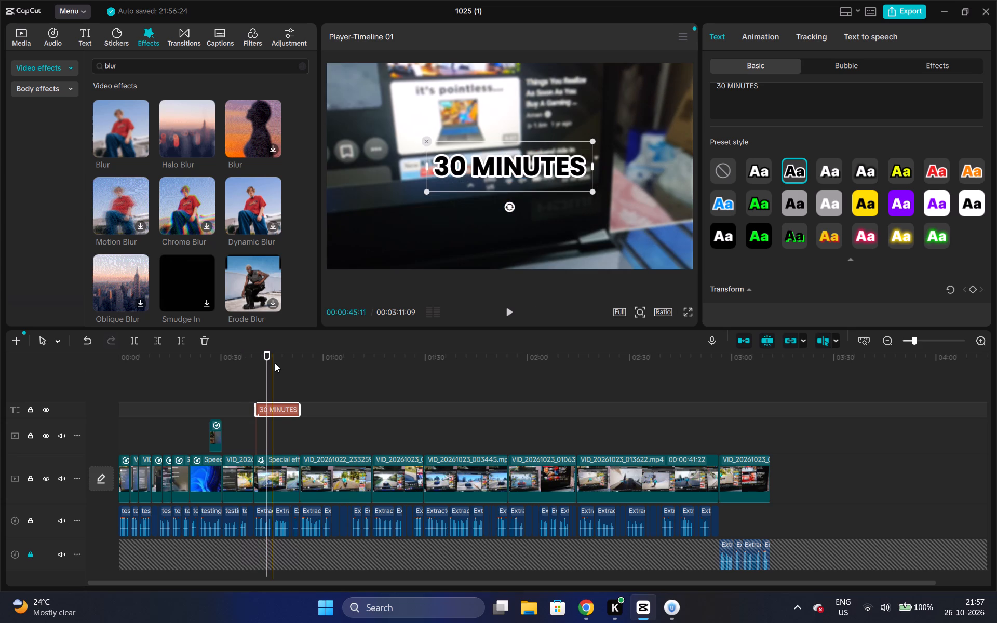
{"action": "key", "text": "Left"}
{"action": "key", "text": "Left"}
{"action": "key", "text": "Left"}
{"action": "key", "text": "Left"}
{"action": "key", "text": "Left"}
{"action": "key", "text": "Left"}
{"action": "key", "text": "Left"}
{"action": "key", "text": "Left"}
{"action": "key", "text": "Left"}
{"action": "key", "text": "Left"}
{"action": "key", "text": "Left"}
{"action": "key", "text": "Left"}
{"action": "key", "text": "Left"}
{"action": "key", "text": "Left"}
{"action": "key", "text": "Left"}
{"action": "key", "text": "Left"}
{"action": "key", "text": "Left"}
{"action": "key", "text": "Left"}
{"action": "key", "text": "Left"}
{"action": "key", "text": "Left"}
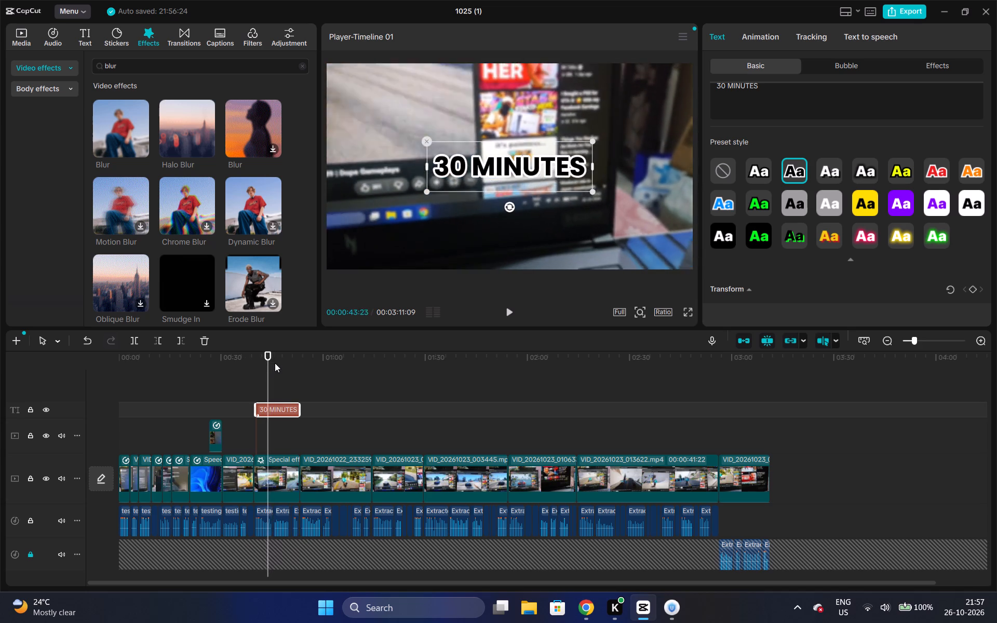
{"action": "key", "text": "Left"}
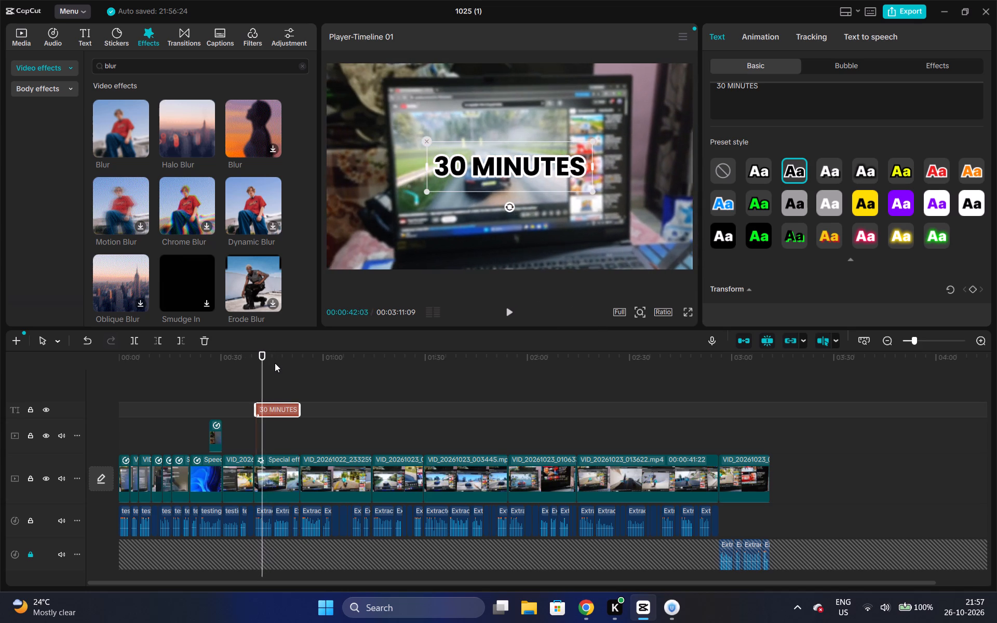
{"action": "key", "text": "Left"}
{"action": "key", "text": "Left"}
{"action": "key", "text": "Left"}
{"action": "key", "text": "Left"}
{"action": "key", "text": "Left"}
{"action": "key", "text": "Left"}
{"action": "key", "text": "Left"}
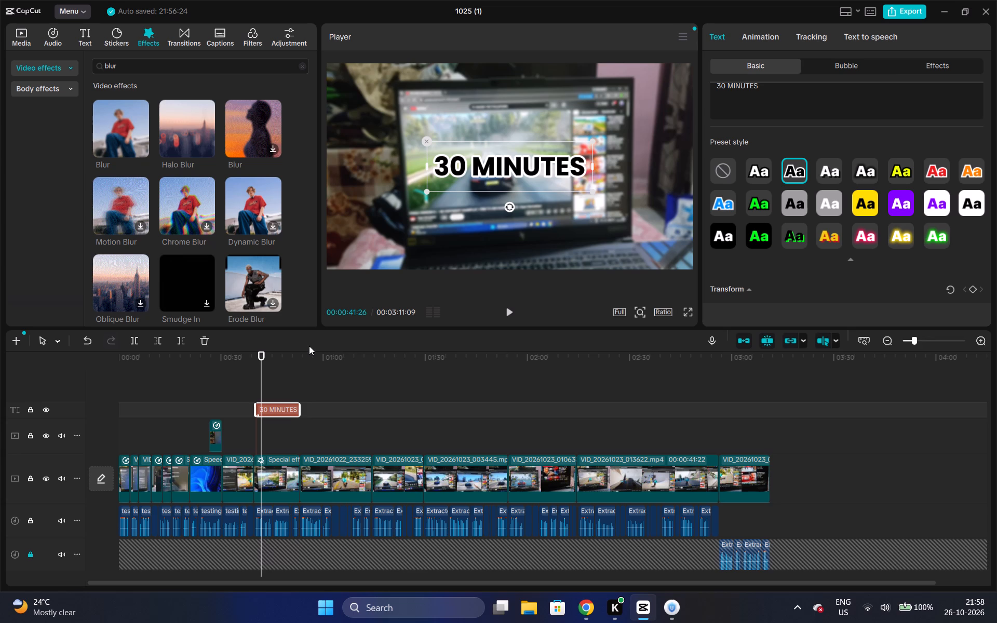
Play the video from the beginning past the "30 MINUTES" section to review its pacing.
{"action": "left_click_drag", "start_coordinate": [201, 358], "coordinate": [65, 363]}
{"action": "key", "text": "space"}
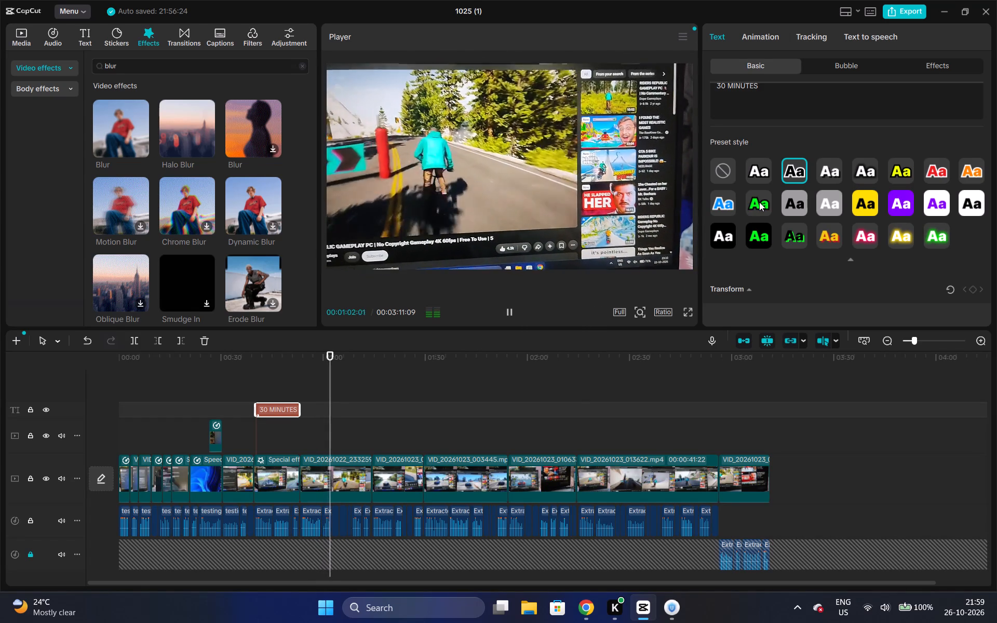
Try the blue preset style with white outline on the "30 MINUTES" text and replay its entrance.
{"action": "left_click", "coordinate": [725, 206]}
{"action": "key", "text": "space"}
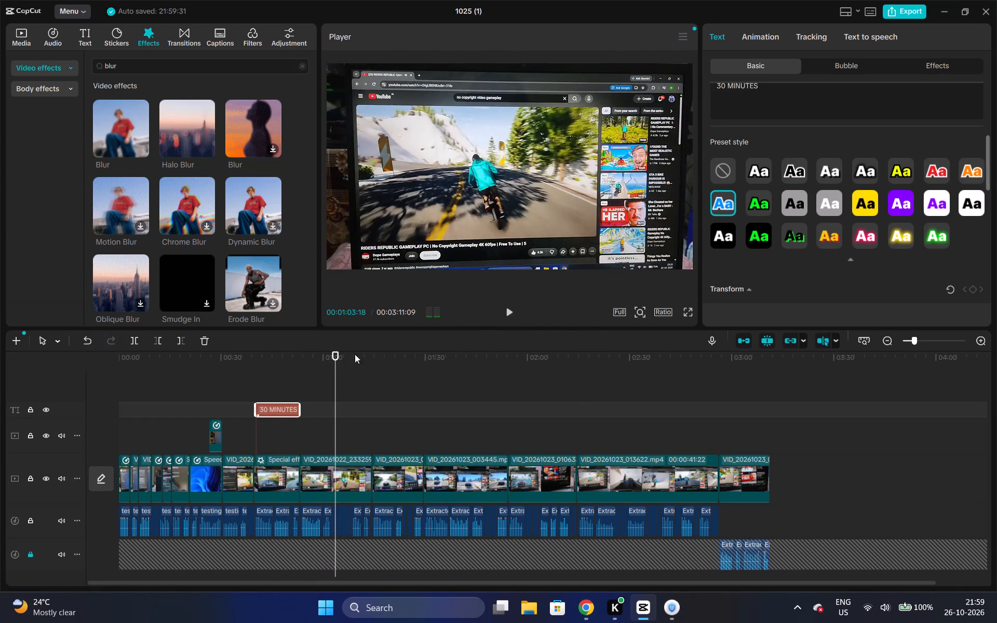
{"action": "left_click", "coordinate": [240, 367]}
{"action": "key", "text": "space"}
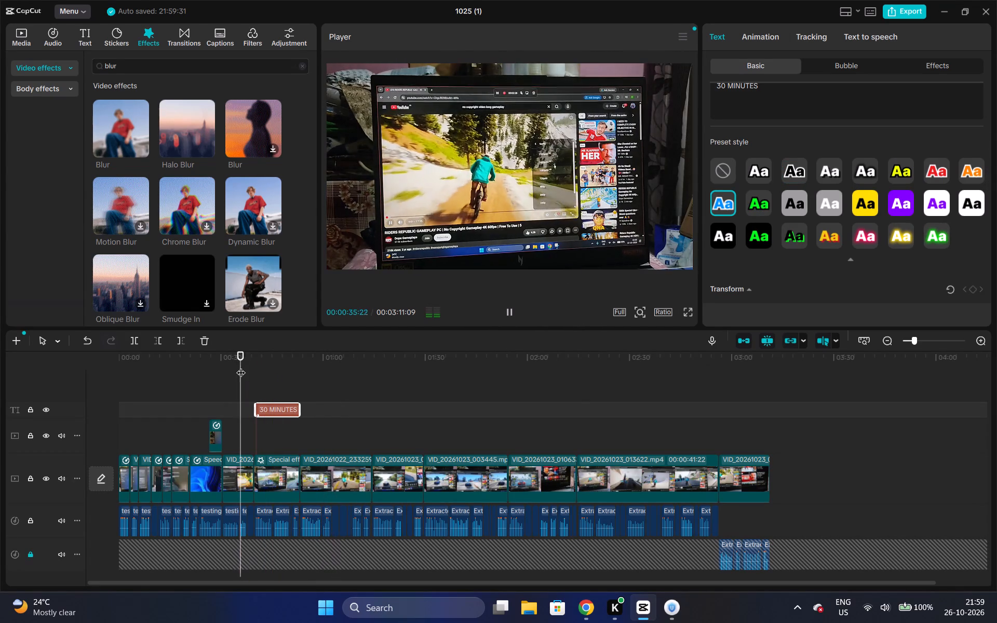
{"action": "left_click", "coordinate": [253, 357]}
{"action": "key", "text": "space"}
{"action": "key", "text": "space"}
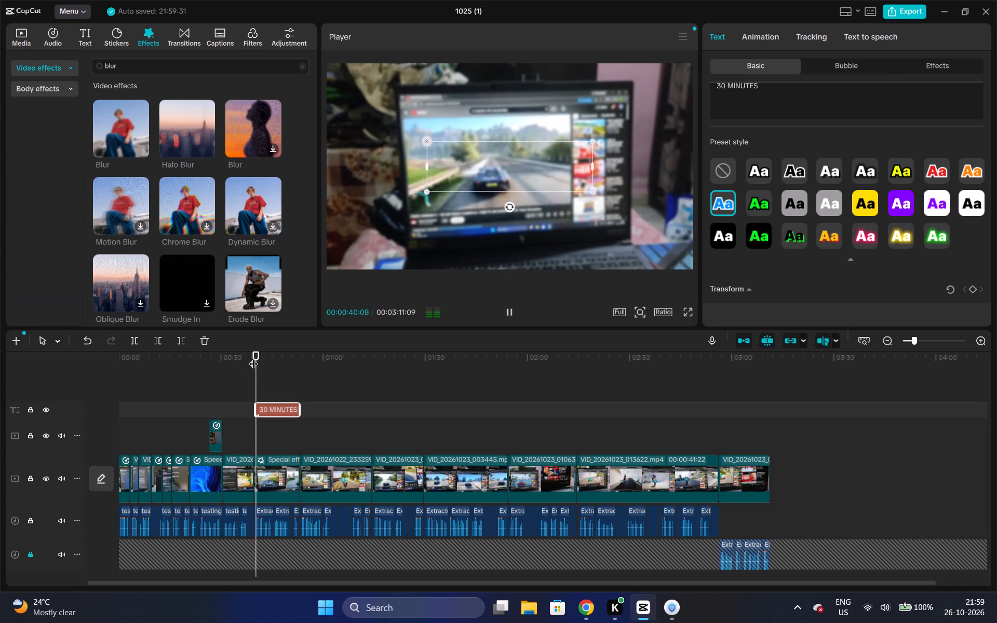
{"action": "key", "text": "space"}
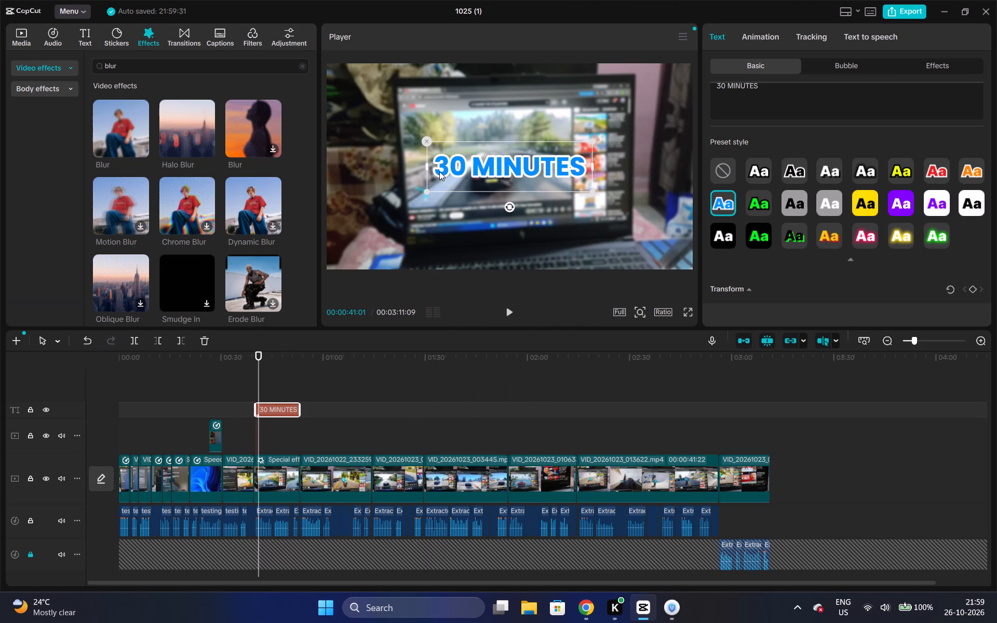
Compare green, yellow, shadowed and outlined preset styles on the "30 MINUTES" text, settling on white with a black outline.
{"action": "left_click", "coordinate": [762, 202]}
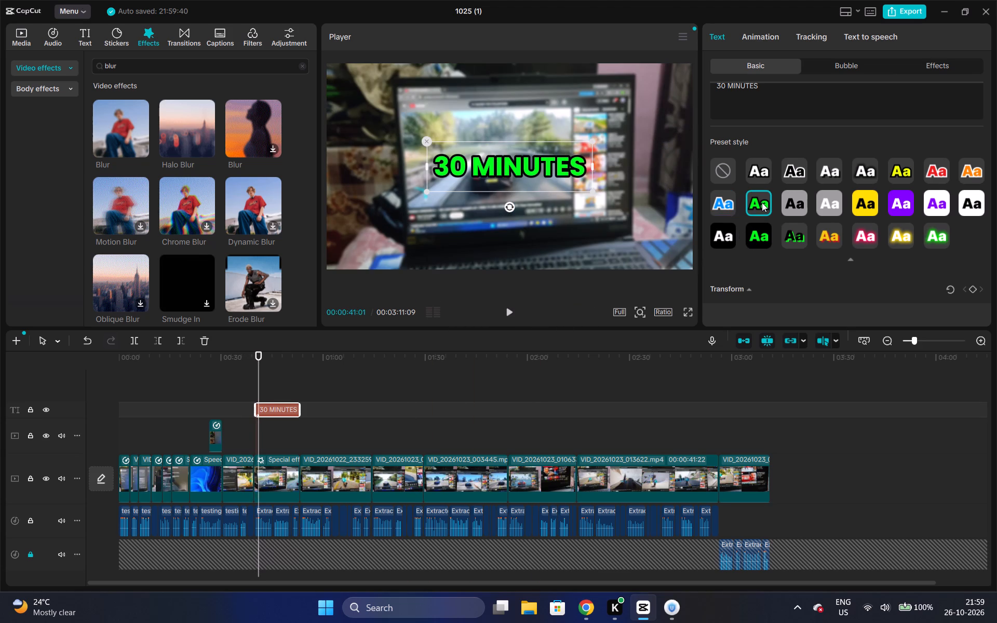
{"action": "left_click", "coordinate": [855, 167]}
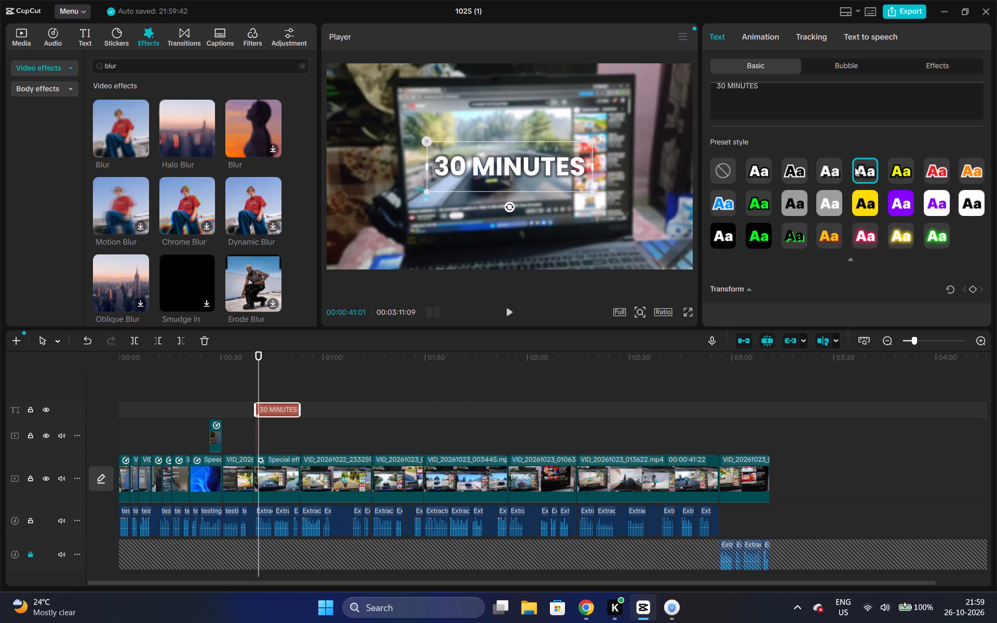
{"action": "left_click", "coordinate": [781, 172]}
{"action": "left_click", "coordinate": [786, 172]}
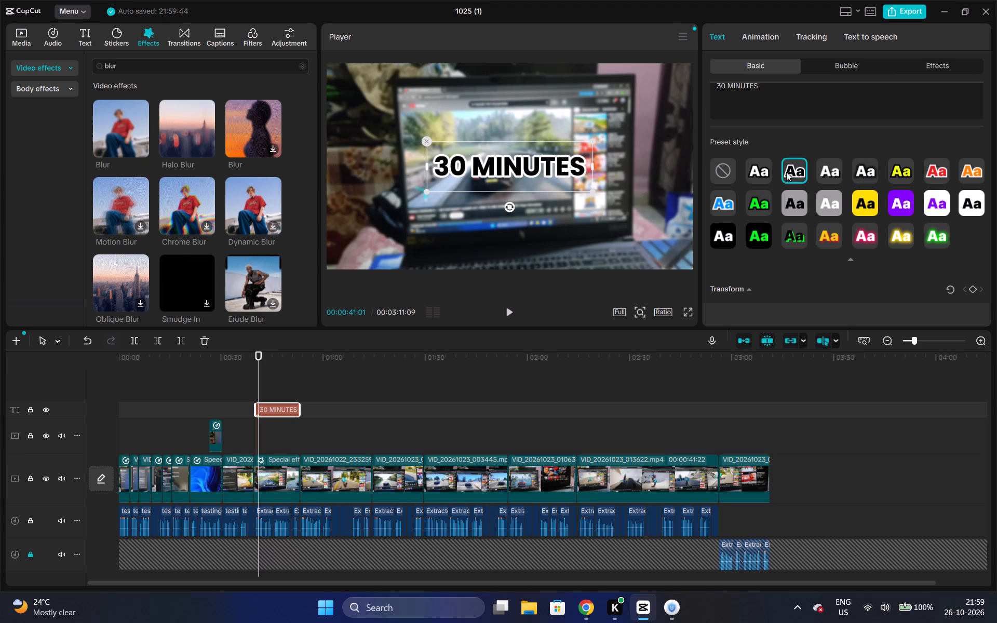
{"action": "left_click", "coordinate": [766, 172]}
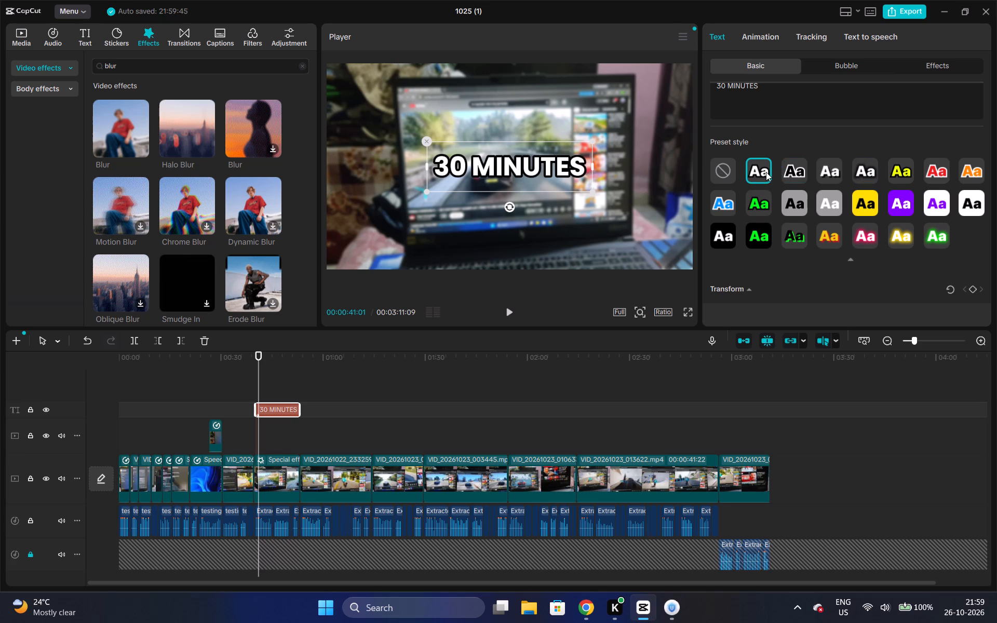
{"action": "left_click", "coordinate": [803, 175]}
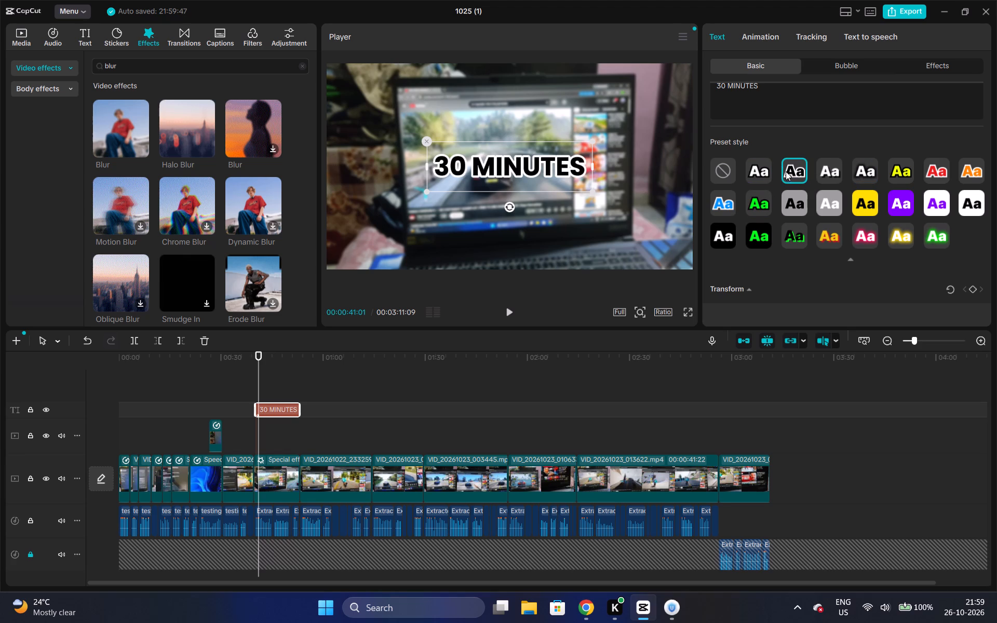
{"action": "left_click", "coordinate": [753, 173]}
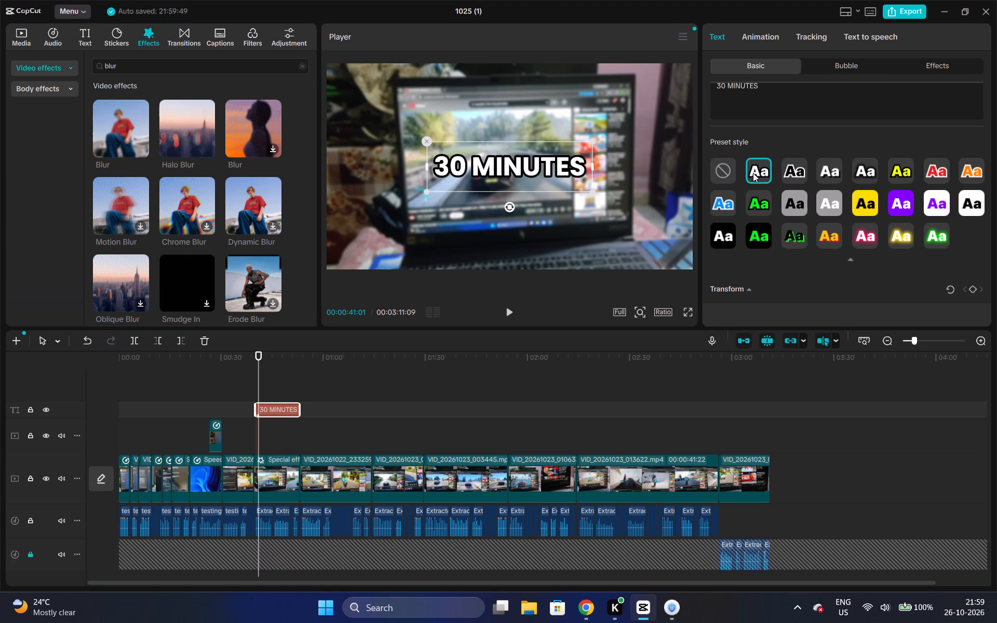
{"action": "left_click", "coordinate": [895, 177]}
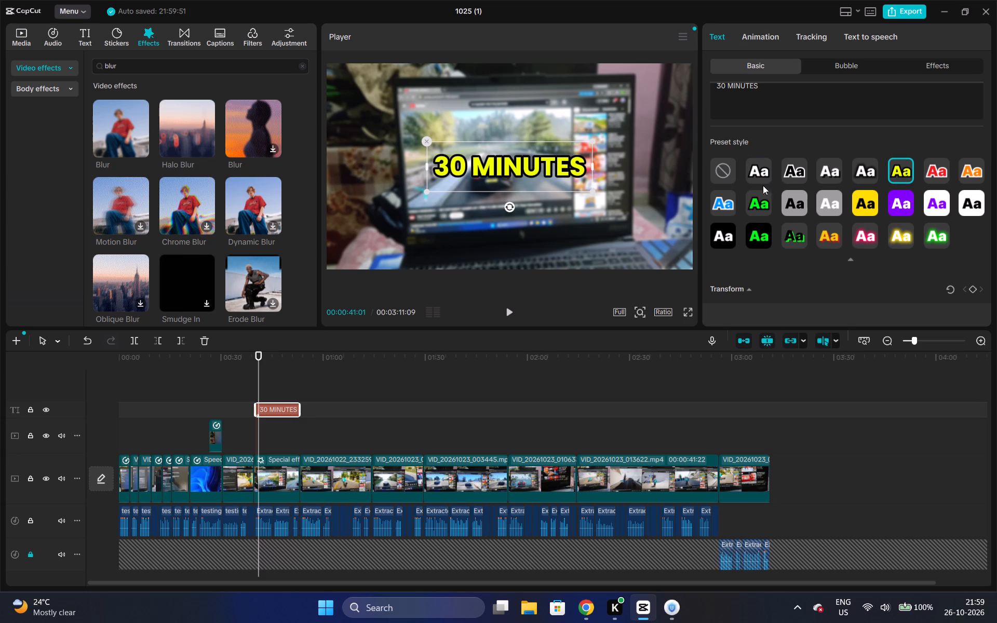
{"action": "left_click", "coordinate": [753, 169]}
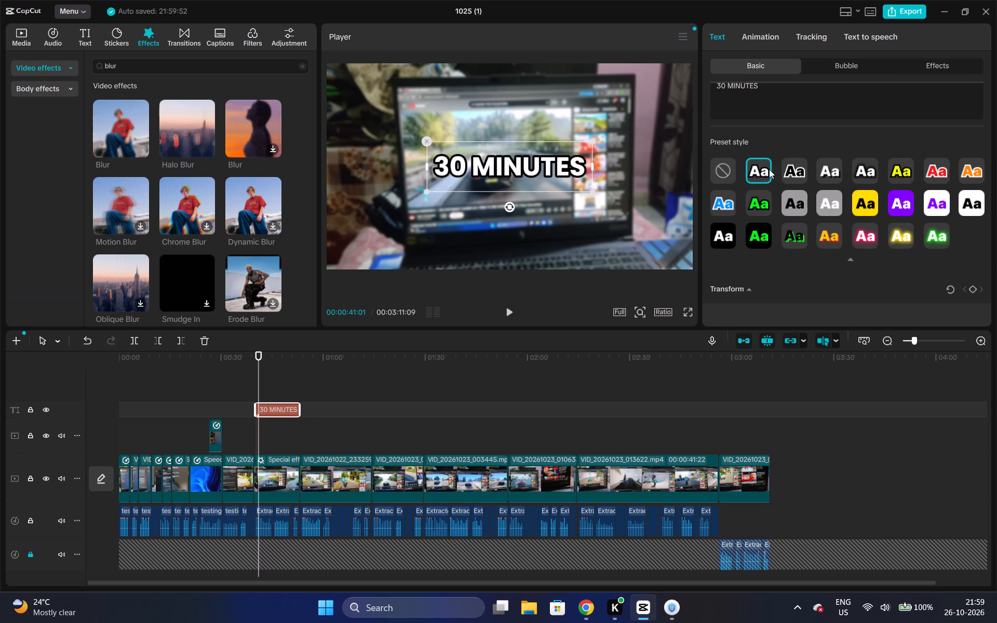
{"action": "left_click", "coordinate": [869, 171]}
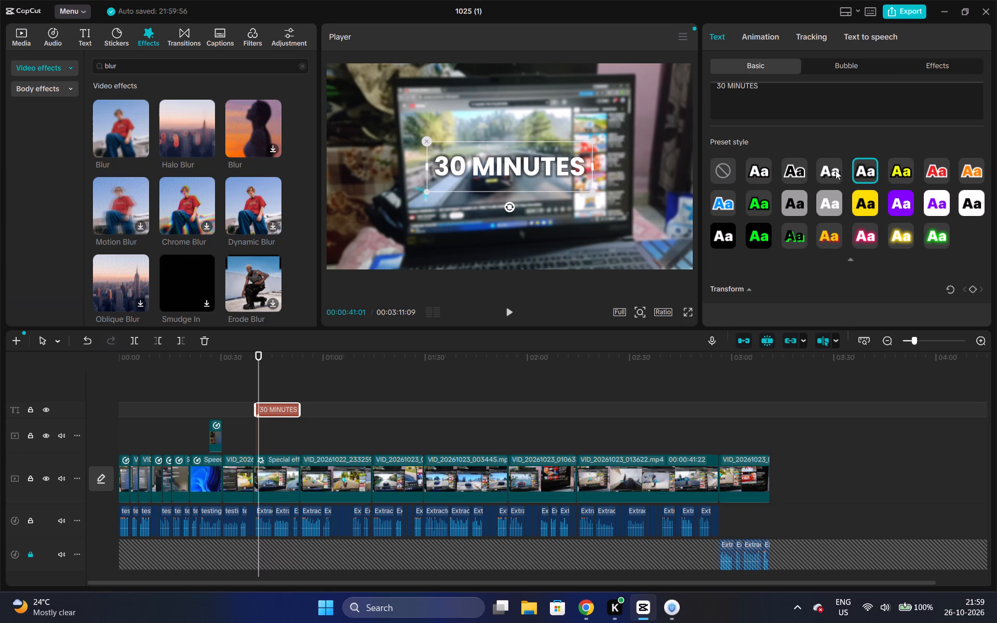
{"action": "left_click", "coordinate": [758, 172]}
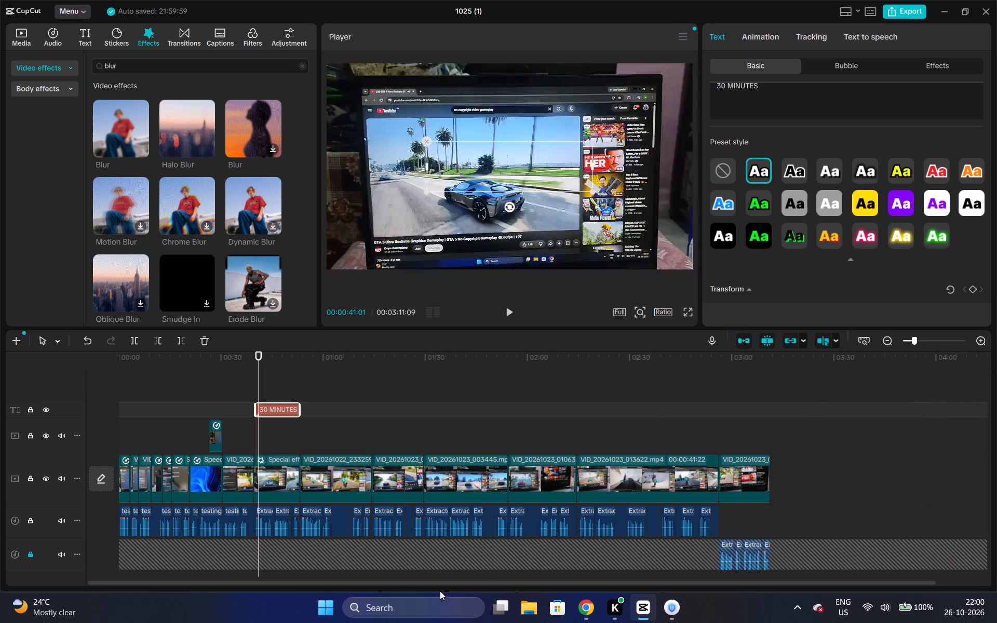
Play the video from the beginning to the "30 MINUTES" text to check its white, black-outlined style.
{"action": "left_click_drag", "start_coordinate": [127, 362], "coordinate": [110, 362]}
{"action": "key", "text": "space"}
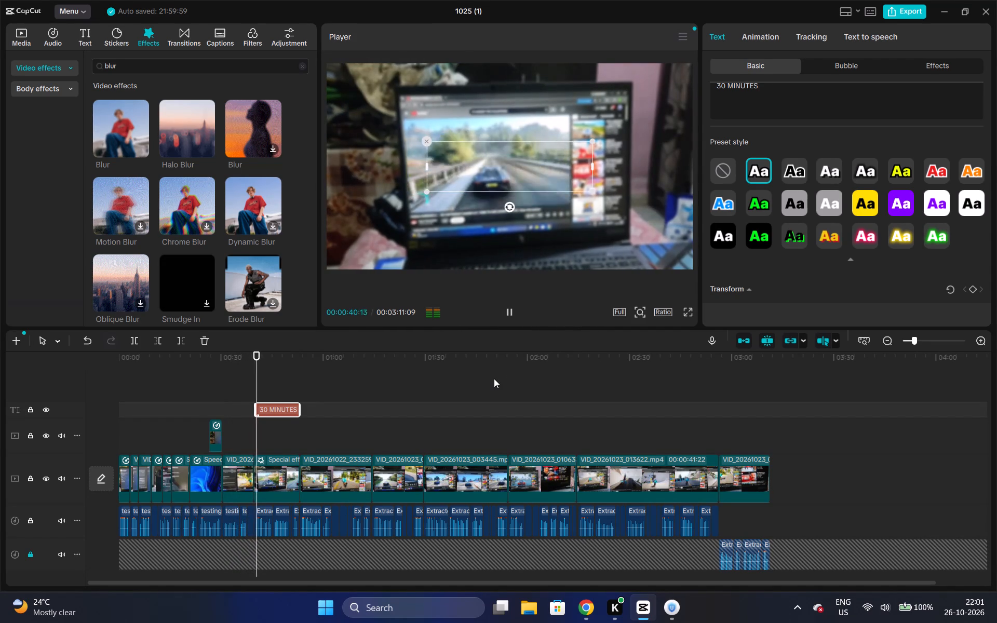
{"action": "key", "text": "space"}
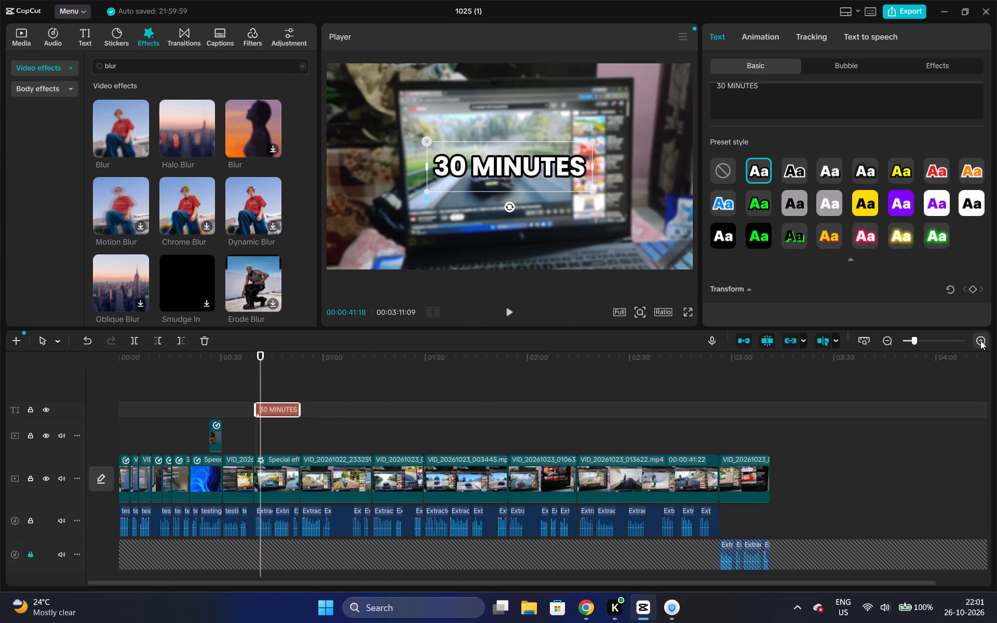
Trim the end of the "30 MINUTES" text clip back to 00:00:42:01 after replaying its entrance.
{"action": "double_click", "coordinate": [980, 341]}
{"action": "left_click", "coordinate": [249, 365]}
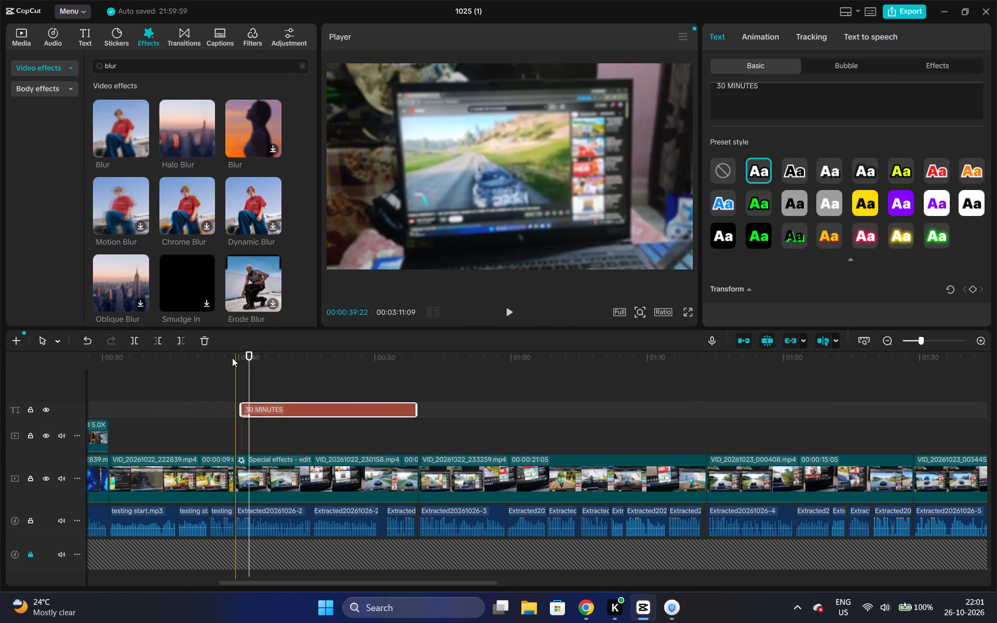
{"action": "key", "text": "space"}
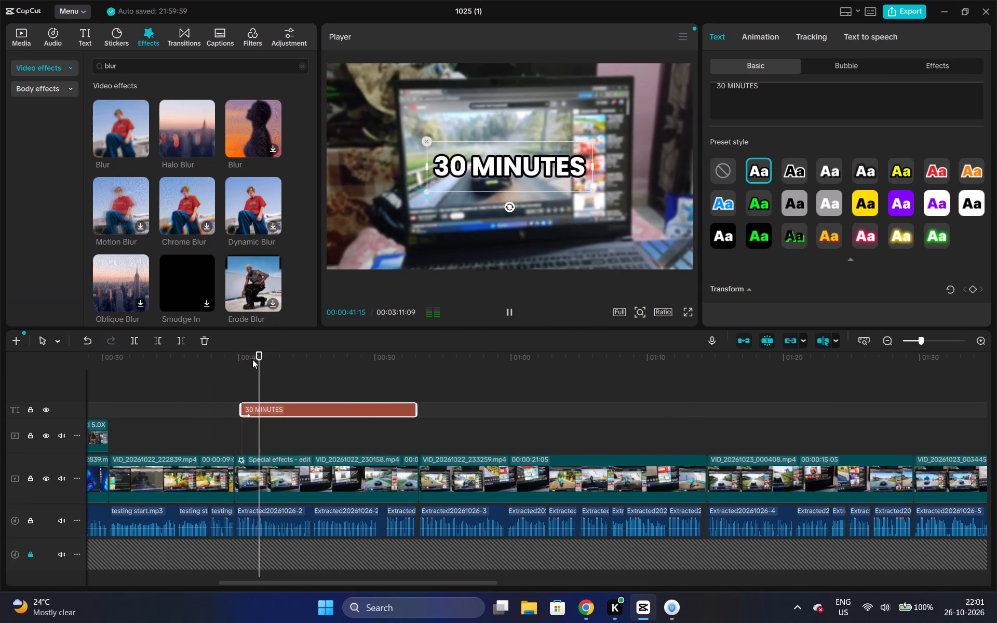
{"action": "key", "text": "space"}
{"action": "key", "text": "Left"}
{"action": "key", "text": "Left"}
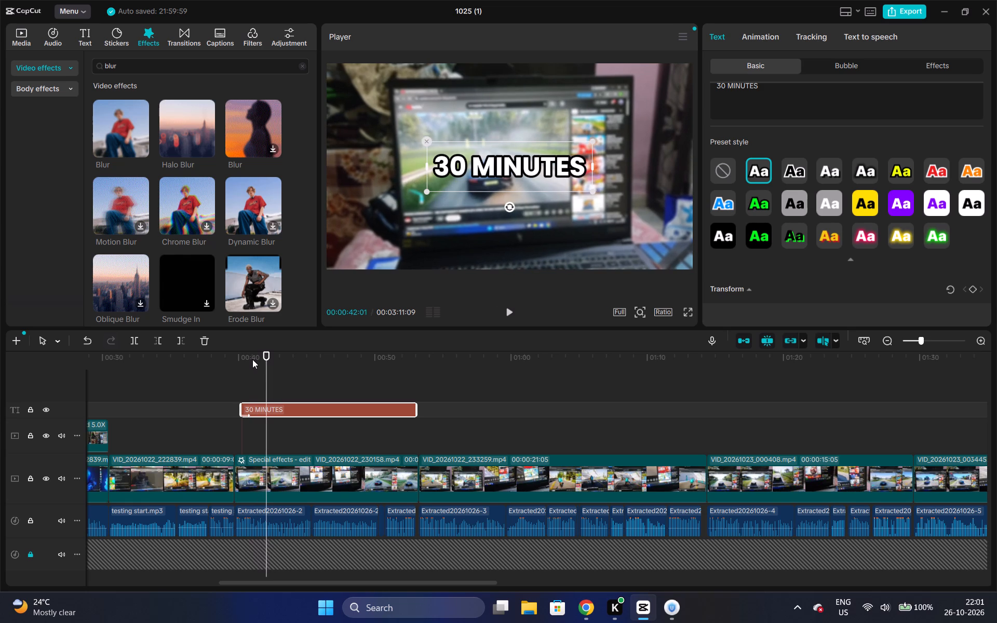
{"action": "left_click_drag", "start_coordinate": [413, 412], "coordinate": [267, 404]}
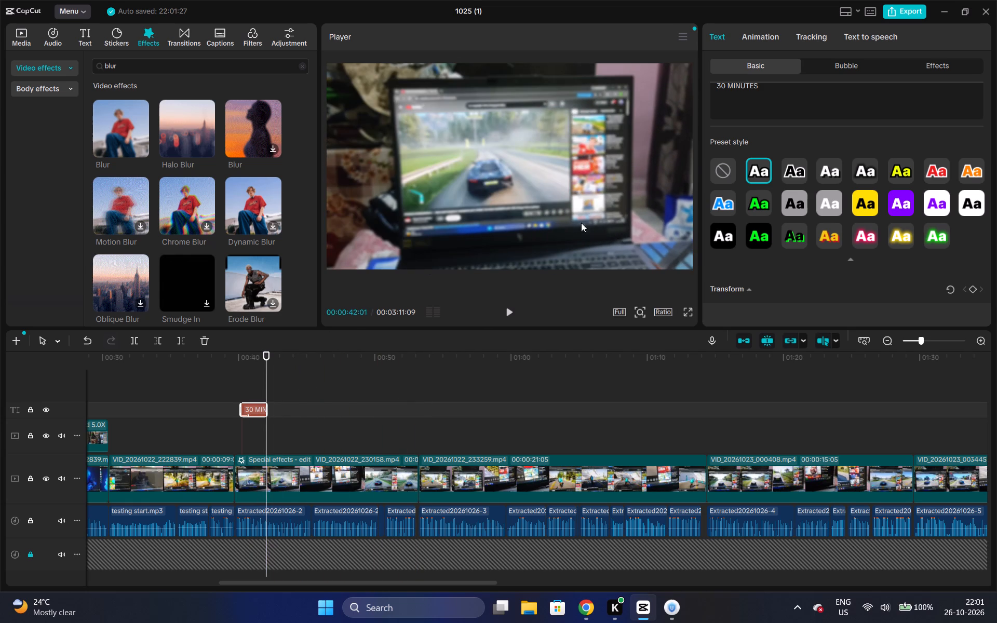
Apply the Fade Out exit animation to the "30 MINUTES" text and run playback from the clip's end.
{"action": "left_click", "coordinate": [747, 40]}
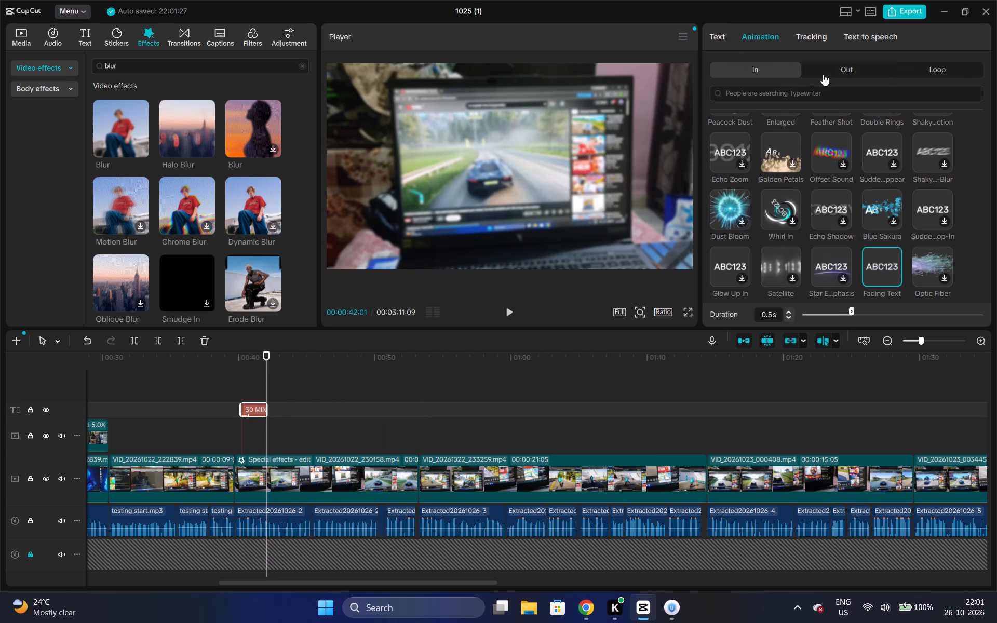
{"action": "left_click", "coordinate": [826, 69]}
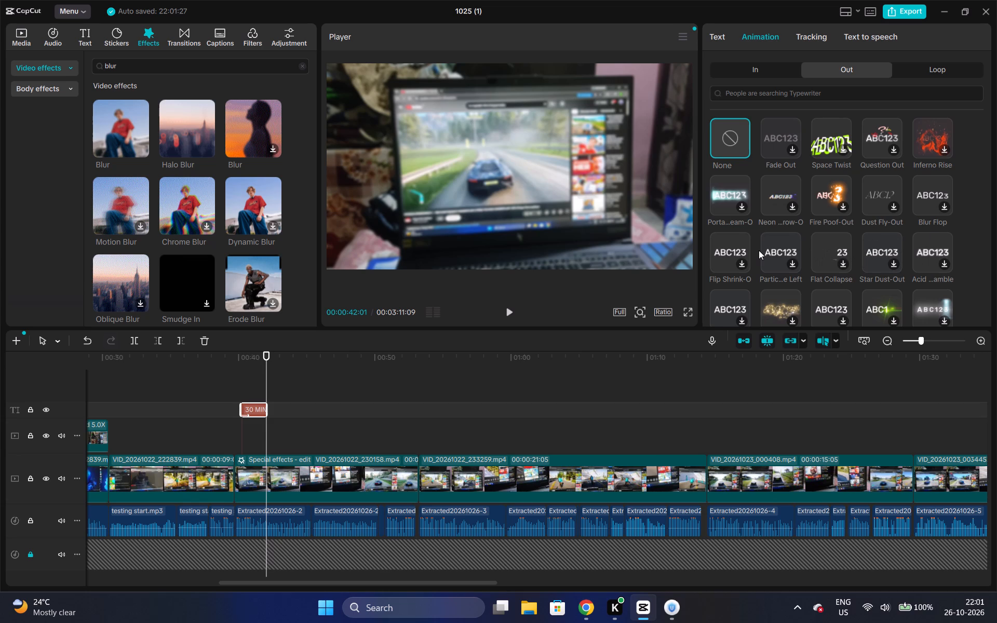
{"action": "left_click", "coordinate": [784, 141]}
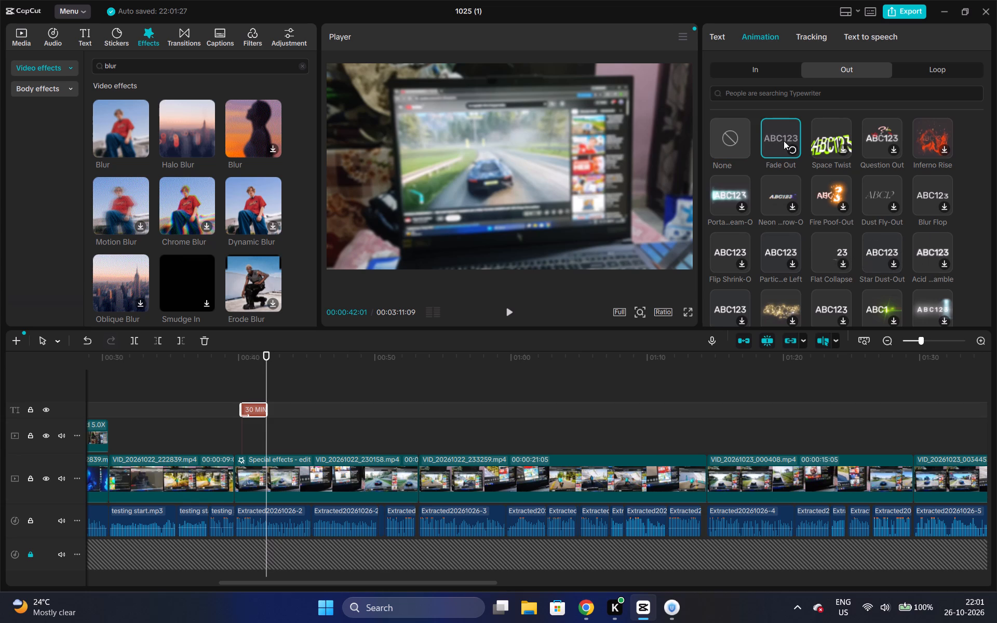
{"action": "key", "text": "space"}
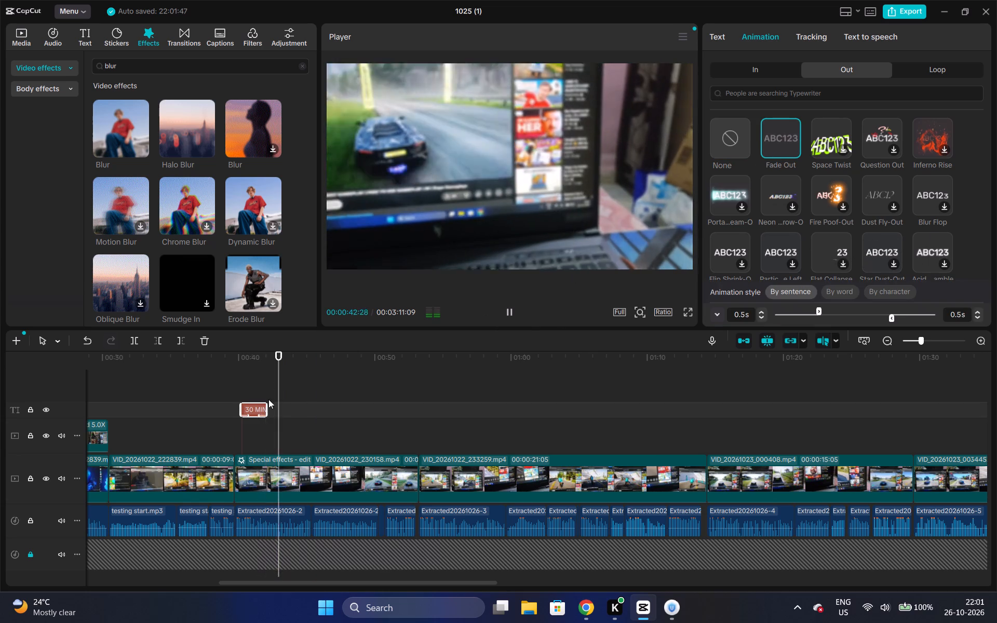
Shorten the Blur effect on the video clip so it ends with the "30 MINUTES" text, at about 00:00:42.
{"action": "left_click", "coordinate": [271, 361]}
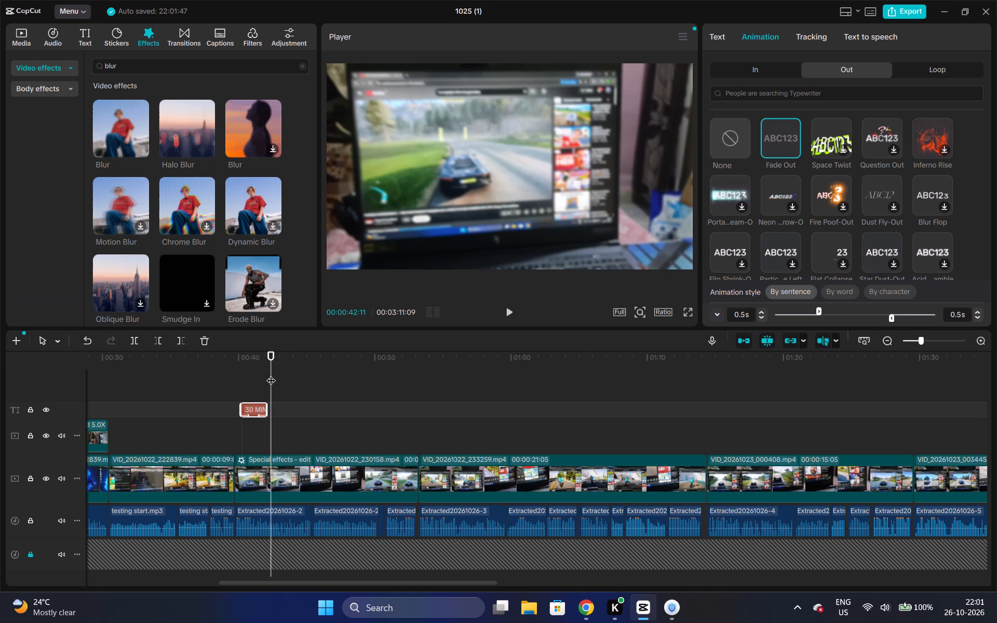
{"action": "key", "text": "Left"}
{"action": "key", "text": "Left"}
{"action": "key", "text": "Left"}
{"action": "key", "text": "Left"}
{"action": "key", "text": "Left"}
{"action": "key", "text": "Left"}
{"action": "left_click", "coordinate": [278, 462]}
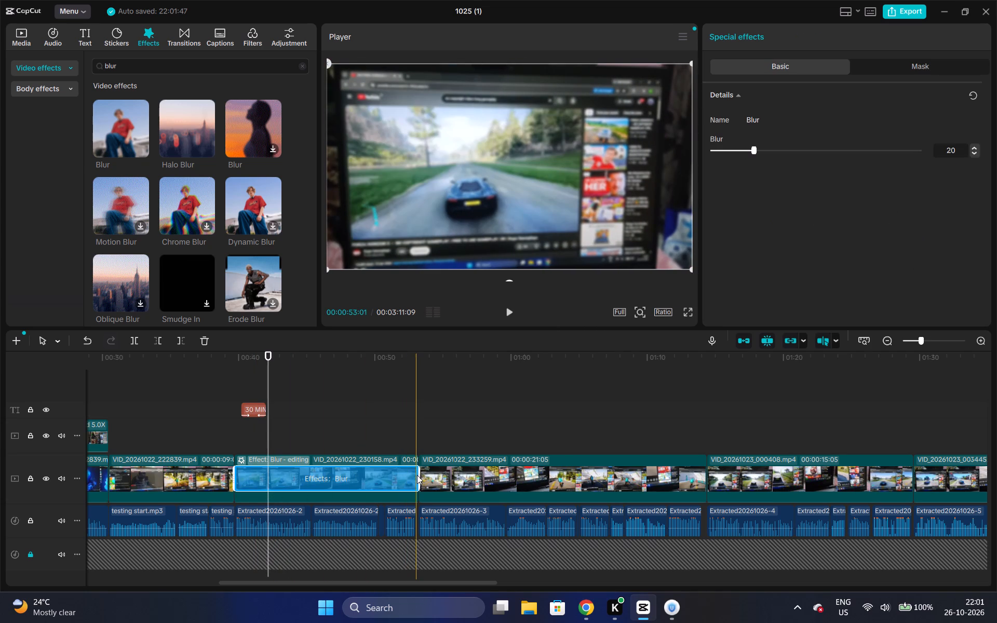
{"action": "key", "text": "Left"}
{"action": "left_click", "coordinate": [260, 364]}
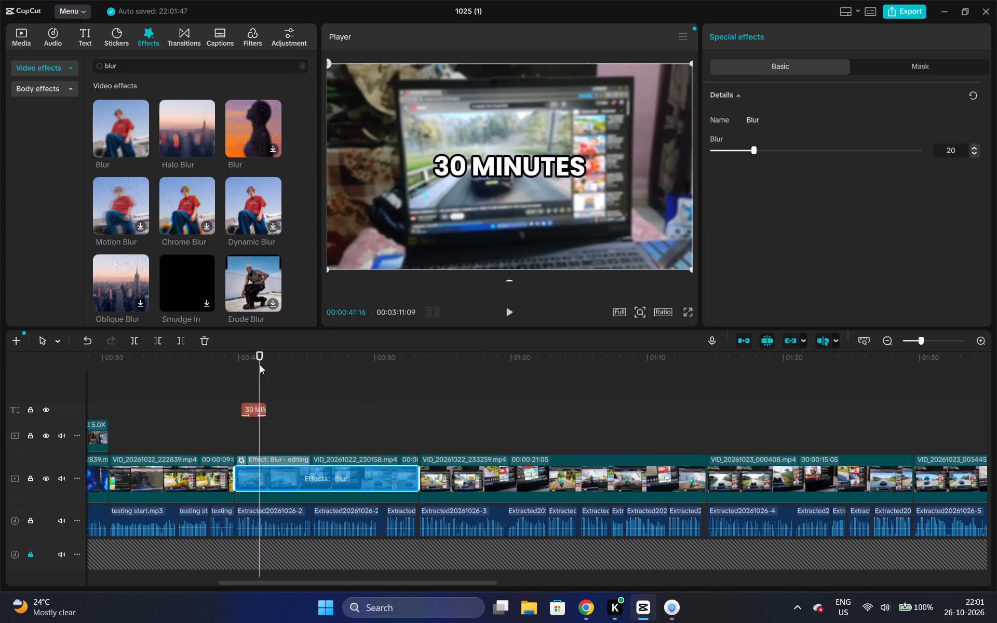
{"action": "key", "text": "Right"}
{"action": "key", "text": "Right"}
{"action": "key", "text": "Right"}
{"action": "key", "text": "Right"}
{"action": "key", "text": "Right"}
{"action": "key", "text": "Right"}
{"action": "key", "text": "Right"}
{"action": "key", "text": "Right"}
{"action": "key", "text": "Right"}
{"action": "key", "text": "Right"}
{"action": "key", "text": "Right"}
{"action": "key", "text": "Right"}
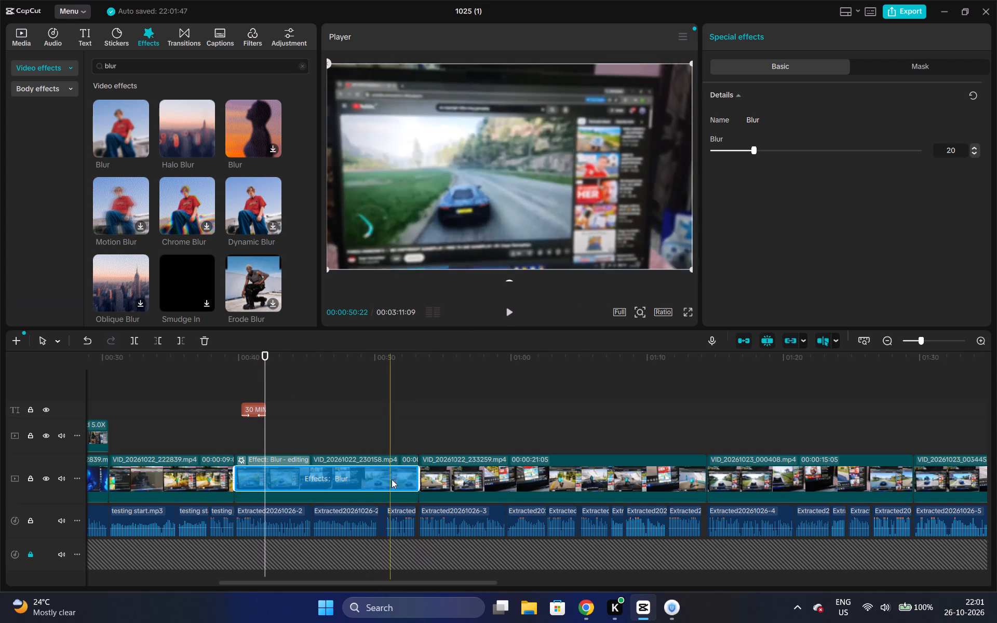
{"action": "left_click_drag", "start_coordinate": [421, 476], "coordinate": [314, 467]}
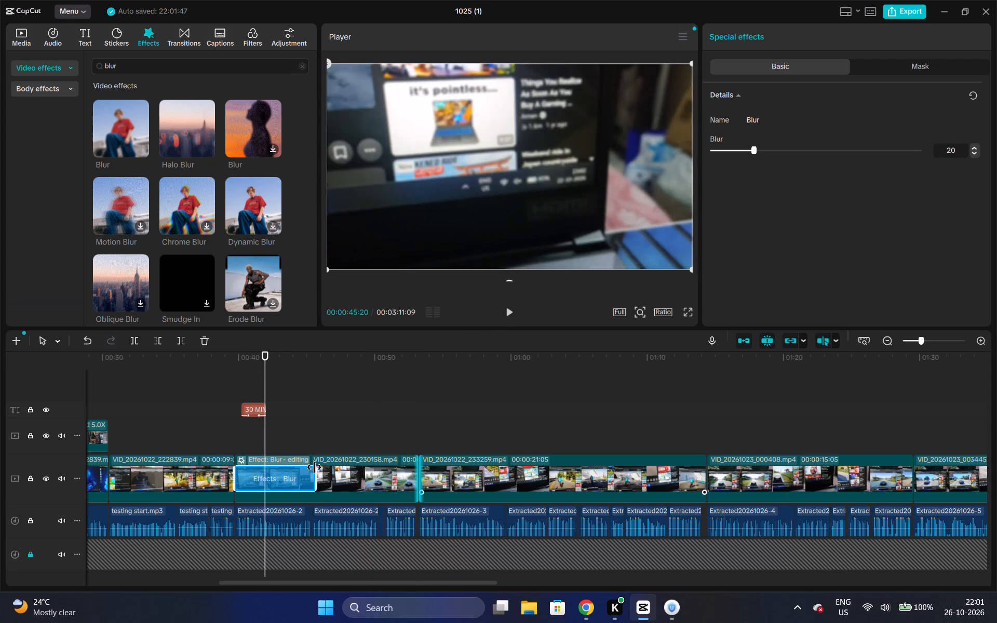
{"action": "left_click_drag", "start_coordinate": [314, 467], "coordinate": [267, 475]}
Play from 00:00:37:24 past the "30 MINUTES" text to check the text's exit and the shortened blur.
{"action": "left_click", "coordinate": [206, 351]}
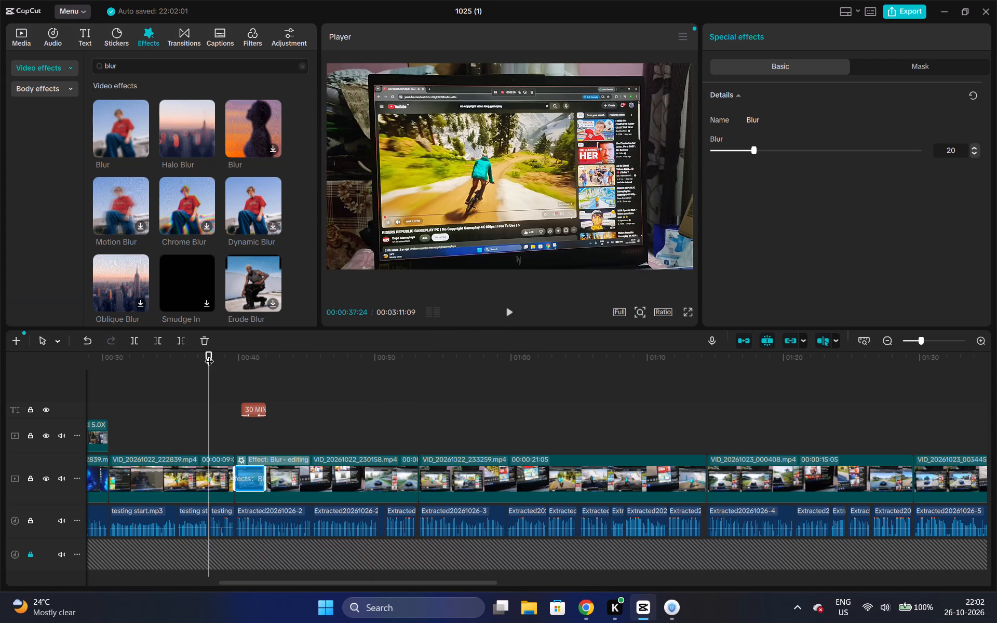
{"action": "key", "text": "space"}
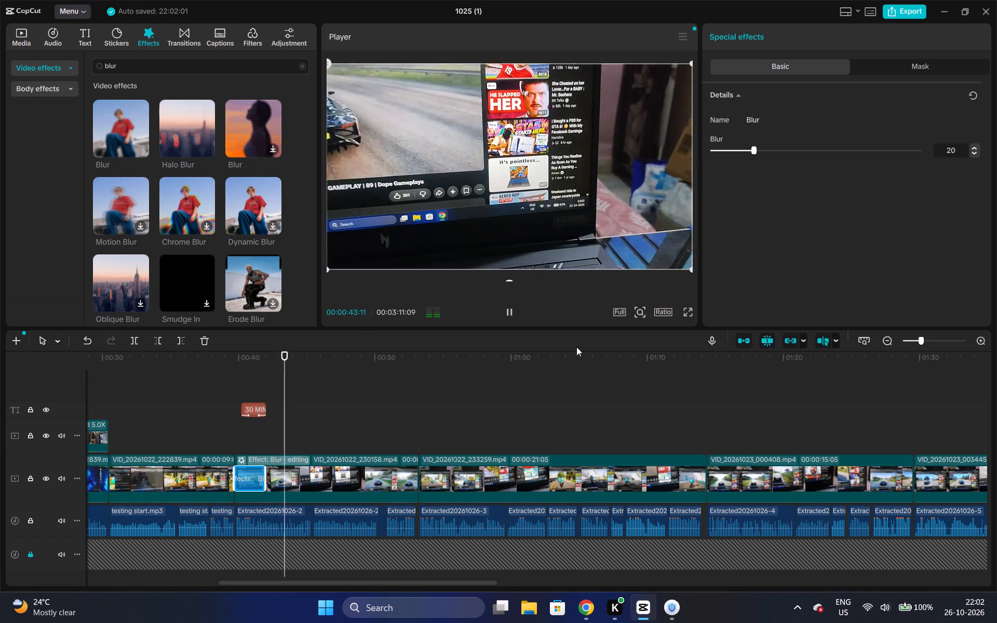
{"action": "key", "text": "space"}
Review the video full screen from the beginning through the "30 MINUTES" section, and return to the editing view.
{"action": "left_click", "coordinate": [686, 313]}
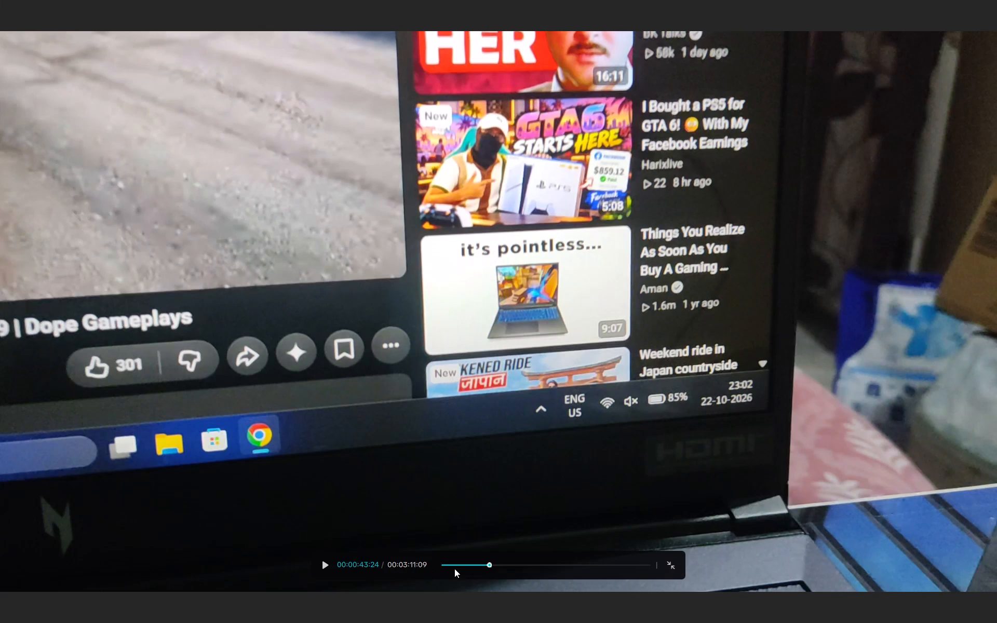
{"action": "left_click_drag", "start_coordinate": [454, 568], "coordinate": [449, 568]}
{"action": "left_click_drag", "start_coordinate": [448, 564], "coordinate": [388, 564]}
{"action": "key", "text": "space"}
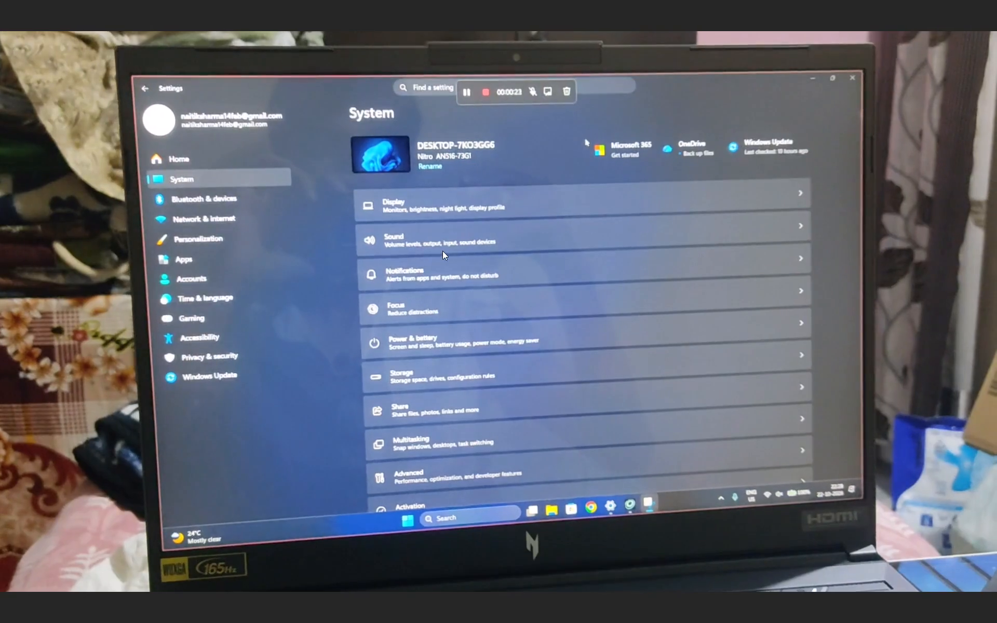
{"action": "left_click", "coordinate": [442, 251]}
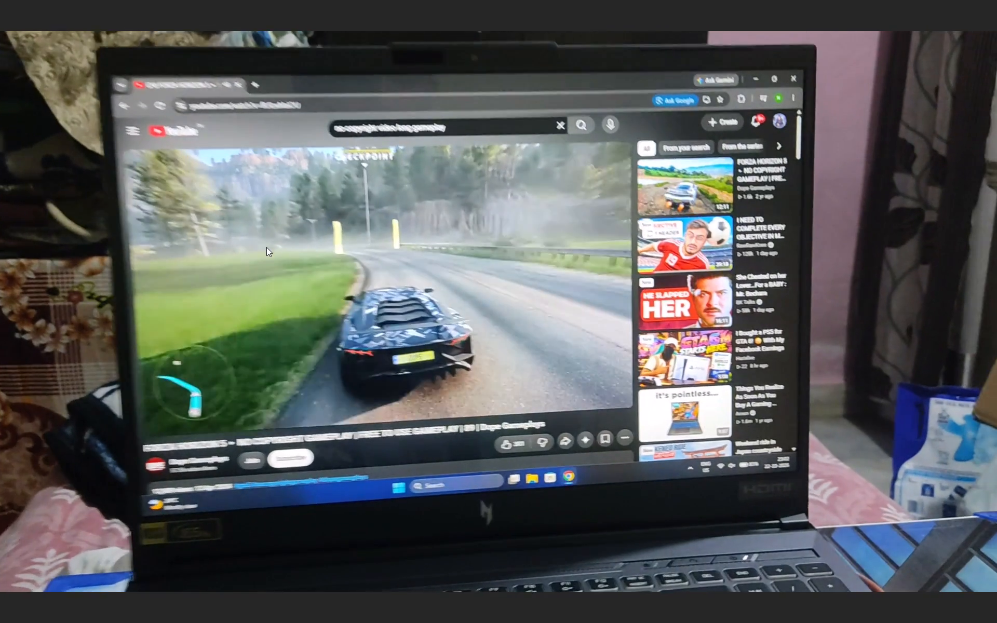
{"action": "key", "text": "Escape"}
{"action": "key", "text": "space"}
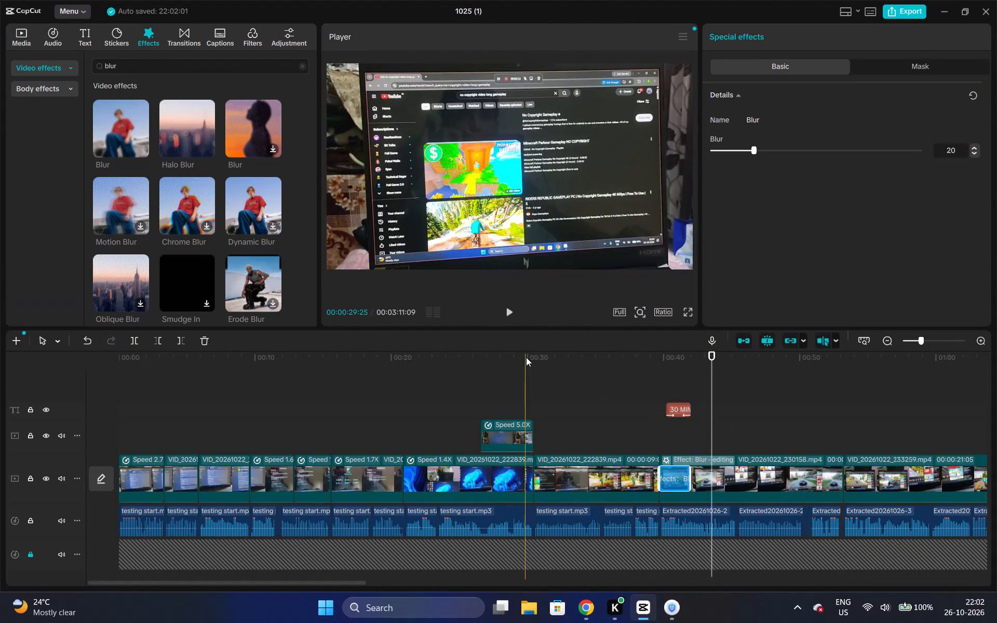
Replay the section around the 5.0x-speed overlay clip, from about 00:00:30 and from just before the overlay, to check its pacing.
{"action": "left_click", "coordinate": [526, 357]}
{"action": "key", "text": "space"}
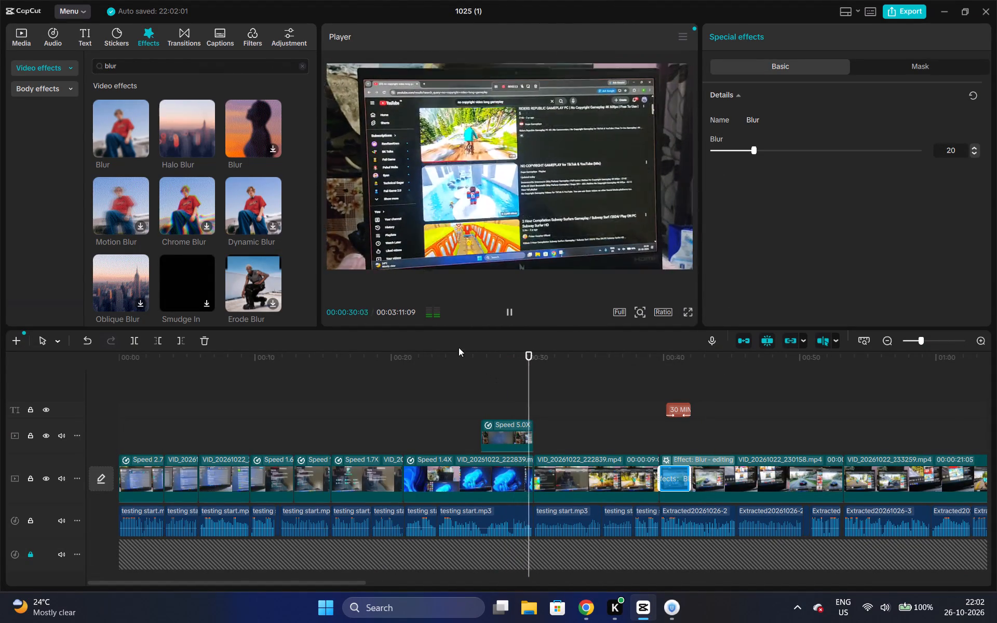
{"action": "left_click", "coordinate": [479, 357]}
{"action": "key", "text": "space"}
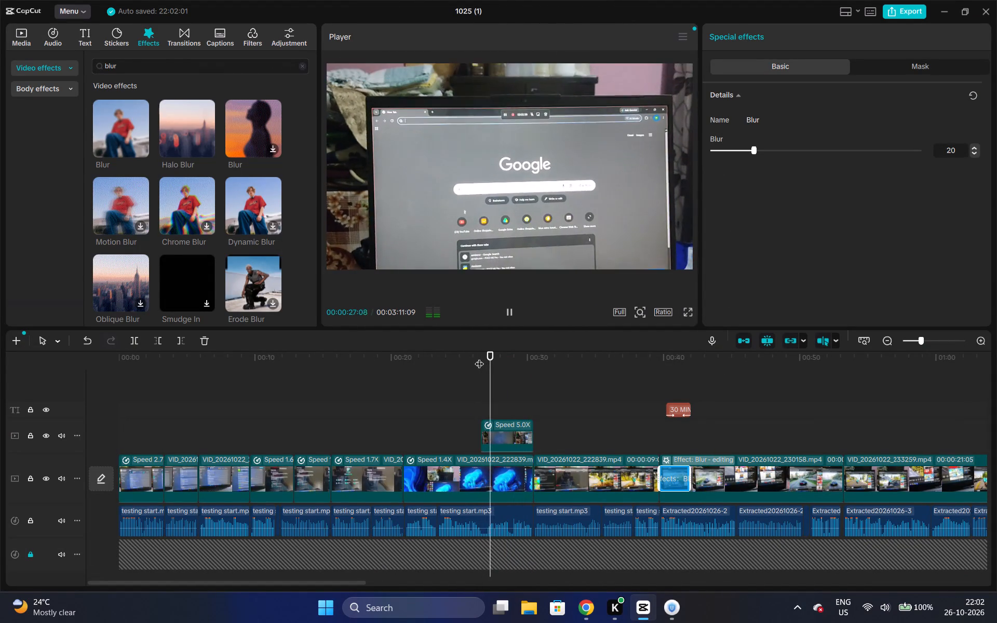
{"action": "key", "text": "space"}
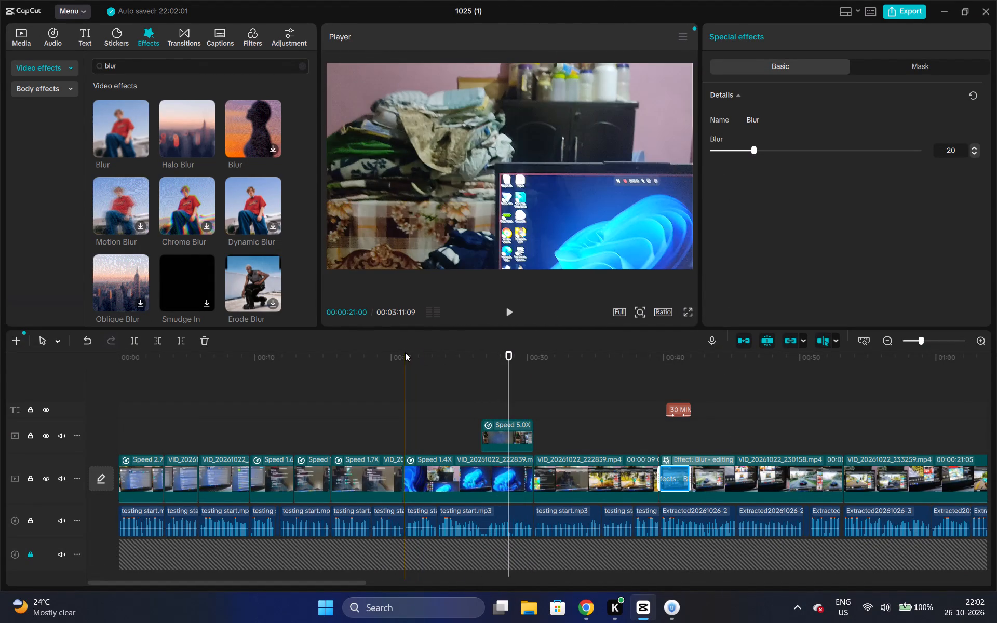
Play from 00:00:21:00 to find the cut point and split the 1.4x-speed main video clip at 00:00:23:13.
{"action": "left_click", "coordinate": [405, 352]}
{"action": "key", "text": "space"}
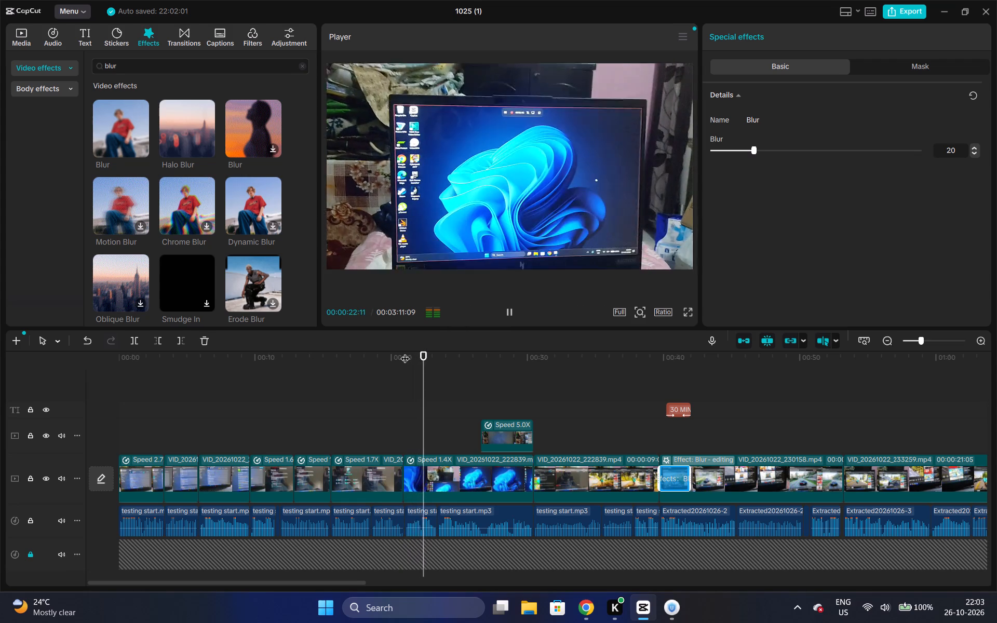
{"action": "key", "text": "space"}
{"action": "key", "text": "Right"}
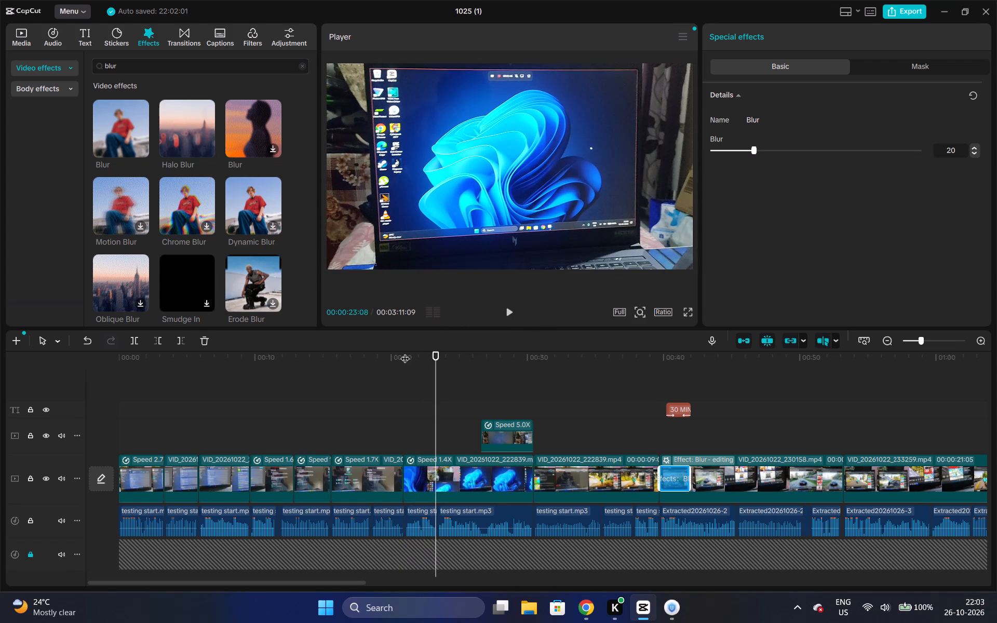
{"action": "key", "text": "Right"}
{"action": "key", "text": "Right"}
{"action": "key", "text": "Right"}
{"action": "key", "text": "Right"}
{"action": "key", "text": "Right"}
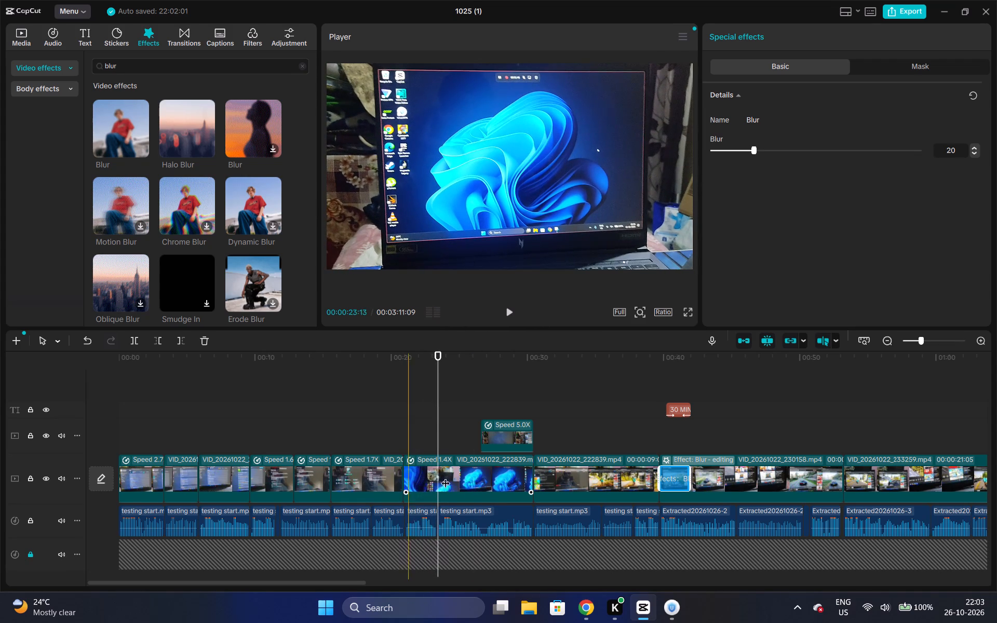
{"action": "left_click", "coordinate": [436, 472]}
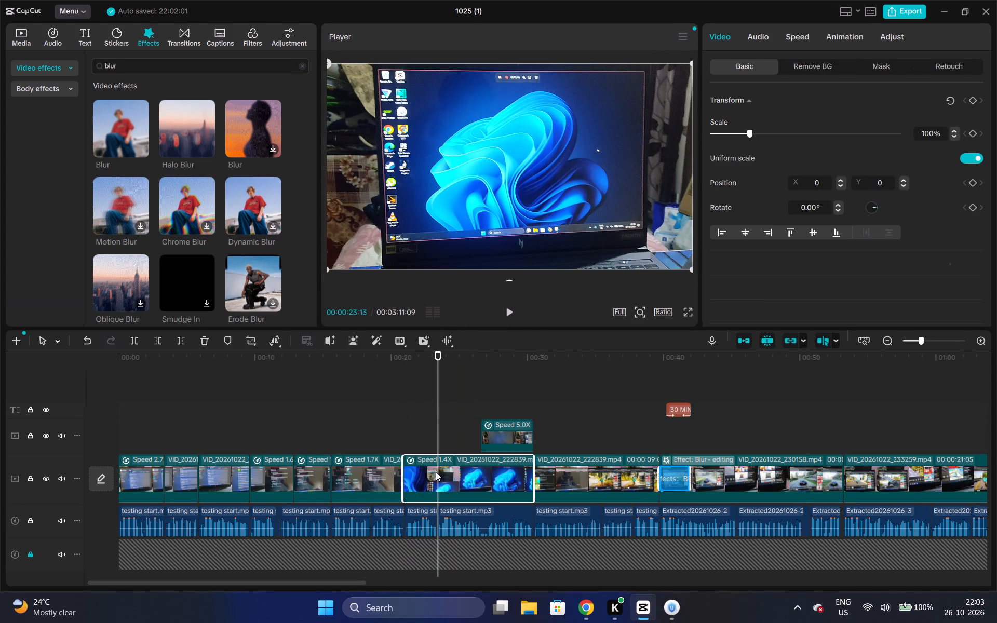
{"action": "key", "text": "ctrl+b"}
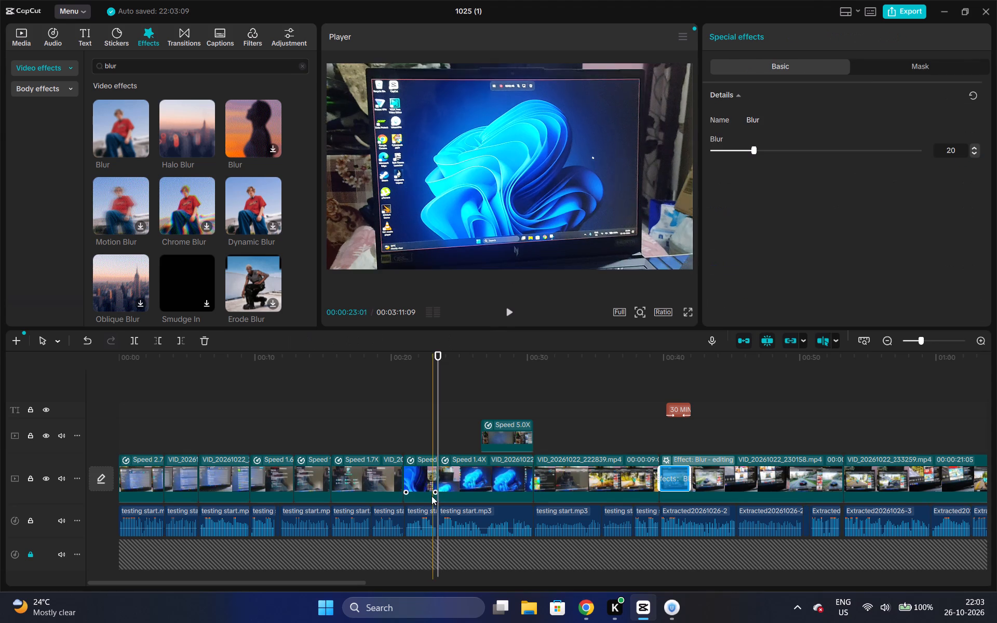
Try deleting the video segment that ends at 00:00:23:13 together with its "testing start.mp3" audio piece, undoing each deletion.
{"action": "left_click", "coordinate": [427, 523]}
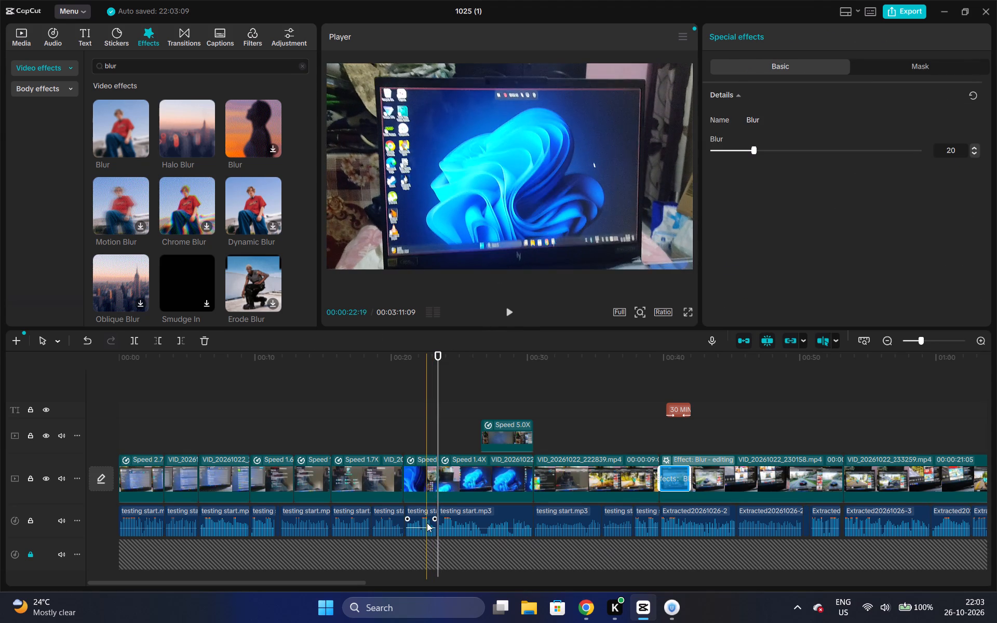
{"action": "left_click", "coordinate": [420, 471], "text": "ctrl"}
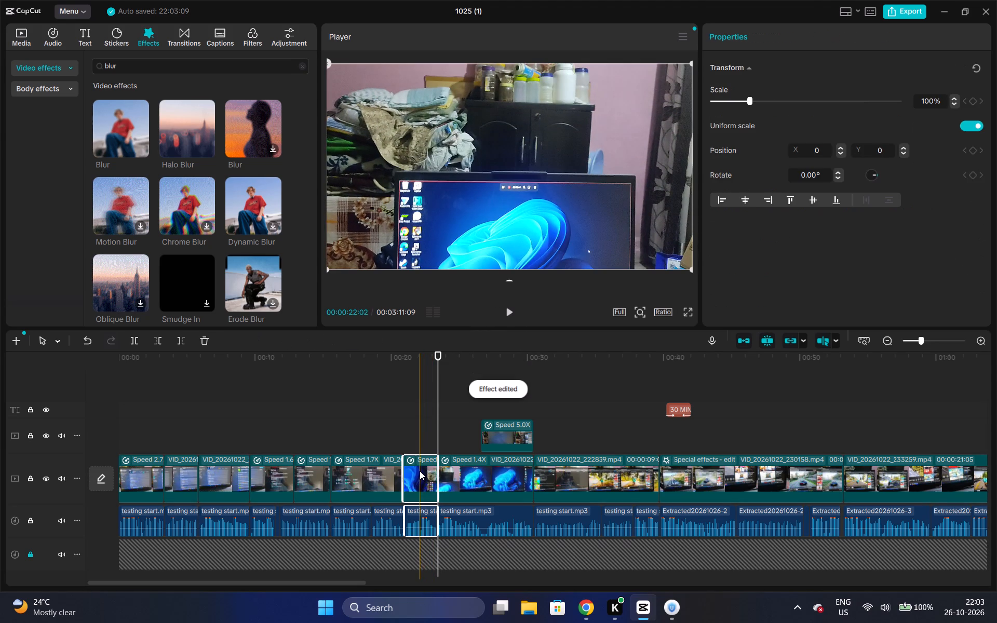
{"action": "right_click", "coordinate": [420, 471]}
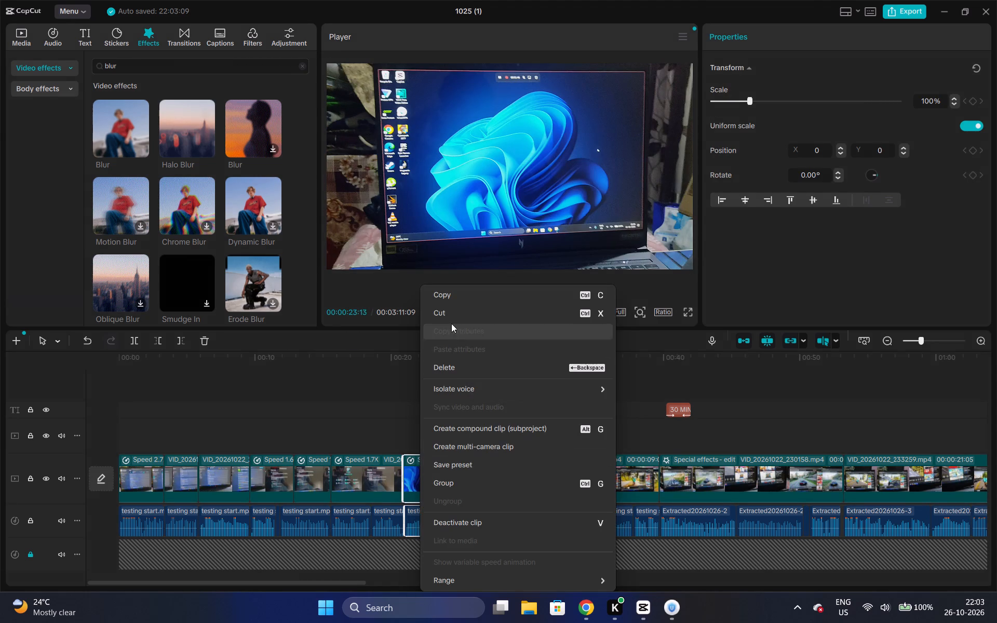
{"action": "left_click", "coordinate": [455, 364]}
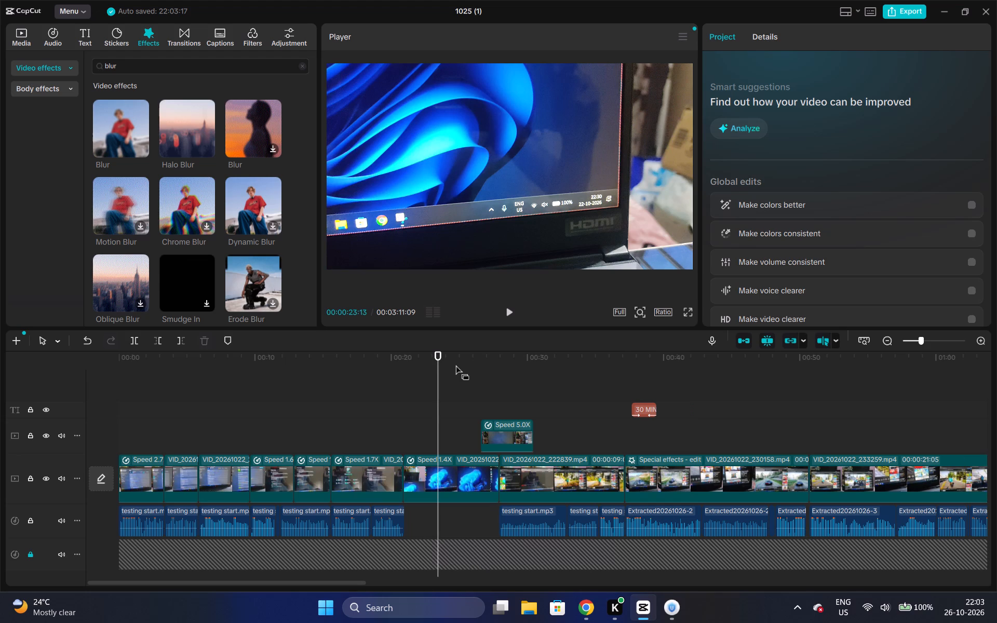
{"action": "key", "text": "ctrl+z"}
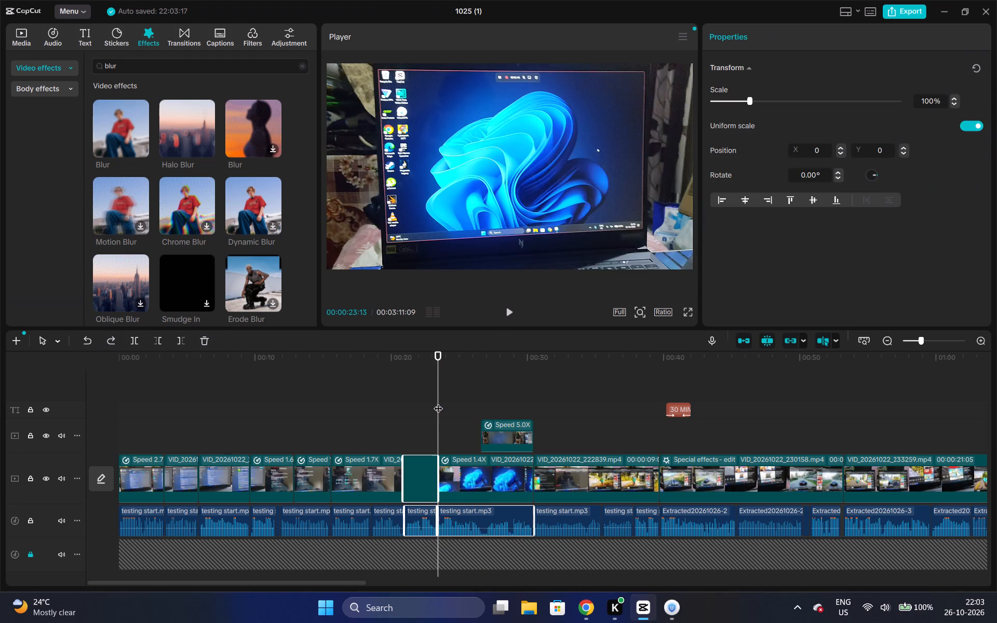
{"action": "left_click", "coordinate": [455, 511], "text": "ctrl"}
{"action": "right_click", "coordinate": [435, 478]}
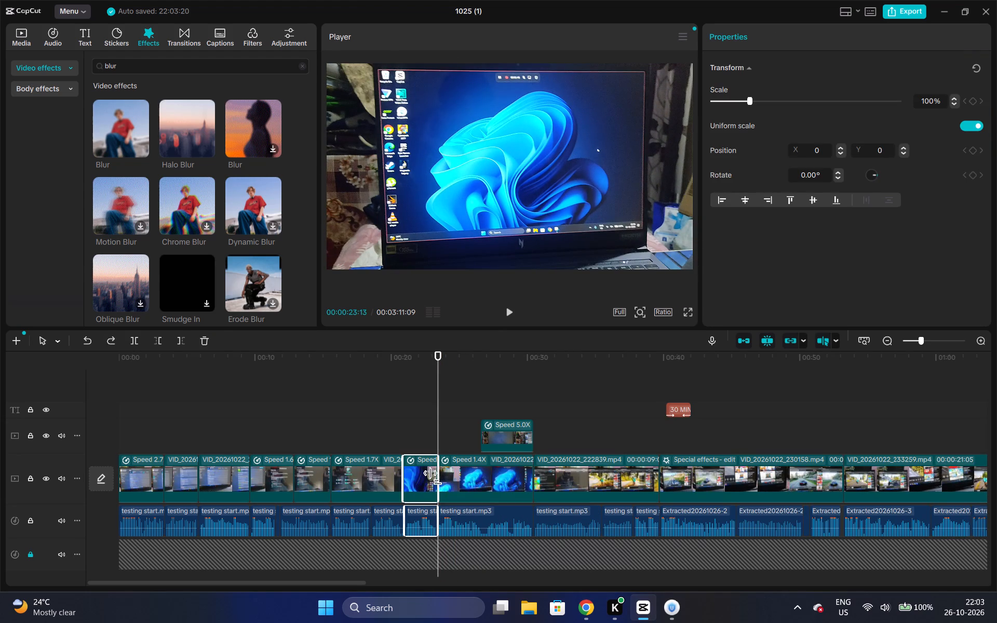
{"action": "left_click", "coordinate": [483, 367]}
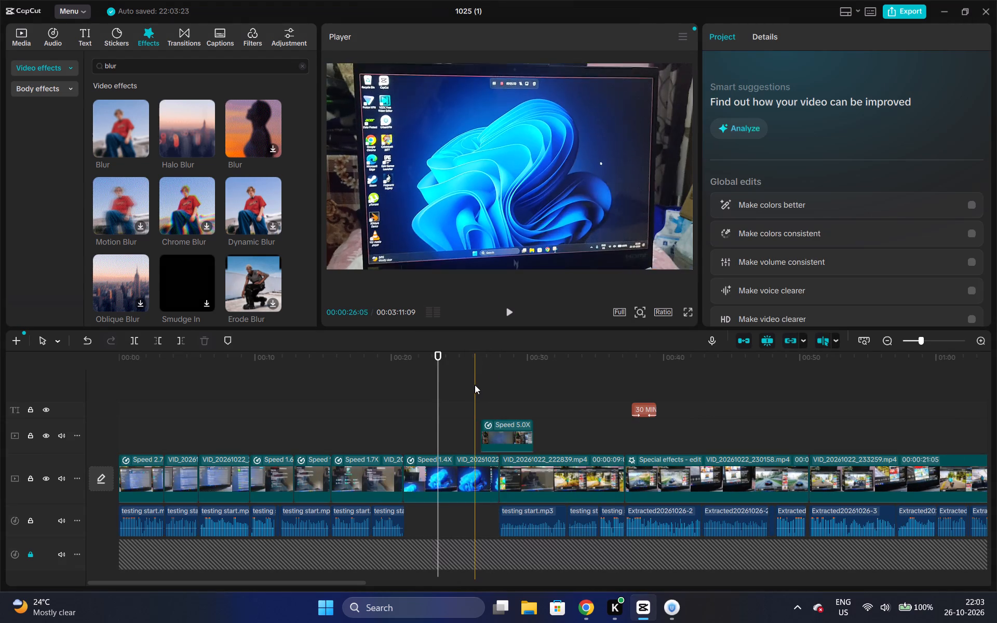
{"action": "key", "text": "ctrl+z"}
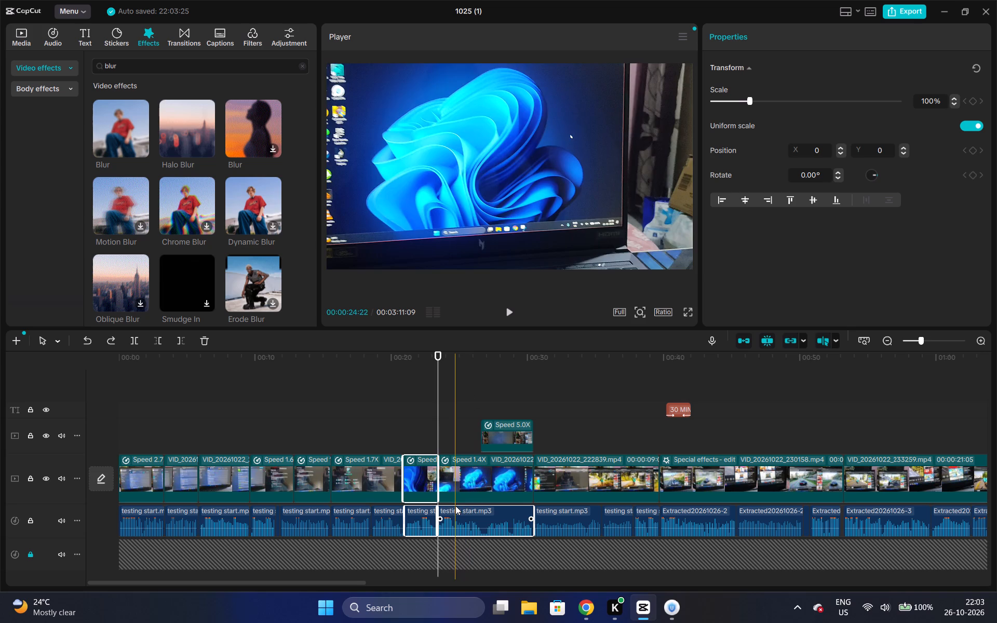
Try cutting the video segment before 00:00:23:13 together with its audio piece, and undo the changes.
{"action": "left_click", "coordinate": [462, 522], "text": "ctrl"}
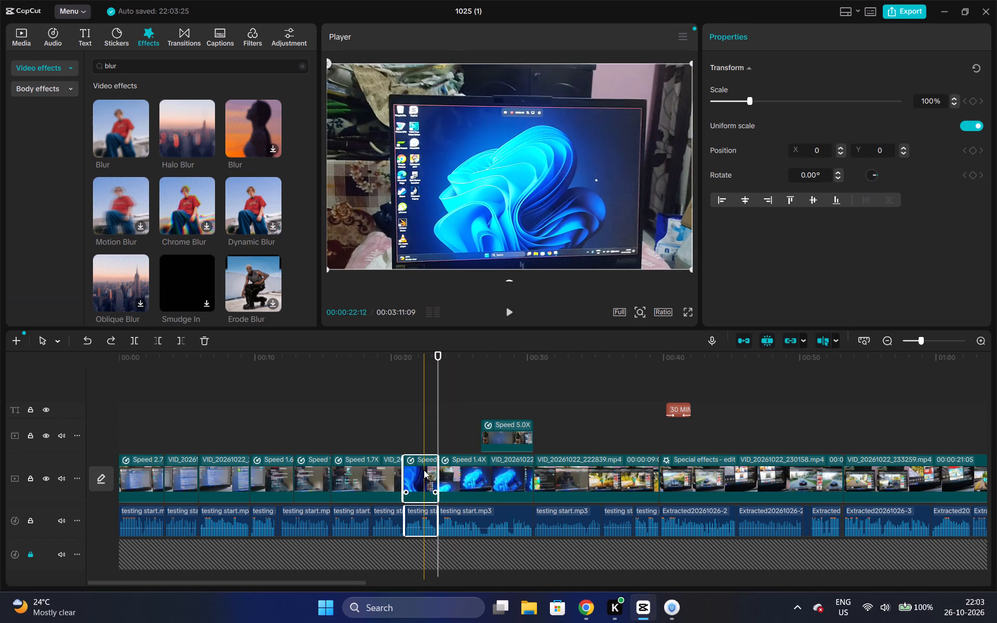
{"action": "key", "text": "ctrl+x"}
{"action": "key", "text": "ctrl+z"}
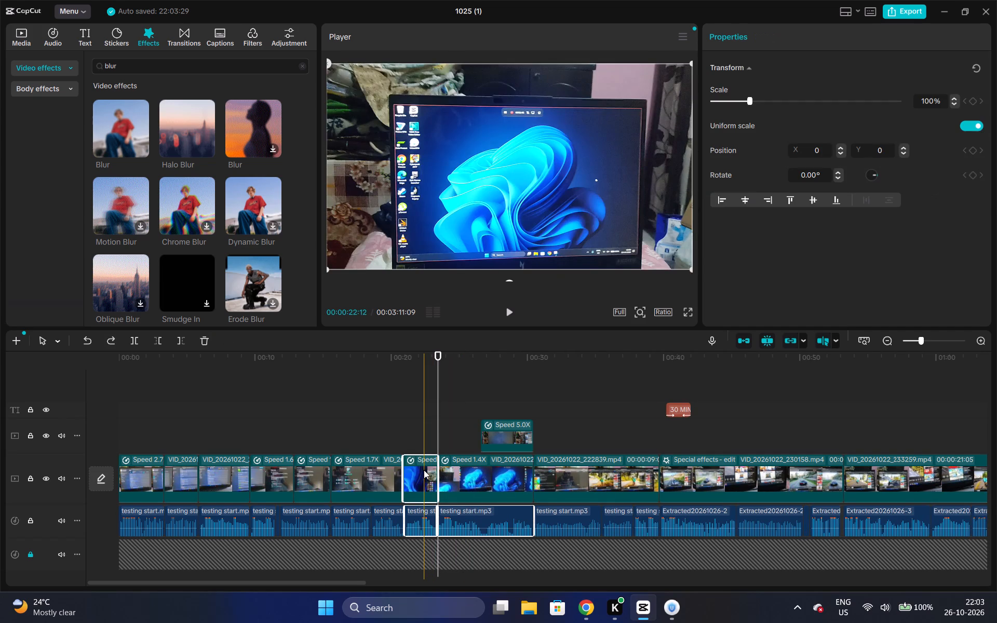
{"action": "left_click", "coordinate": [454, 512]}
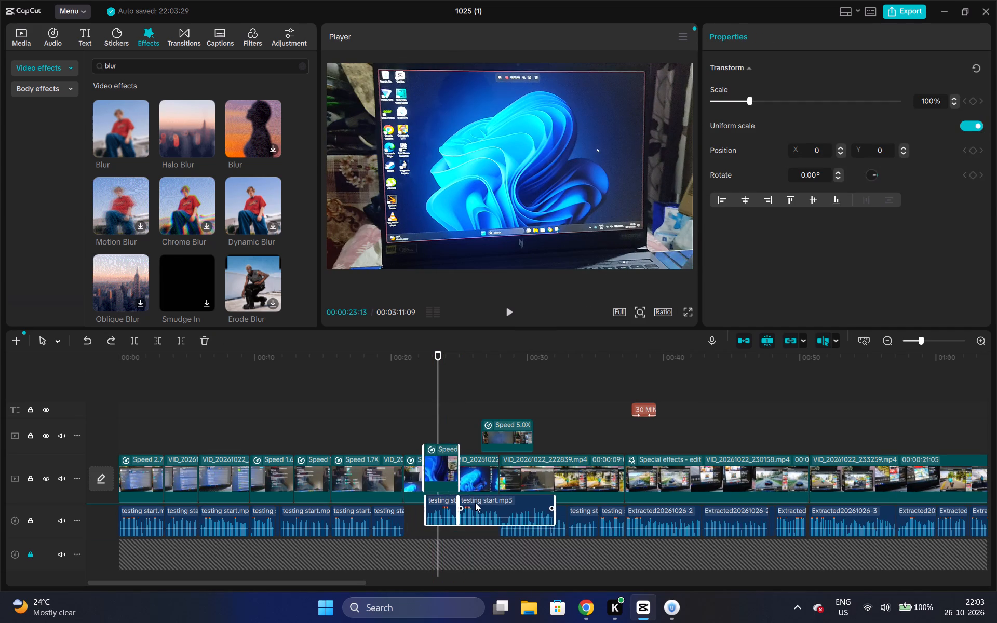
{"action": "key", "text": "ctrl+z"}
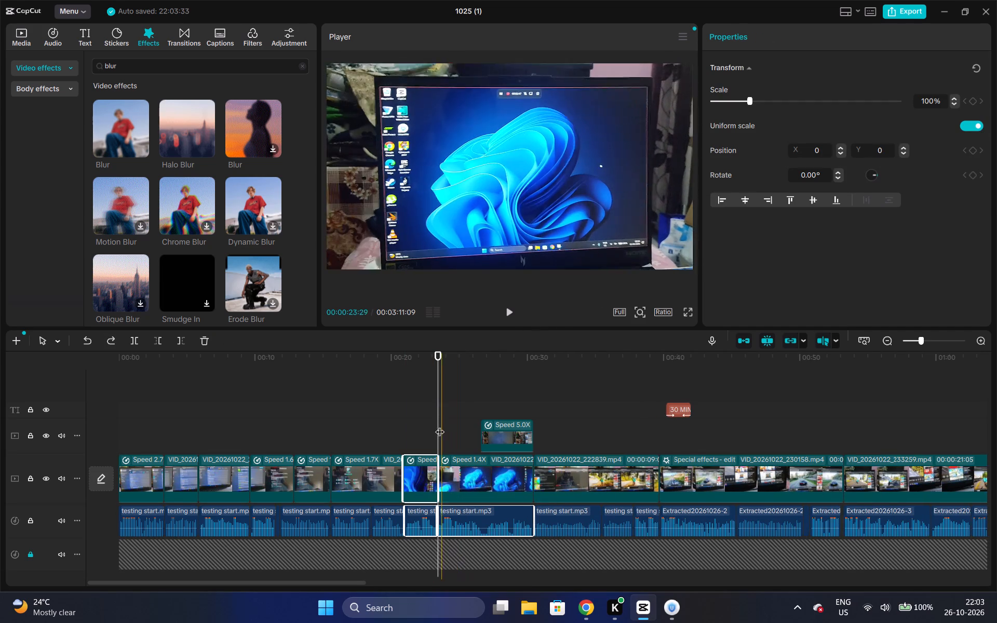
Lock the "testing start.mp3" audio track and delete the main-track video segment that ends at 00:00:23:13.
{"action": "left_click", "coordinate": [428, 403]}
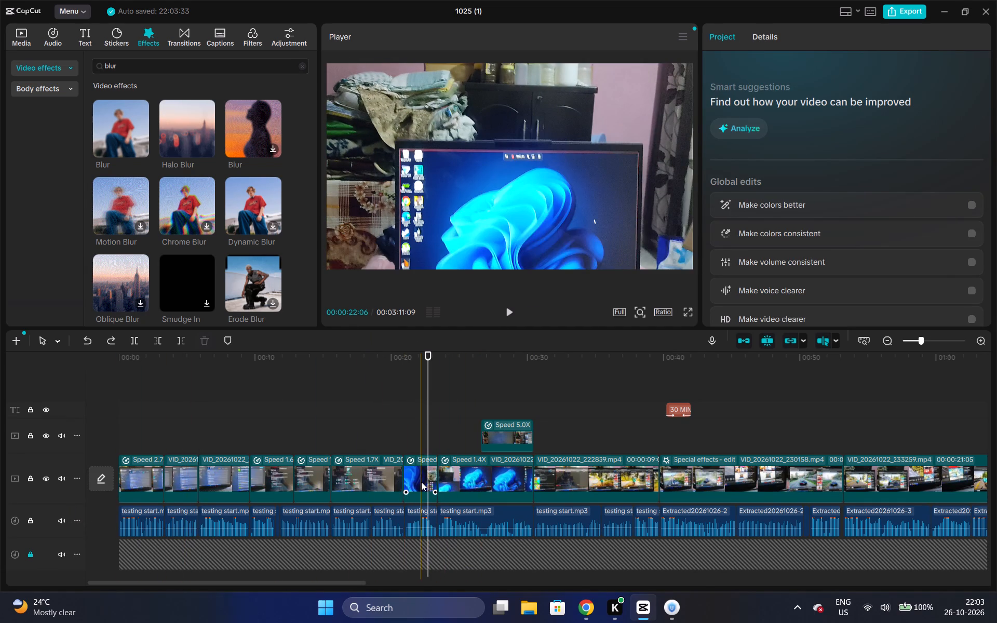
{"action": "left_click", "coordinate": [421, 482]}
{"action": "right_click", "coordinate": [421, 482]}
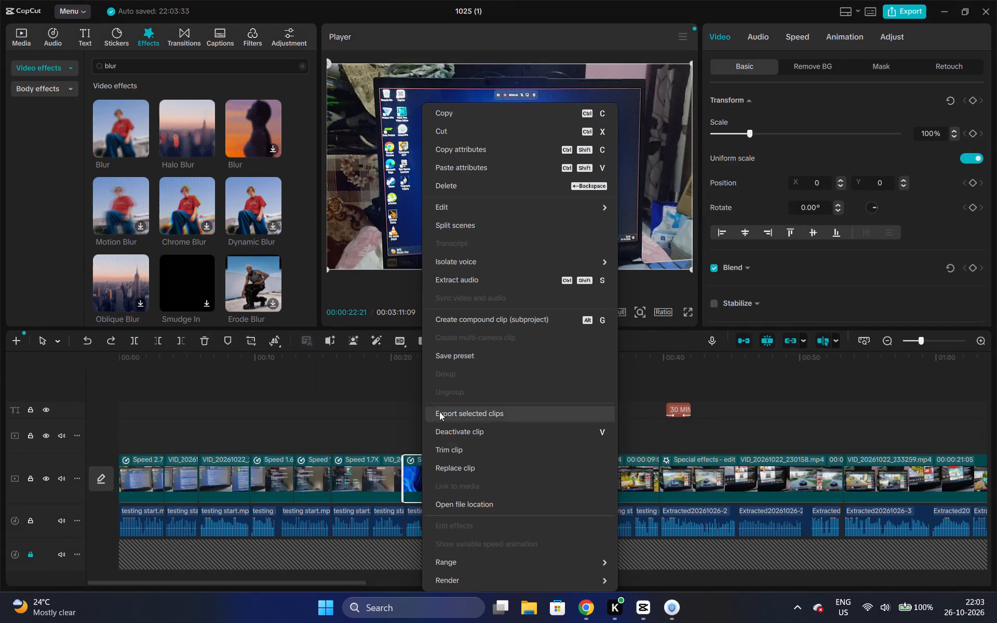
{"action": "left_click", "coordinate": [48, 526]}
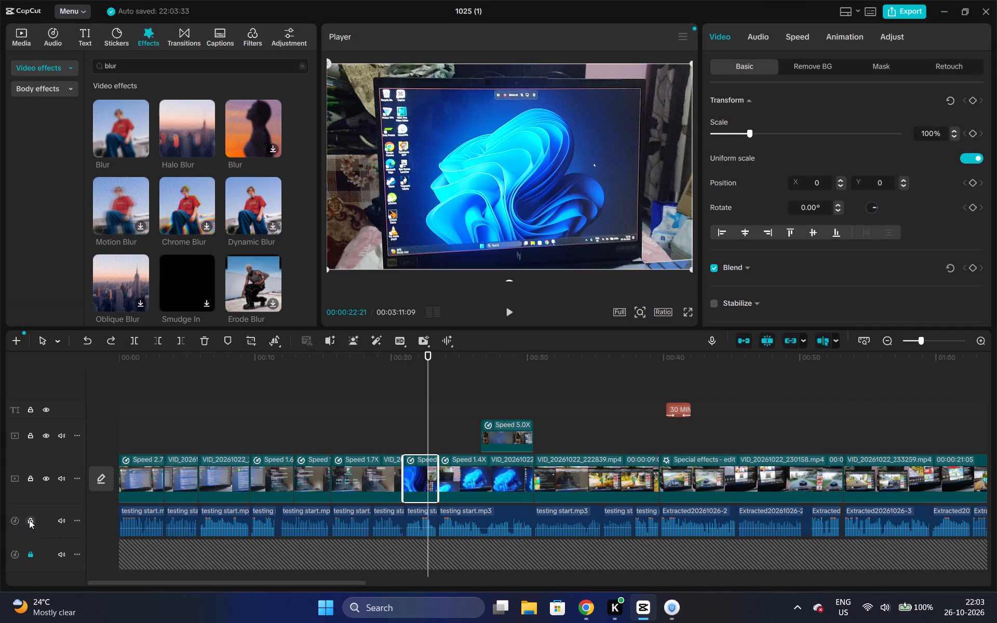
{"action": "left_click", "coordinate": [29, 520]}
{"action": "right_click", "coordinate": [419, 469]}
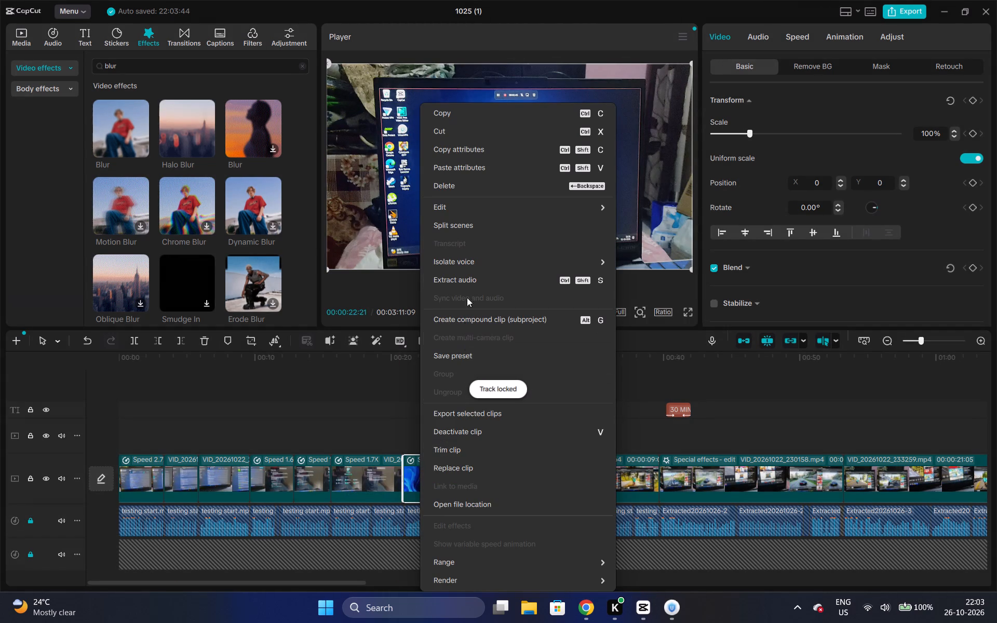
{"action": "left_click", "coordinate": [462, 188]}
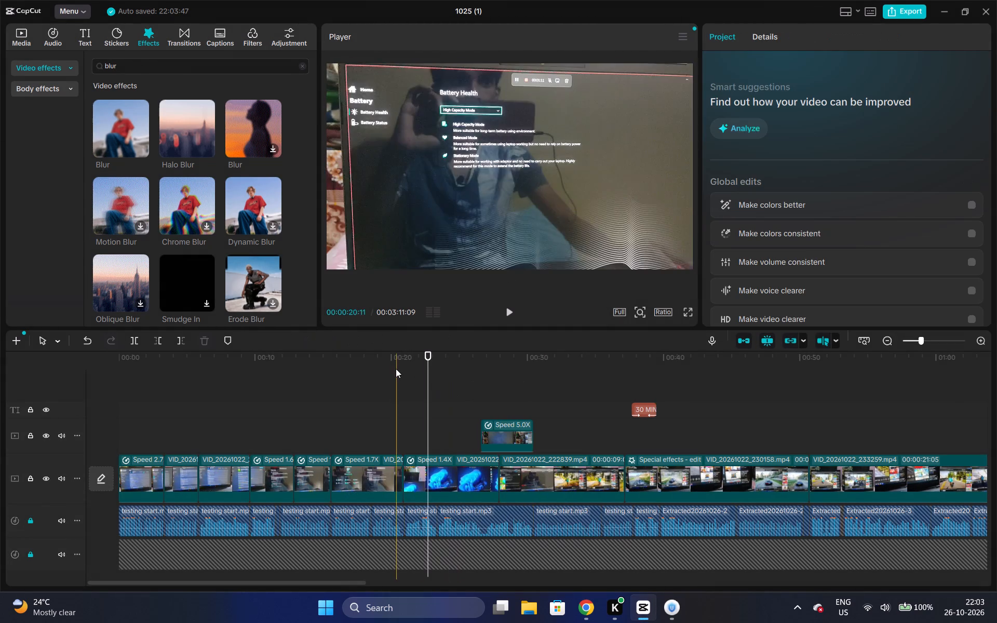
Replay from about 00:00:20, unlock the voice audio track, lock the main video track, and cut the "testing start.mp3" piece ending at 00:00:23:13.
{"action": "left_click", "coordinate": [394, 369]}
{"action": "key", "text": "space"}
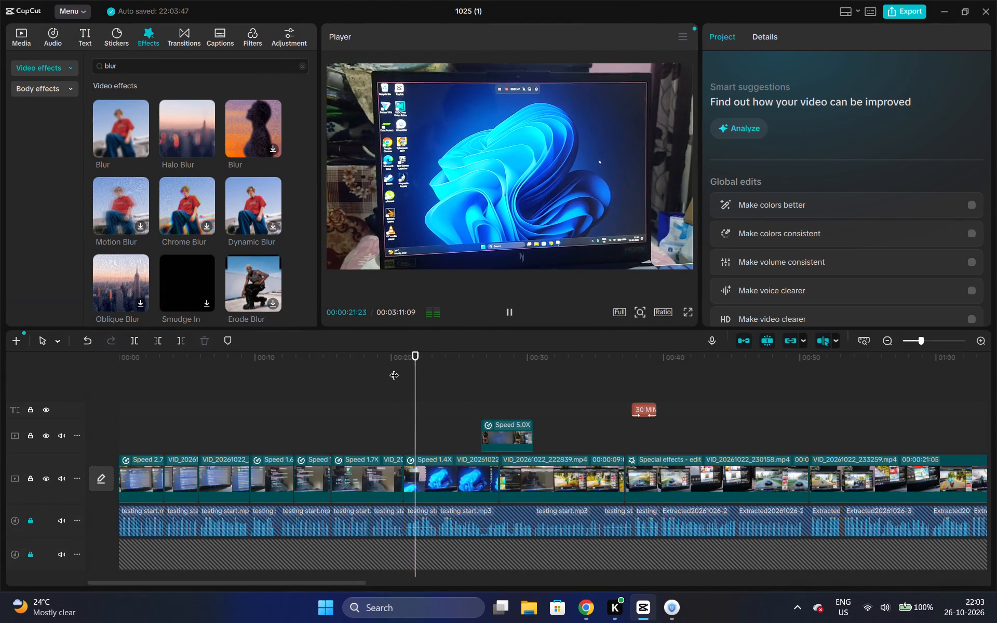
{"action": "key", "text": "space"}
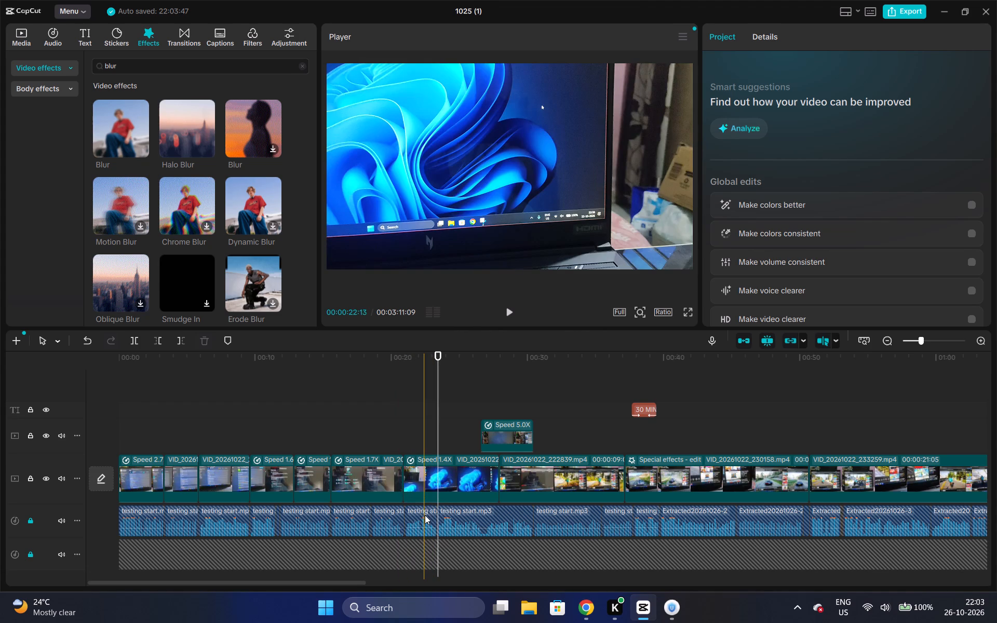
{"action": "left_click", "coordinate": [34, 519]}
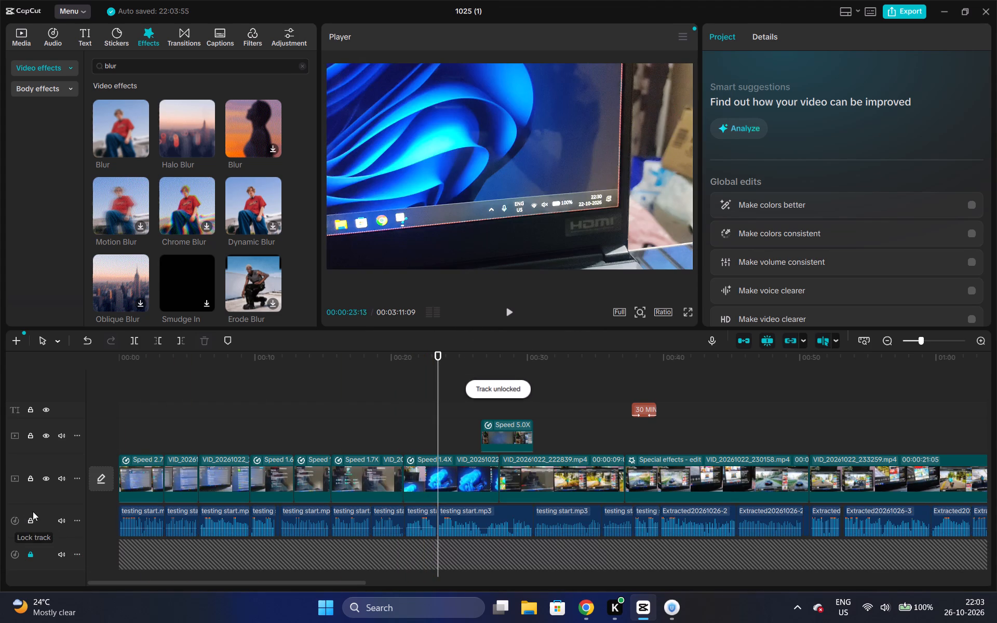
{"action": "left_click", "coordinate": [34, 482]}
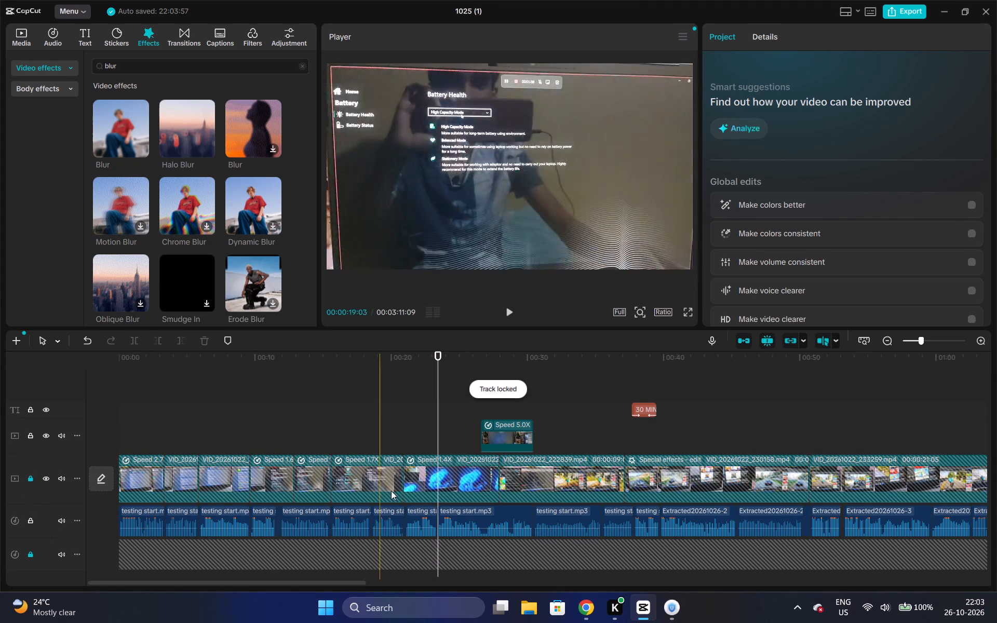
{"action": "left_click", "coordinate": [420, 517]}
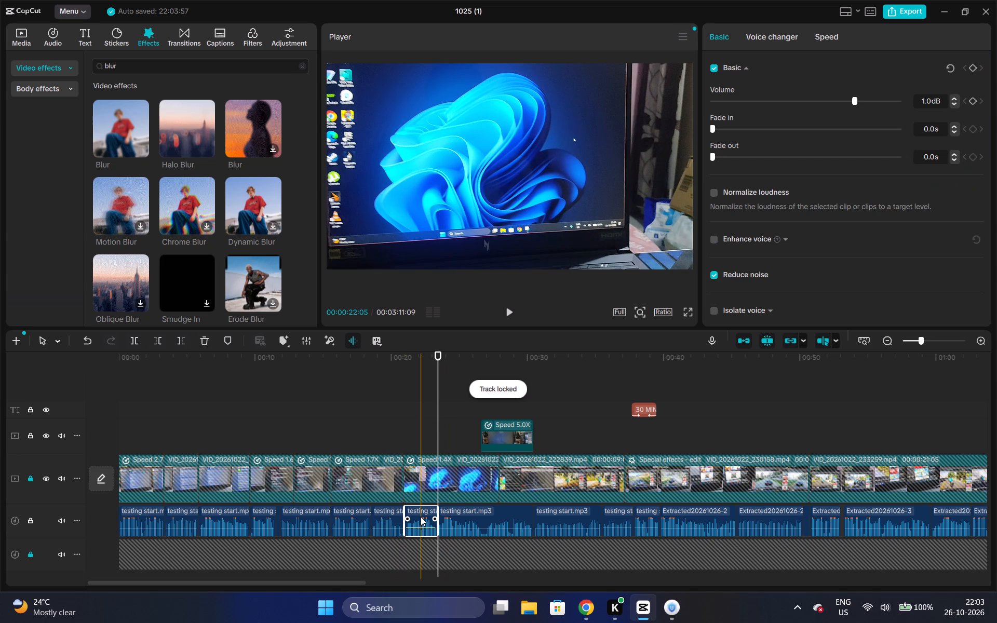
{"action": "key", "text": "ctrl+x"}
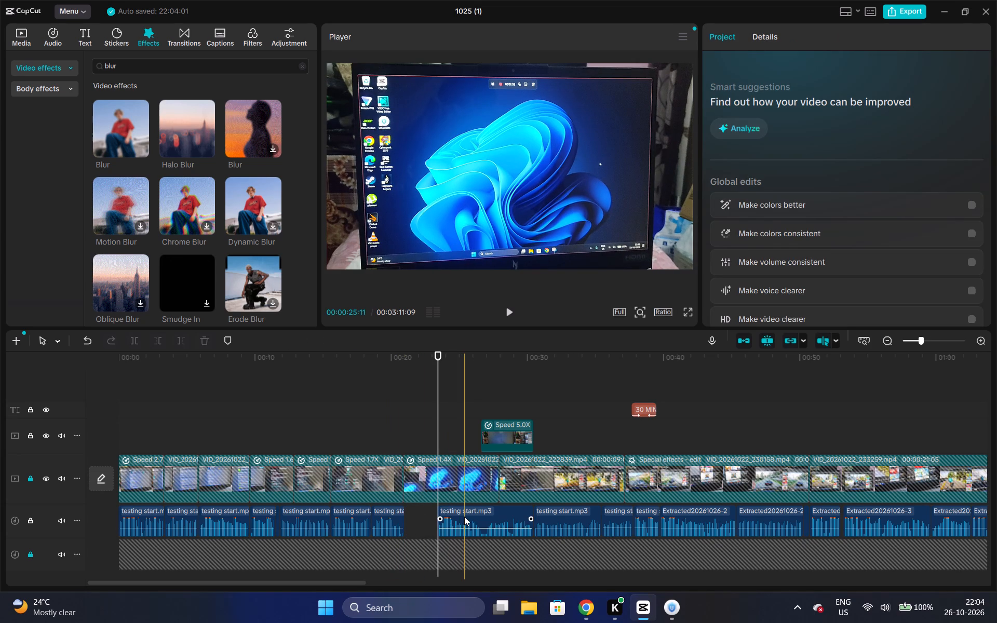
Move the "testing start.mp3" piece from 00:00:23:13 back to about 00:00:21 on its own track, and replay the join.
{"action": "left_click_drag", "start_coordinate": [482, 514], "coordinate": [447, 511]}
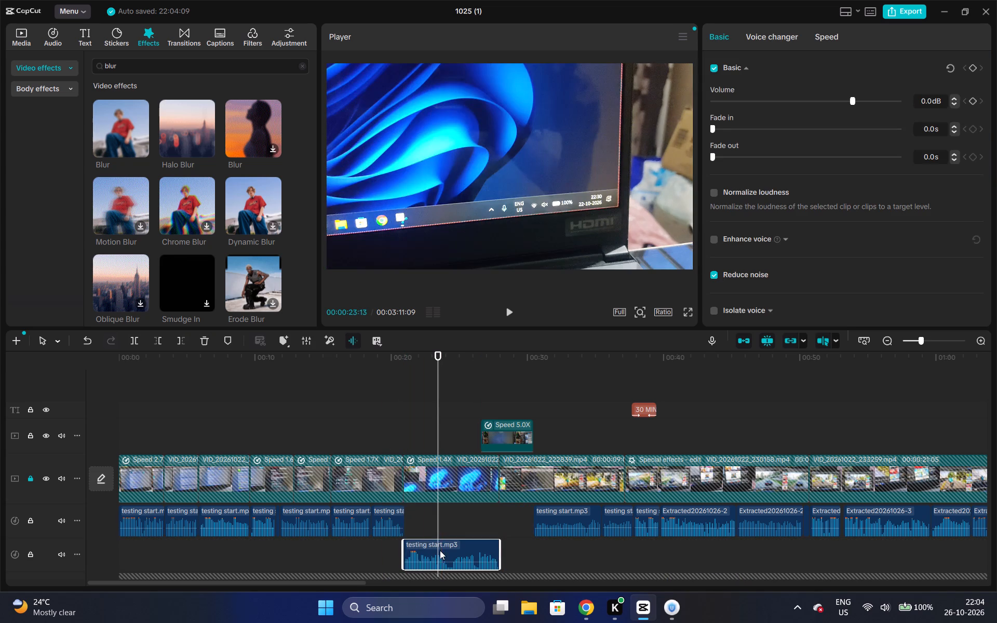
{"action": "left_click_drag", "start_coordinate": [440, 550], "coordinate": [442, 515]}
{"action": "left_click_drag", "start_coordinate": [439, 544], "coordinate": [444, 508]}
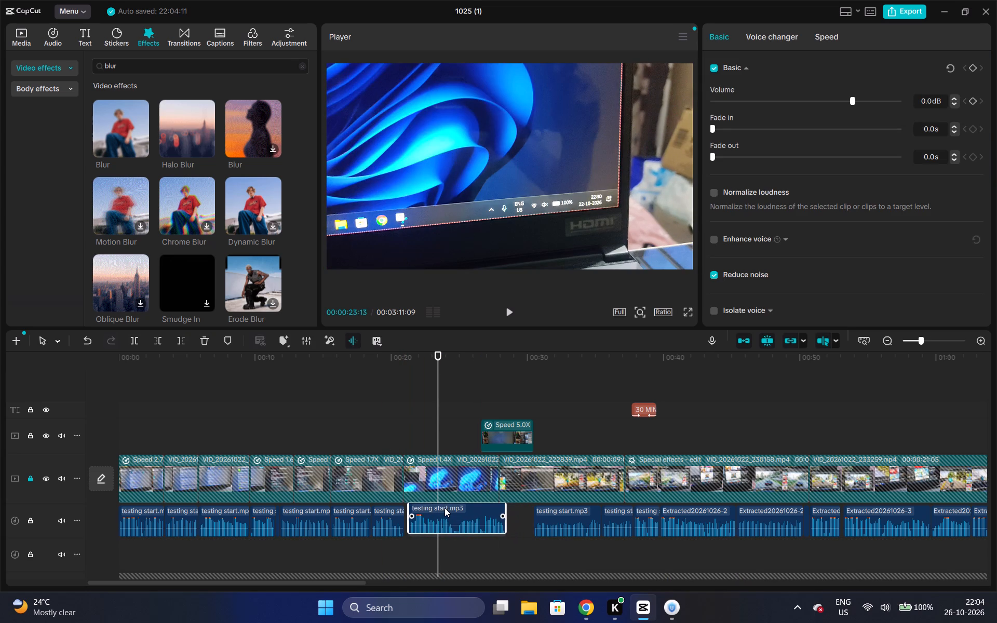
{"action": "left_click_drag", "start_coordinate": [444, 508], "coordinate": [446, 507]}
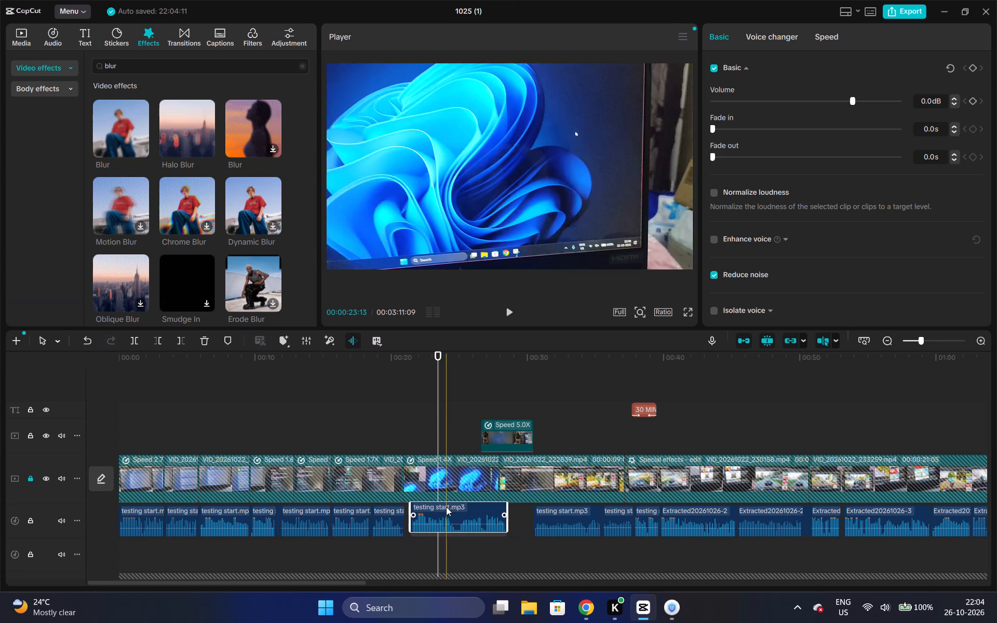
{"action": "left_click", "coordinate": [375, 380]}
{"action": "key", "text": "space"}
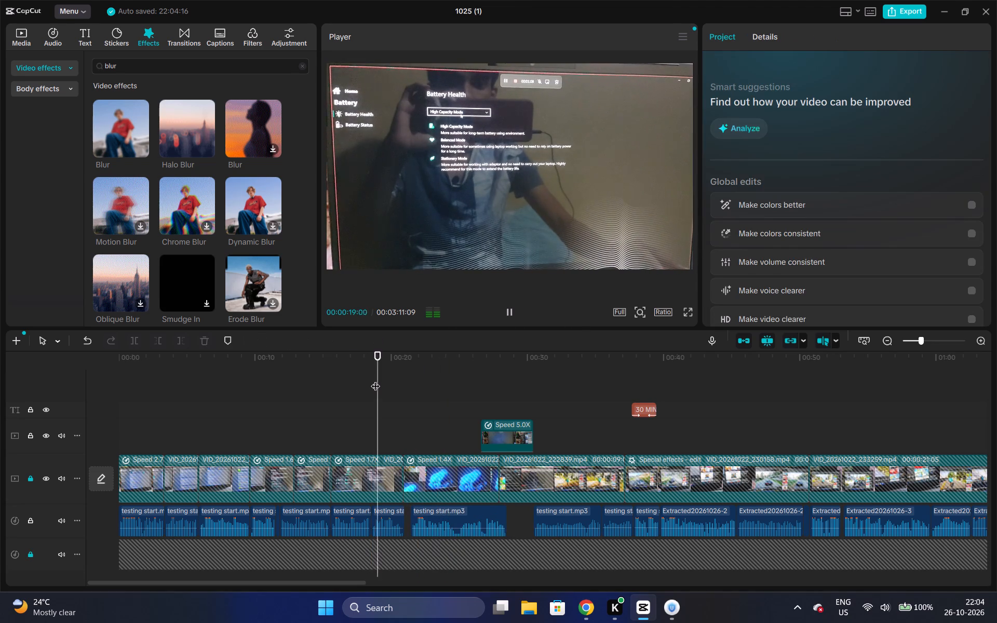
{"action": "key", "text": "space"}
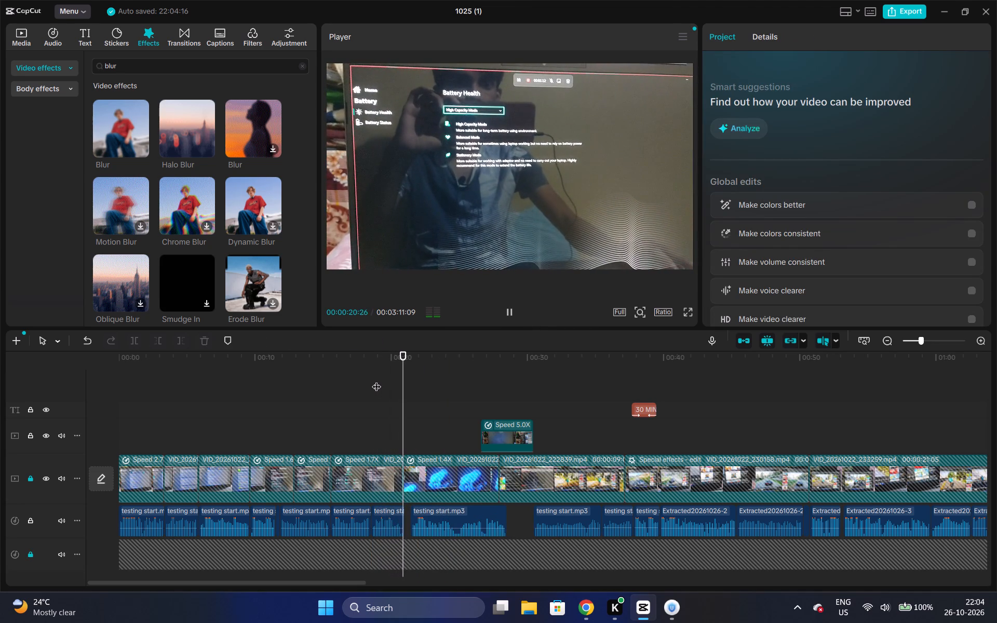
Place that "testing start.mp3" piece on a separate audio track starting at 00:00:20:26, unlock the locked audio track, and replay the section.
{"action": "left_click", "coordinate": [423, 515]}
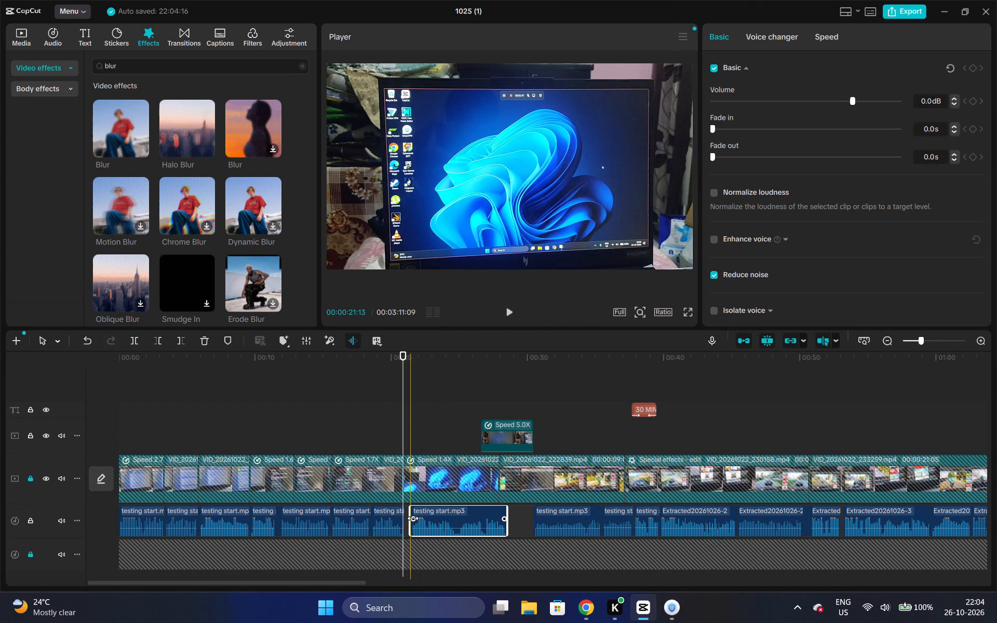
{"action": "left_click", "coordinate": [413, 518]}
{"action": "left_click_drag", "start_coordinate": [432, 518], "coordinate": [424, 544]}
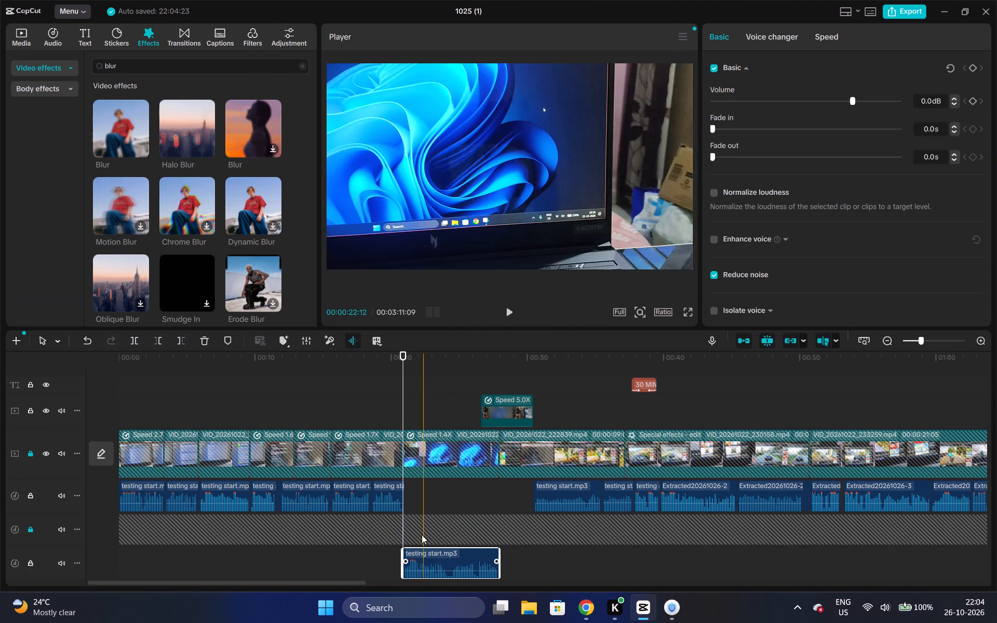
{"action": "left_click_drag", "start_coordinate": [416, 560], "coordinate": [417, 525]}
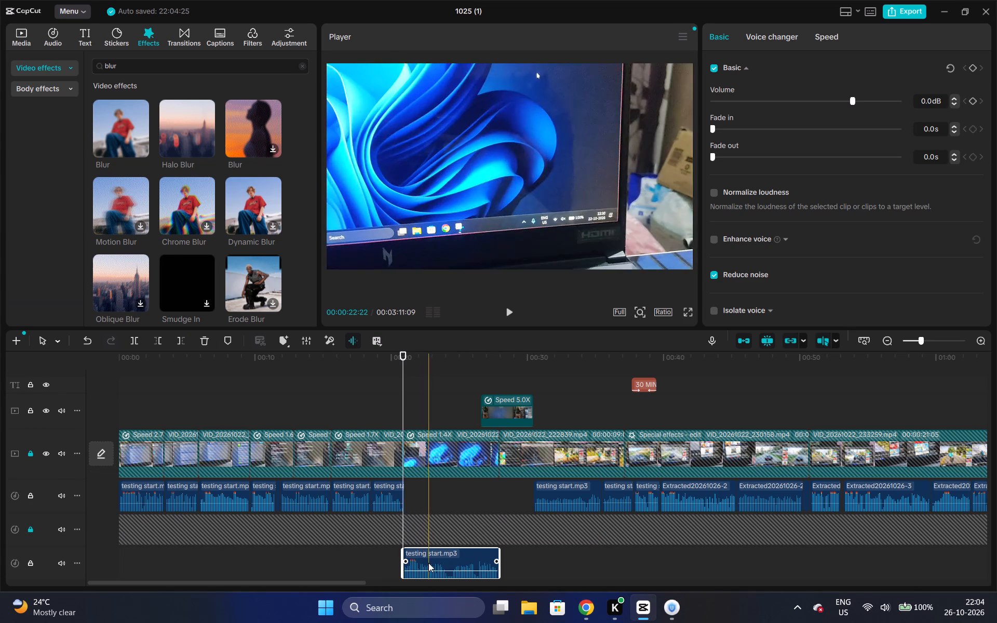
{"action": "left_click_drag", "start_coordinate": [428, 563], "coordinate": [428, 502]}
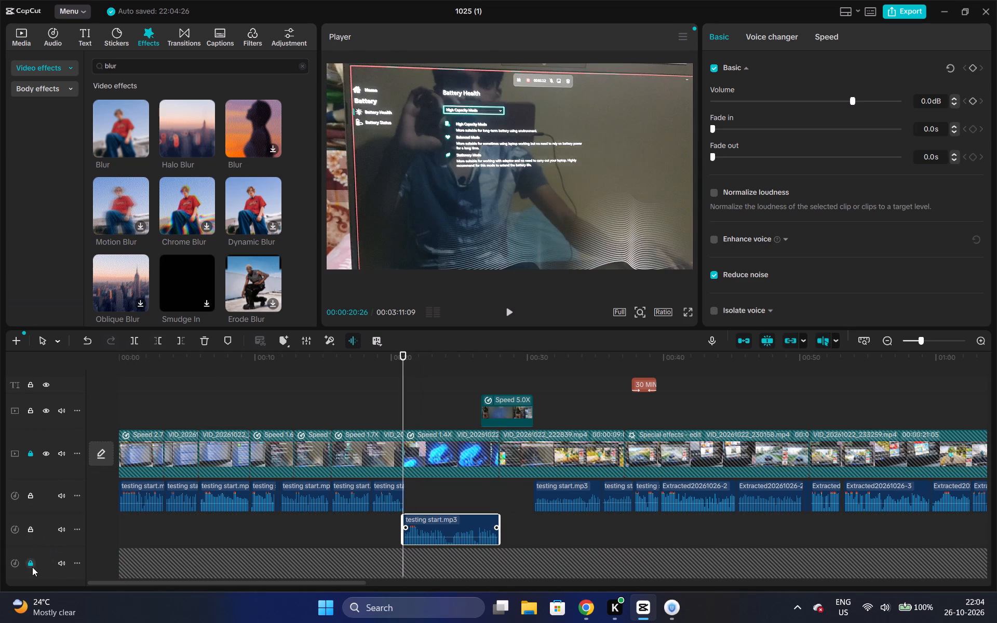
{"action": "left_click", "coordinate": [32, 567]}
{"action": "left_click_drag", "start_coordinate": [437, 523], "coordinate": [437, 519]}
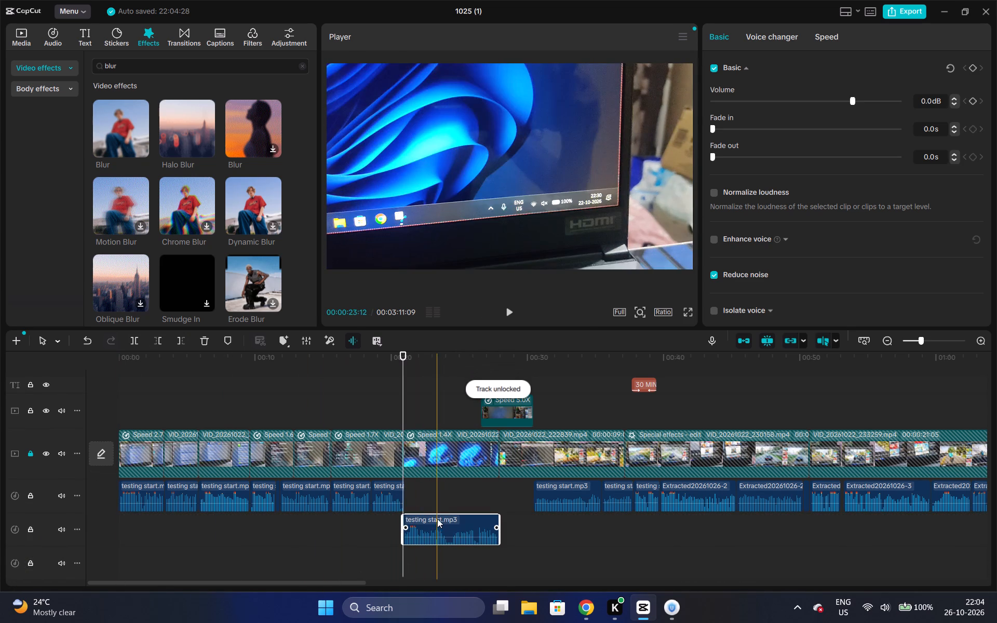
{"action": "left_click_drag", "start_coordinate": [437, 519], "coordinate": [437, 494]}
{"action": "left_click_drag", "start_coordinate": [437, 524], "coordinate": [470, 483]}
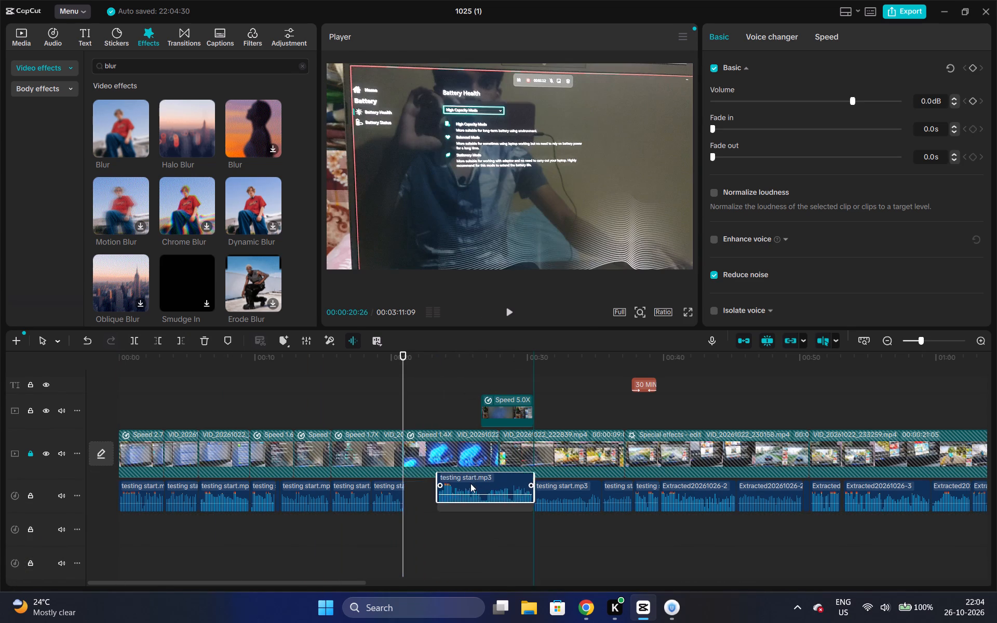
{"action": "left_click_drag", "start_coordinate": [470, 483], "coordinate": [438, 484]}
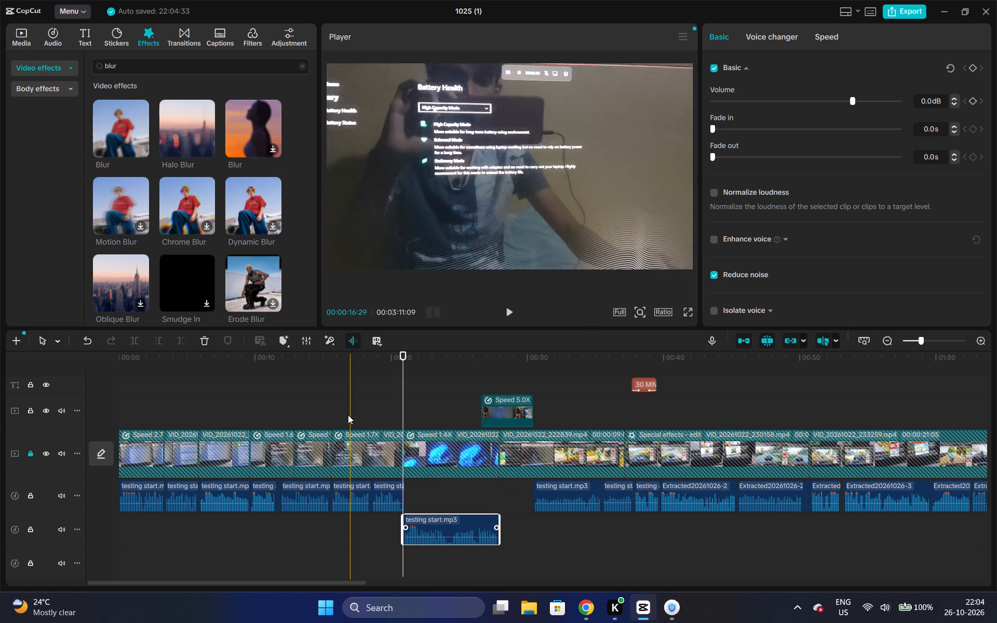
{"action": "left_click", "coordinate": [379, 384]}
{"action": "key", "text": "space"}
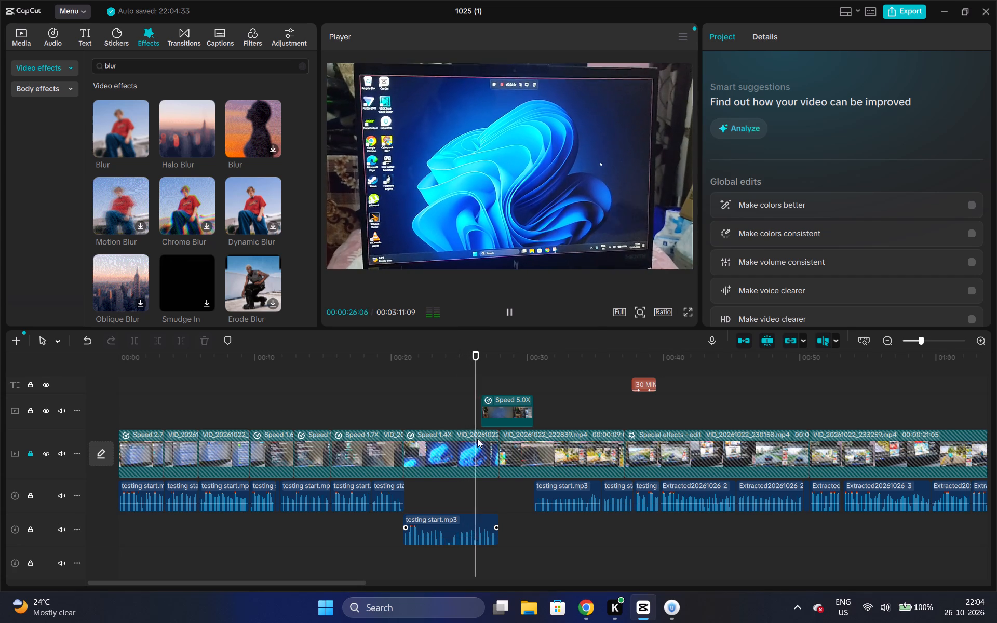
{"action": "key", "text": "space"}
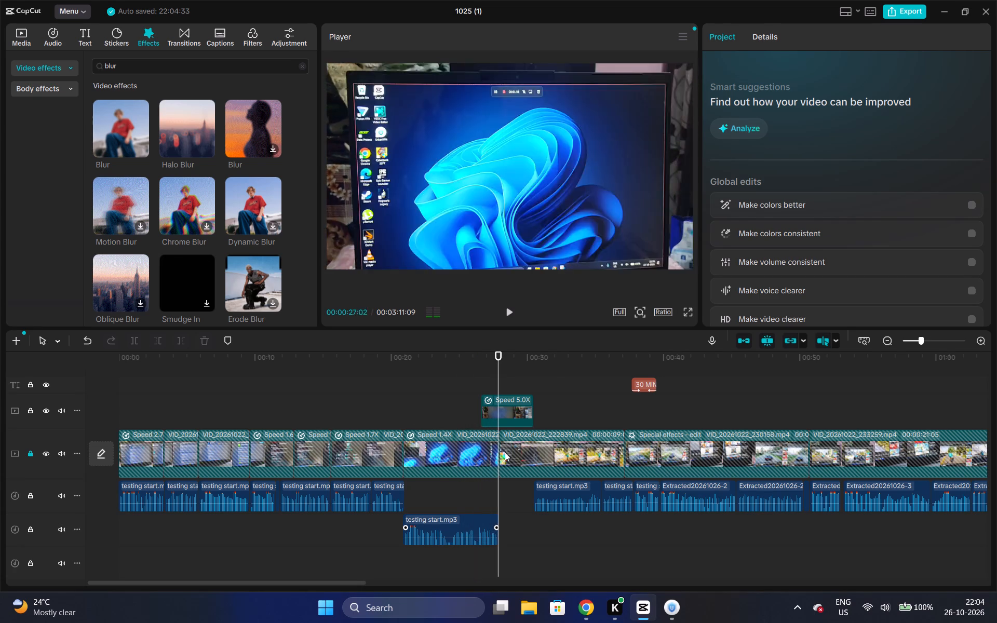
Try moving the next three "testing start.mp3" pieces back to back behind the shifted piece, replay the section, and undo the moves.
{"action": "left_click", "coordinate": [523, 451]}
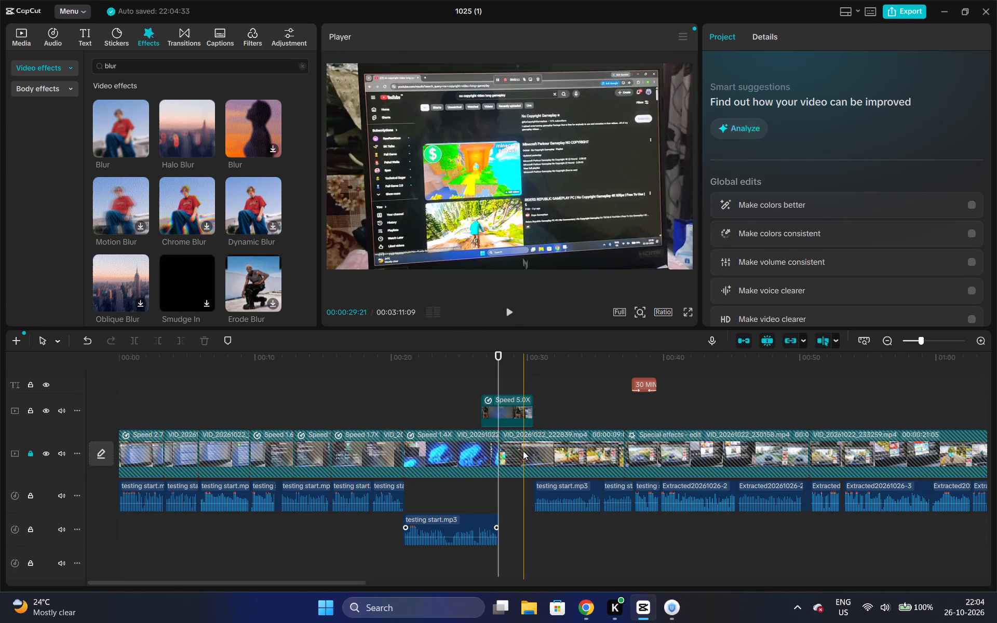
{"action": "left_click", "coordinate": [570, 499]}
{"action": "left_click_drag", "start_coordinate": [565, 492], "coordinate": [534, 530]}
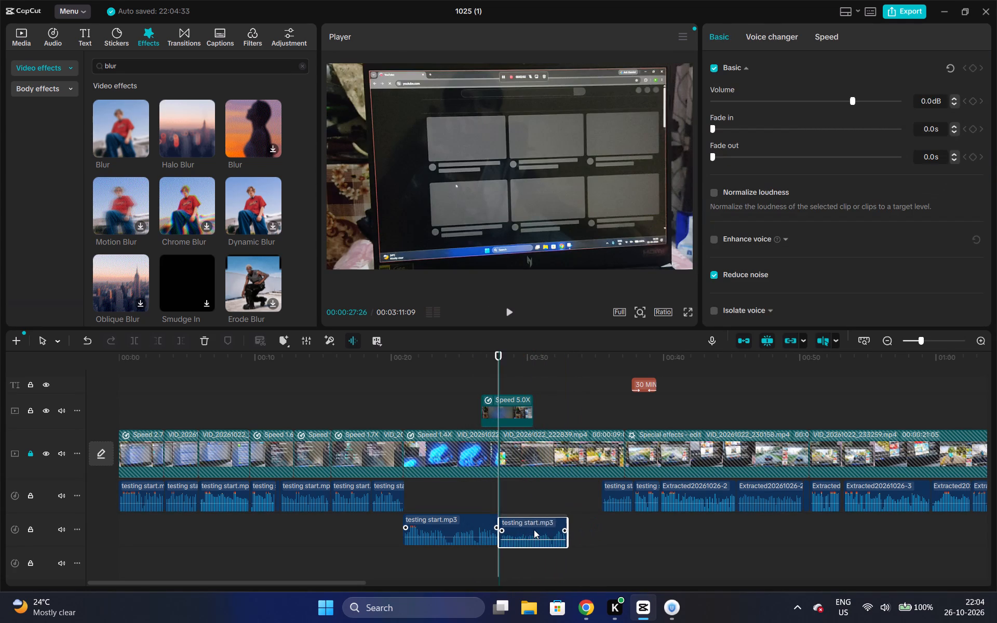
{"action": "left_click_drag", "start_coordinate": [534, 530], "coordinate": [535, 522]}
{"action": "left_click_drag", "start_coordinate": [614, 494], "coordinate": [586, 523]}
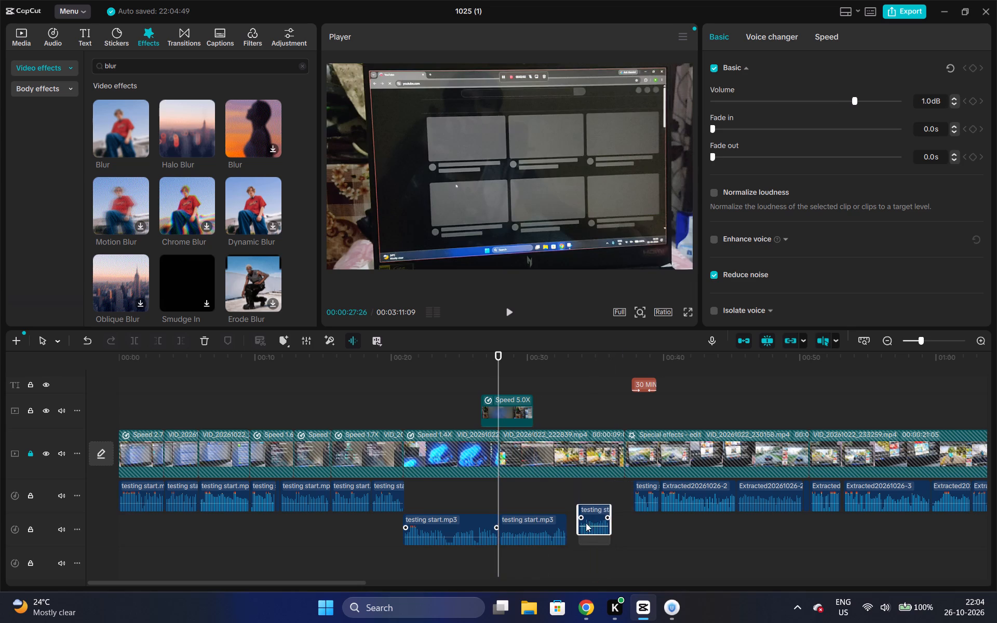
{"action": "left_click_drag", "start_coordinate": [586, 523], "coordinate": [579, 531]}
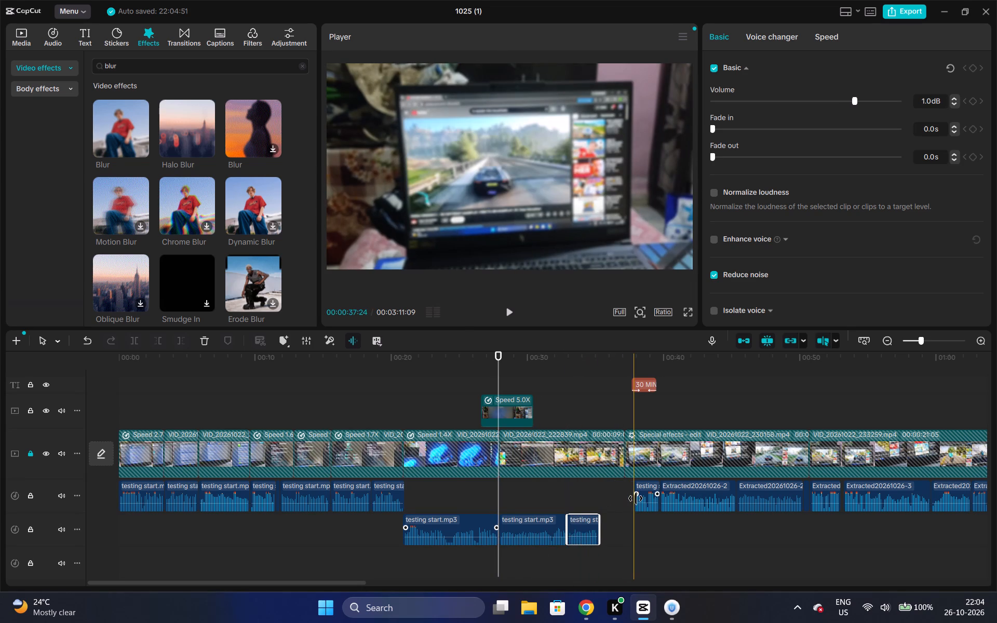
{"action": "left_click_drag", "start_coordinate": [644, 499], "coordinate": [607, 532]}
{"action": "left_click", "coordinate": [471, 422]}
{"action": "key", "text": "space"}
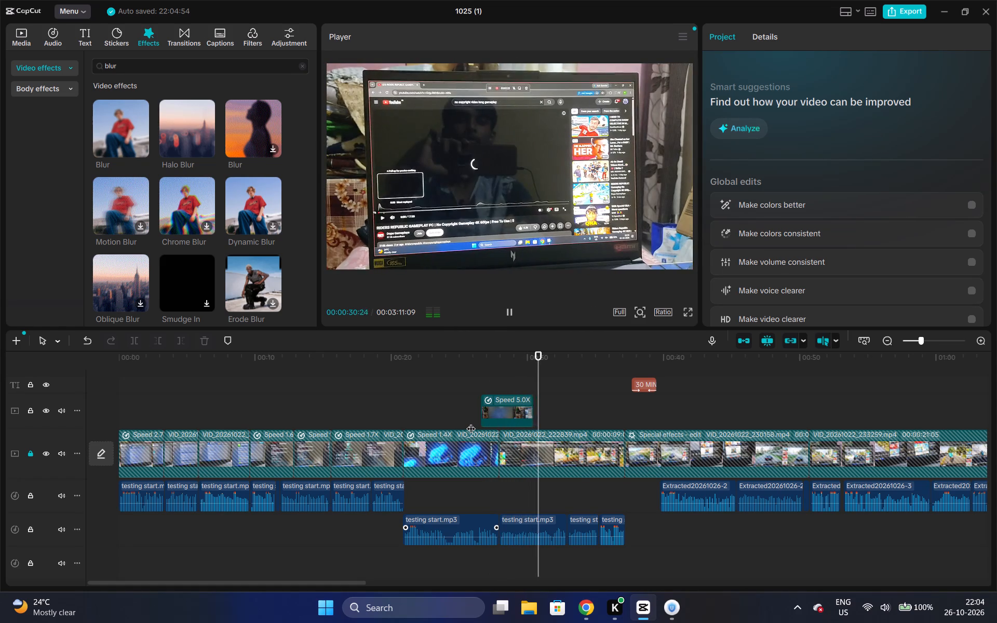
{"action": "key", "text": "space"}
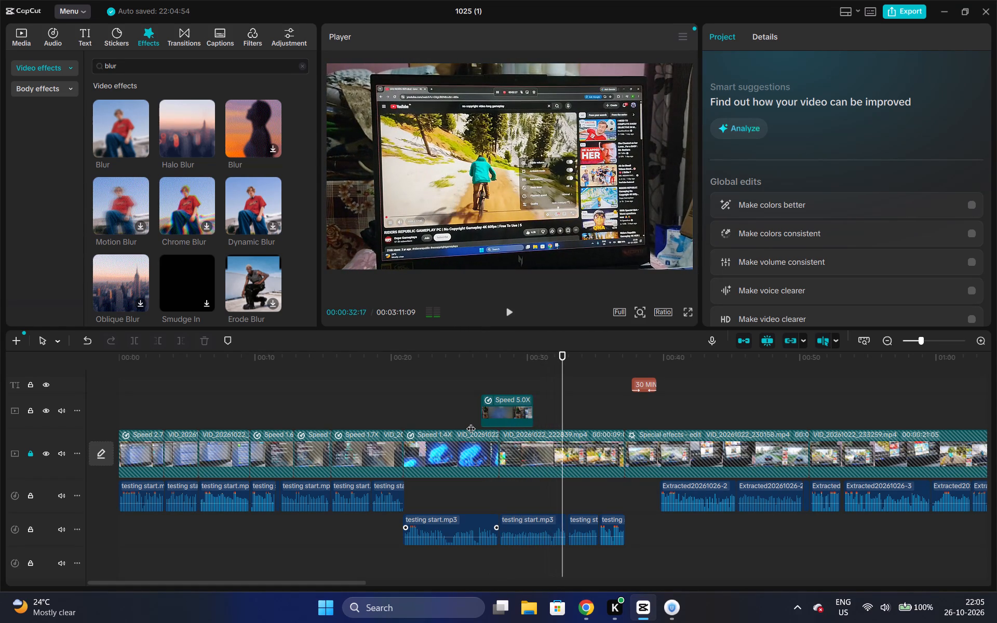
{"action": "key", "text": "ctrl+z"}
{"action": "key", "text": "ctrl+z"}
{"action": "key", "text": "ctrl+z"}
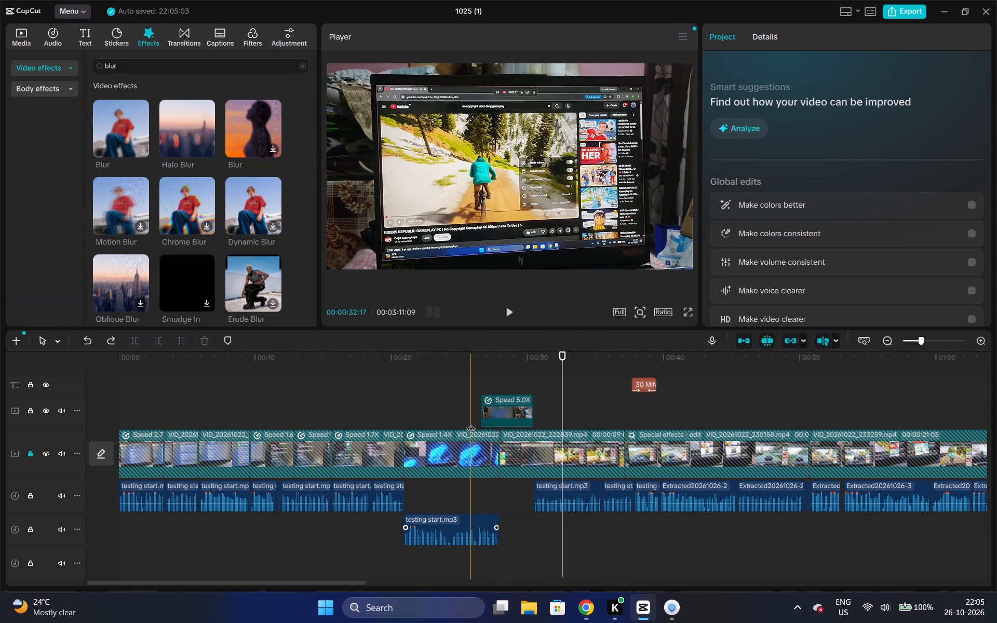
Replay from about 00:00:24, then undo the moves that took the two "testing start.mp3" pieces after 00:00:21 off the voice track.
{"action": "left_click", "coordinate": [452, 391]}
{"action": "key", "text": "space"}
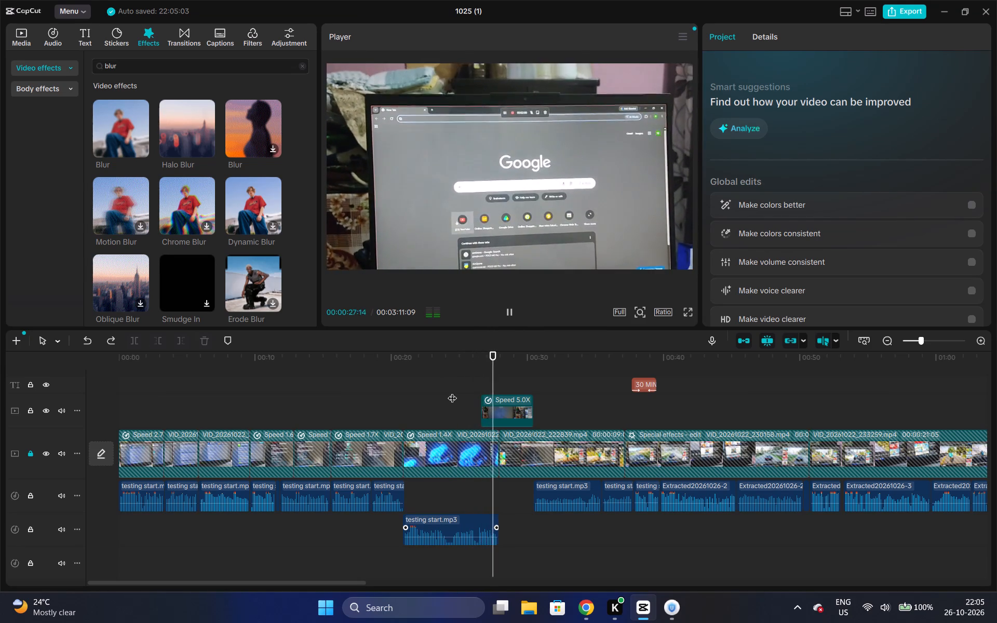
{"action": "key", "text": "space"}
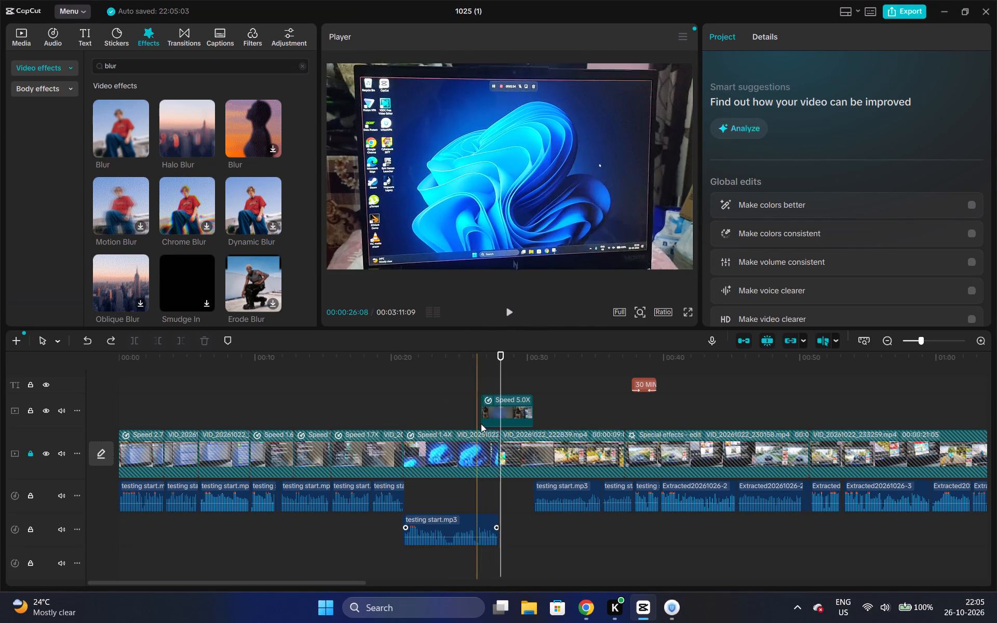
{"action": "left_click", "coordinate": [505, 418]}
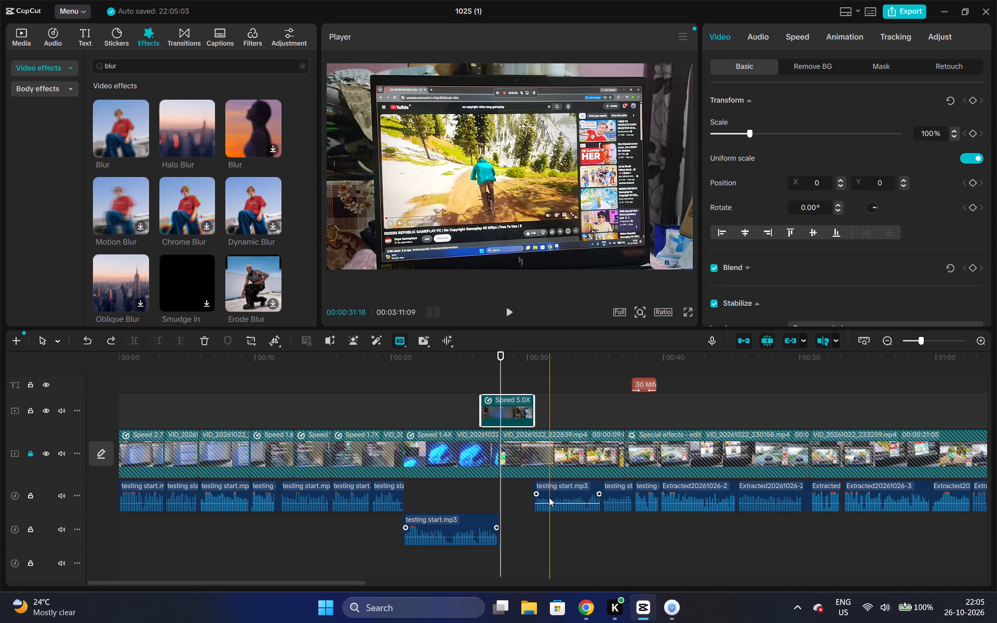
{"action": "key", "text": "ctrl+z"}
{"action": "key", "text": "ctrl+z"}
{"action": "key", "text": "ctrl+z"}
{"action": "key", "text": "ctrl+z"}
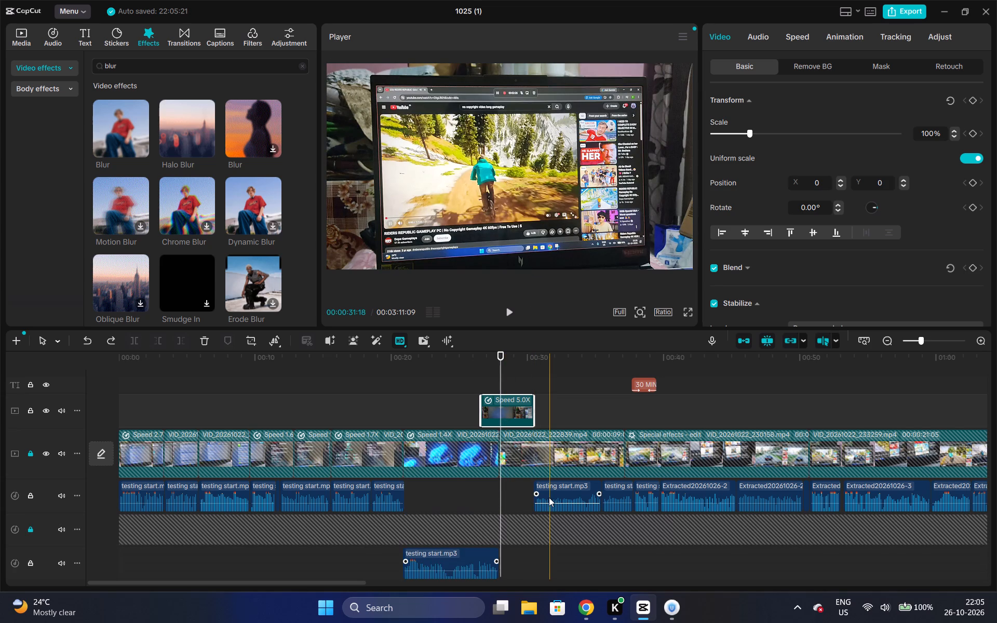
{"action": "key", "text": "ctrl+z"}
{"action": "key", "text": "ctrl+z"}
{"action": "key", "text": "ctrl+z"}
{"action": "key", "text": "ctrl+z"}
{"action": "key", "text": "ctrl+z"}
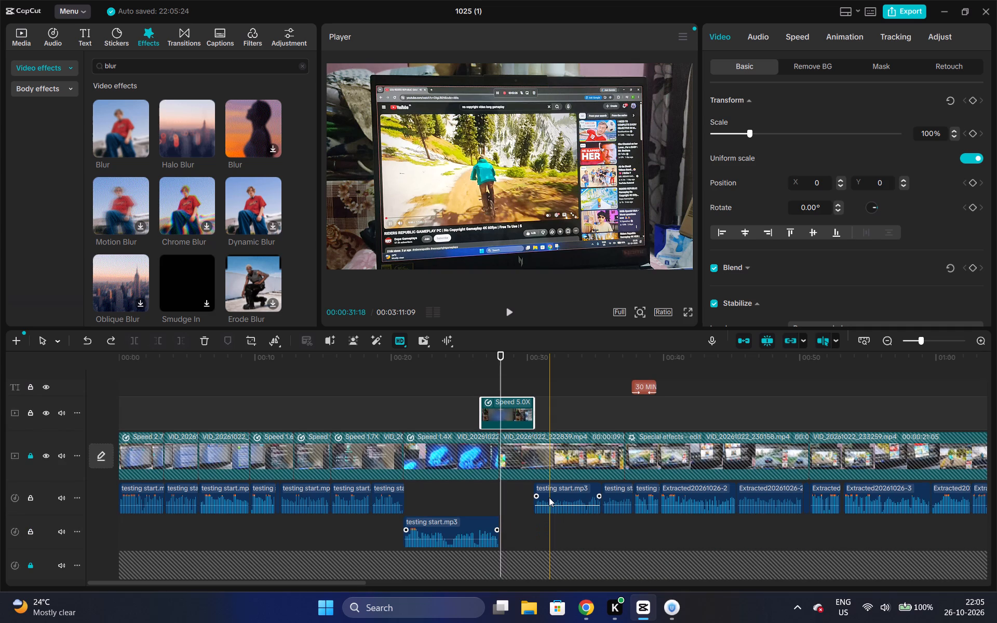
{"action": "key", "text": "ctrl+z"}
{"action": "key", "text": "ctrl+z"}
Unlock the main video track, replay from 00:00:19:19, and undo the removal of the short sped-up clip starting at about 00:00:21.
{"action": "left_click", "coordinate": [386, 384]}
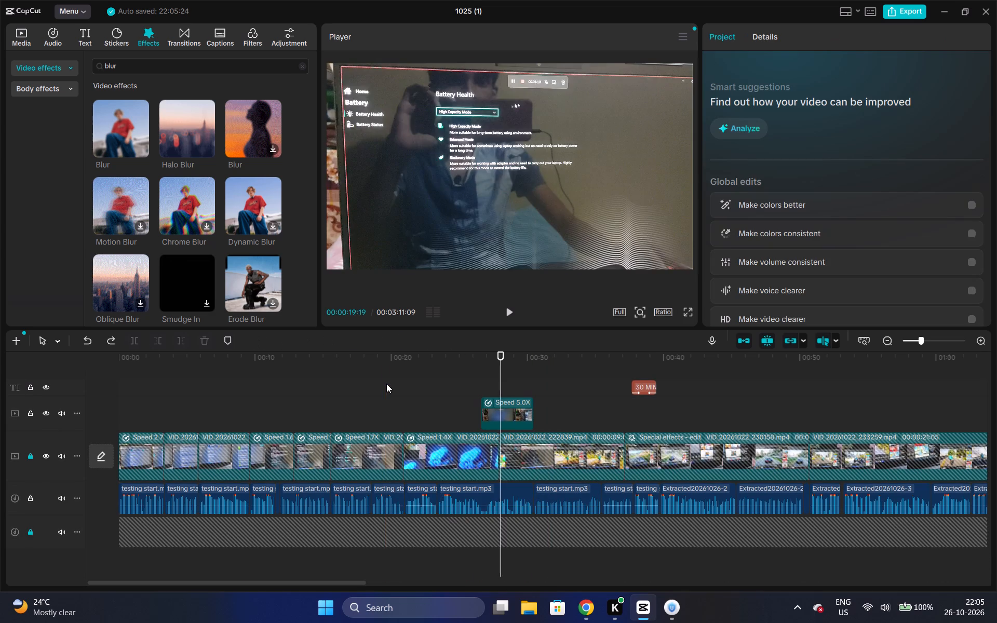
{"action": "left_click", "coordinate": [33, 456]}
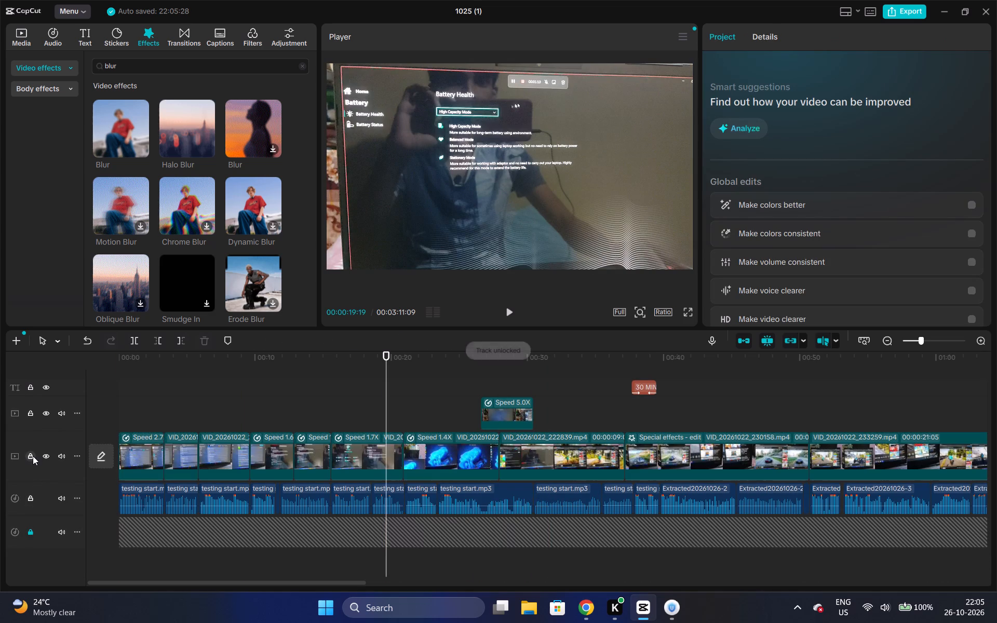
{"action": "key", "text": "space"}
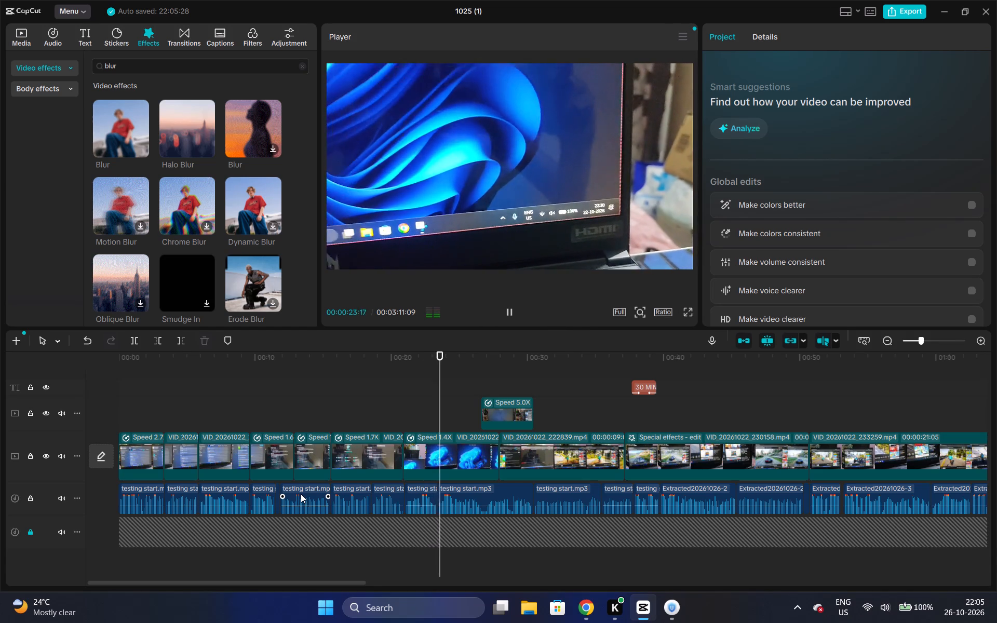
{"action": "key", "text": "space"}
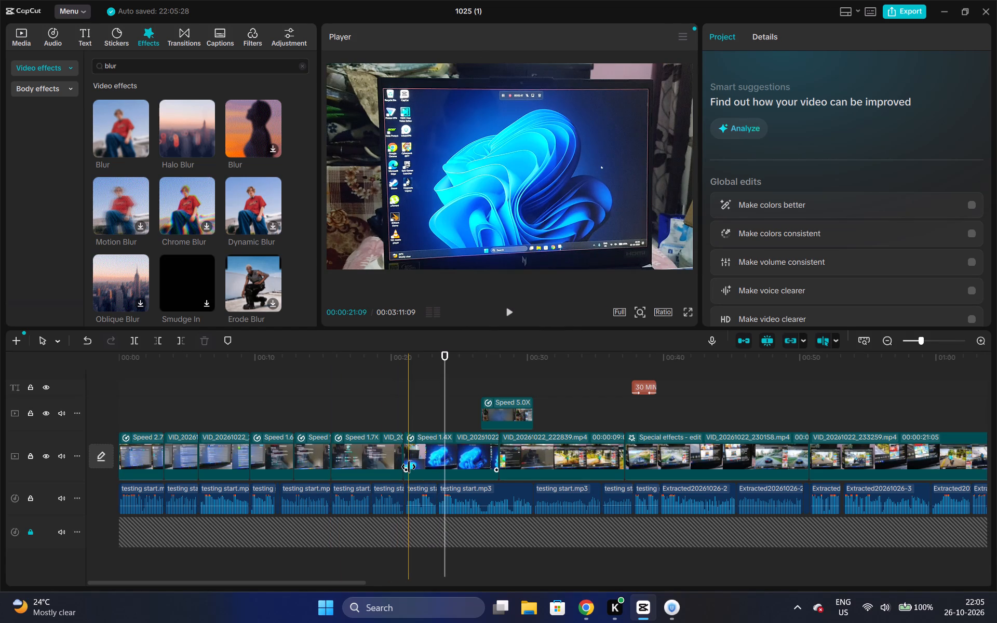
{"action": "key", "text": "ctrl+z"}
{"action": "key", "text": "ctrl+z"}
{"action": "key", "text": "ctrl+z"}
{"action": "key", "text": "ctrl+z"}
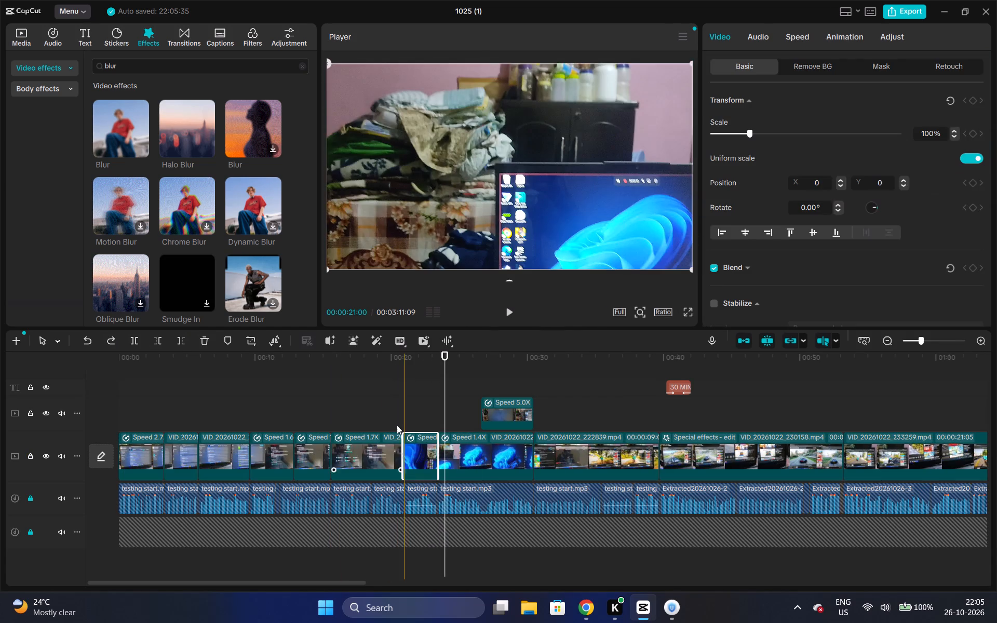
Unlock both audio tracks and replay the restored section from about 00:00:20 to 00:00:38.
{"action": "left_click", "coordinate": [393, 404]}
{"action": "left_click", "coordinate": [30, 496]}
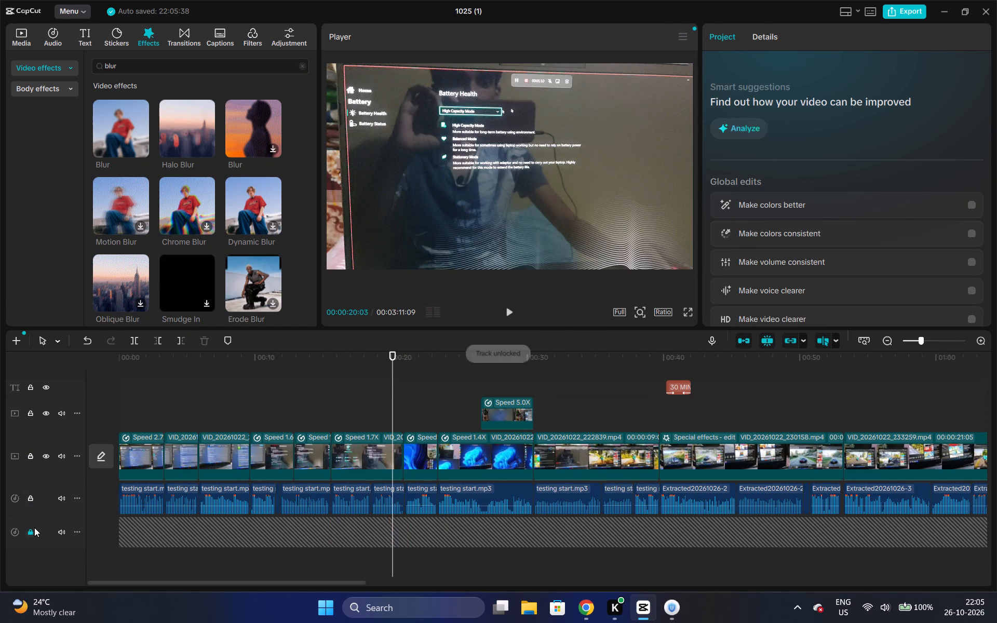
{"action": "left_click", "coordinate": [34, 531]}
{"action": "key", "text": "space"}
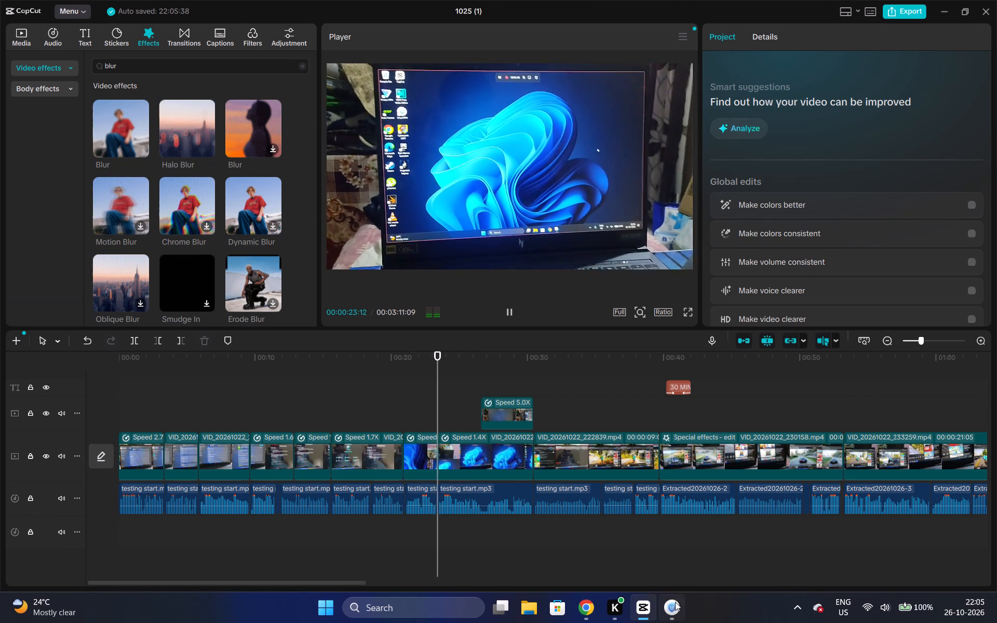
{"action": "left_click", "coordinate": [713, 494]}
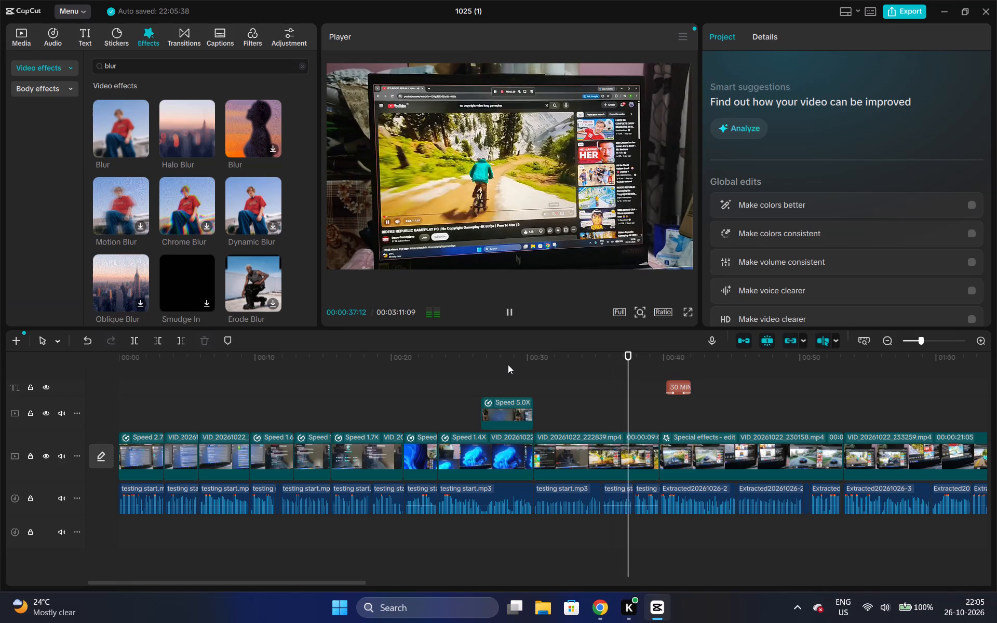
{"action": "key", "text": "space"}
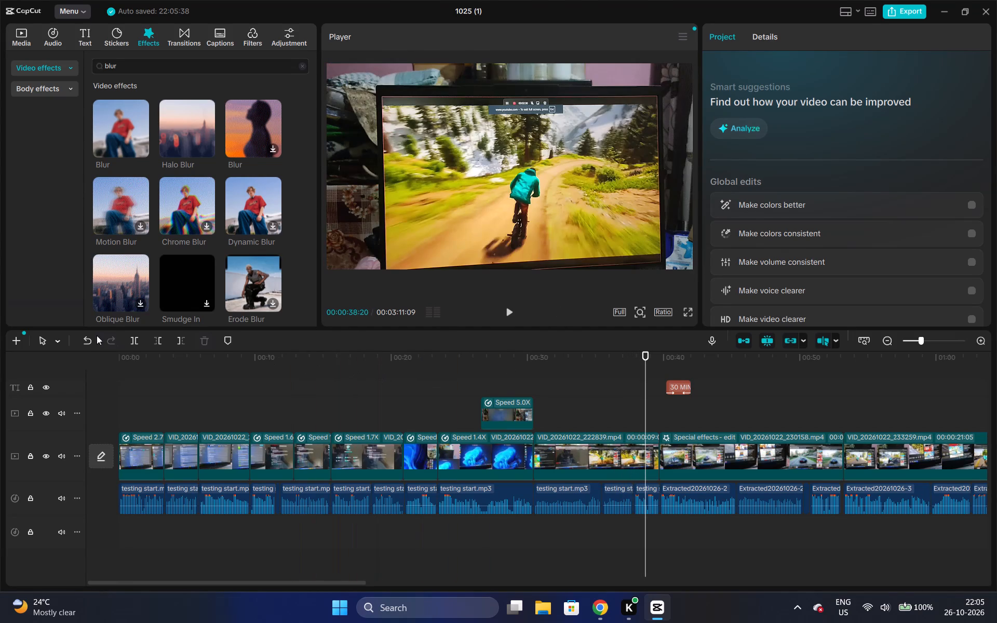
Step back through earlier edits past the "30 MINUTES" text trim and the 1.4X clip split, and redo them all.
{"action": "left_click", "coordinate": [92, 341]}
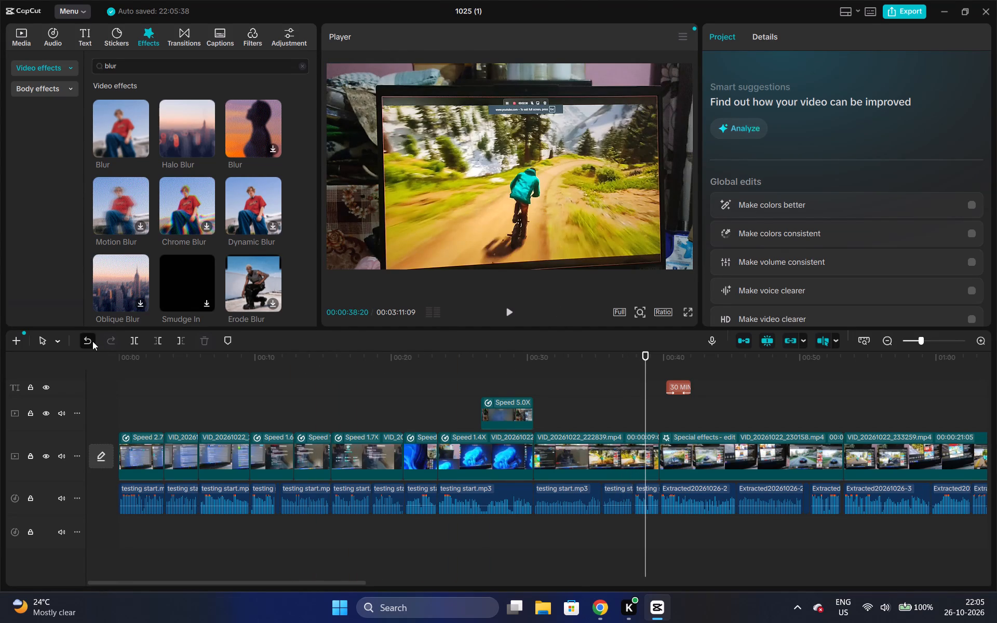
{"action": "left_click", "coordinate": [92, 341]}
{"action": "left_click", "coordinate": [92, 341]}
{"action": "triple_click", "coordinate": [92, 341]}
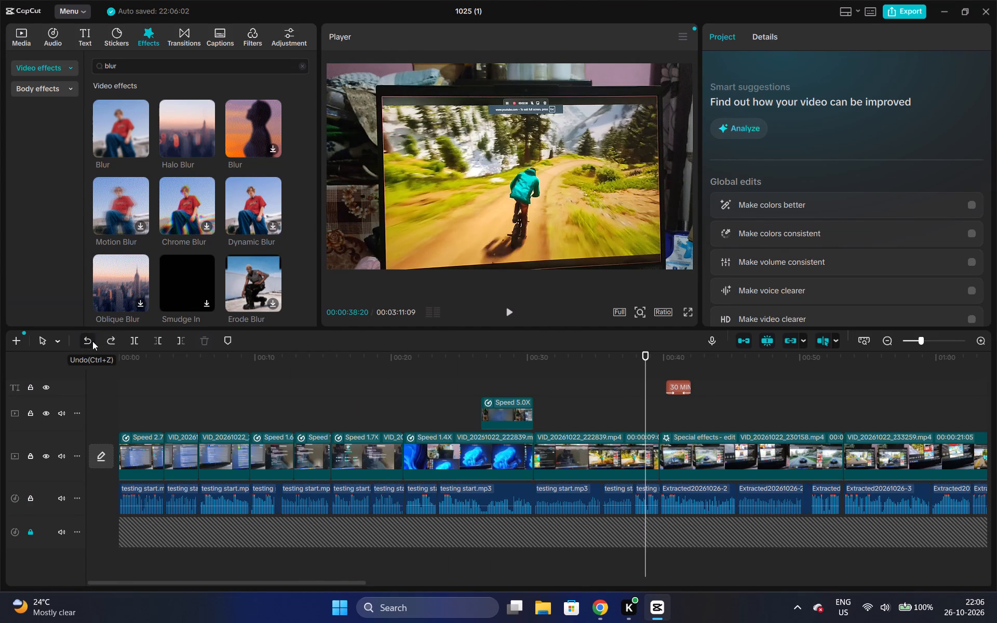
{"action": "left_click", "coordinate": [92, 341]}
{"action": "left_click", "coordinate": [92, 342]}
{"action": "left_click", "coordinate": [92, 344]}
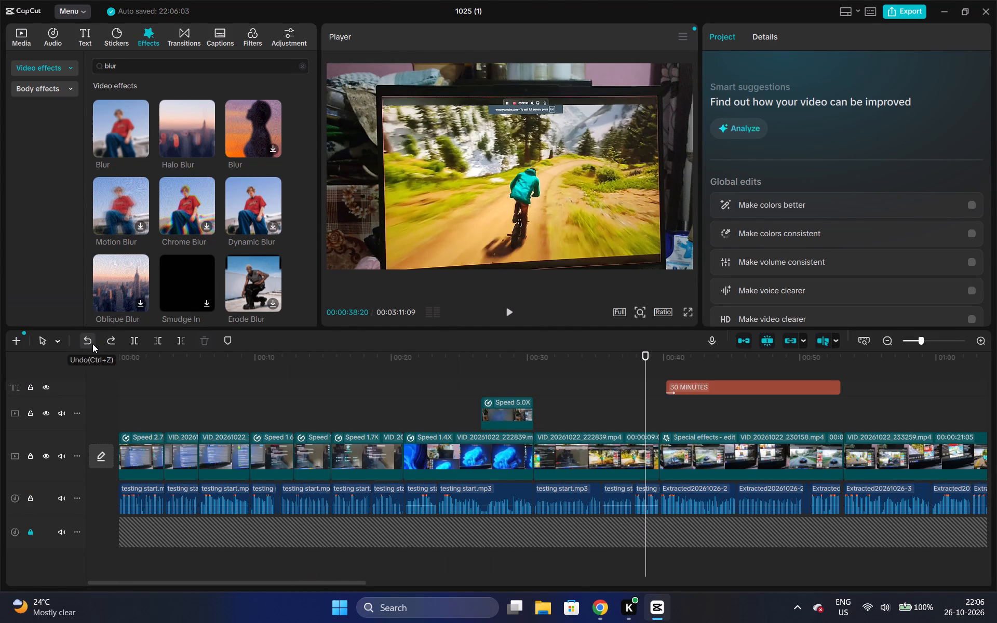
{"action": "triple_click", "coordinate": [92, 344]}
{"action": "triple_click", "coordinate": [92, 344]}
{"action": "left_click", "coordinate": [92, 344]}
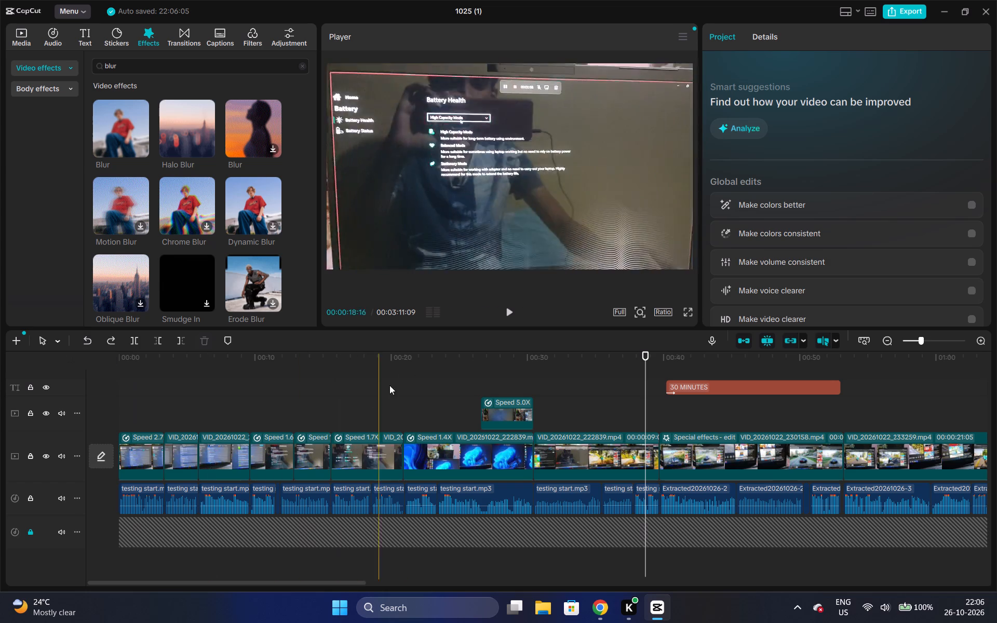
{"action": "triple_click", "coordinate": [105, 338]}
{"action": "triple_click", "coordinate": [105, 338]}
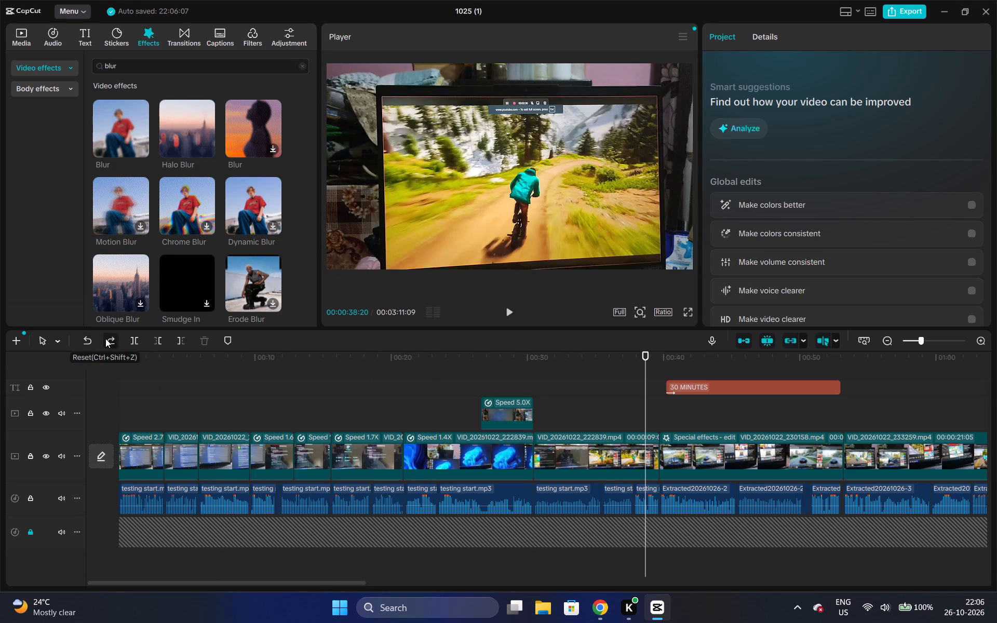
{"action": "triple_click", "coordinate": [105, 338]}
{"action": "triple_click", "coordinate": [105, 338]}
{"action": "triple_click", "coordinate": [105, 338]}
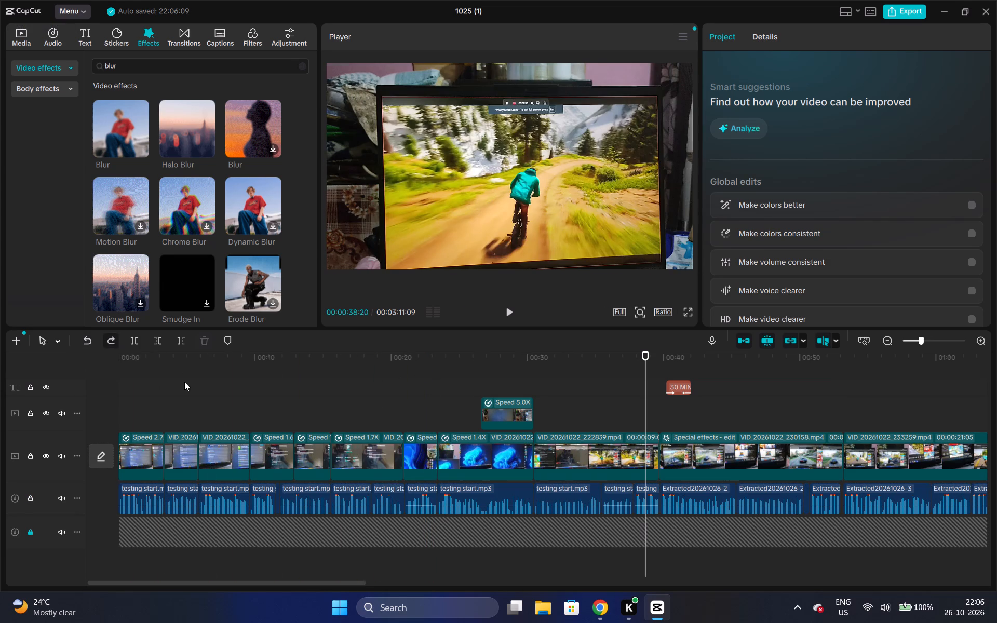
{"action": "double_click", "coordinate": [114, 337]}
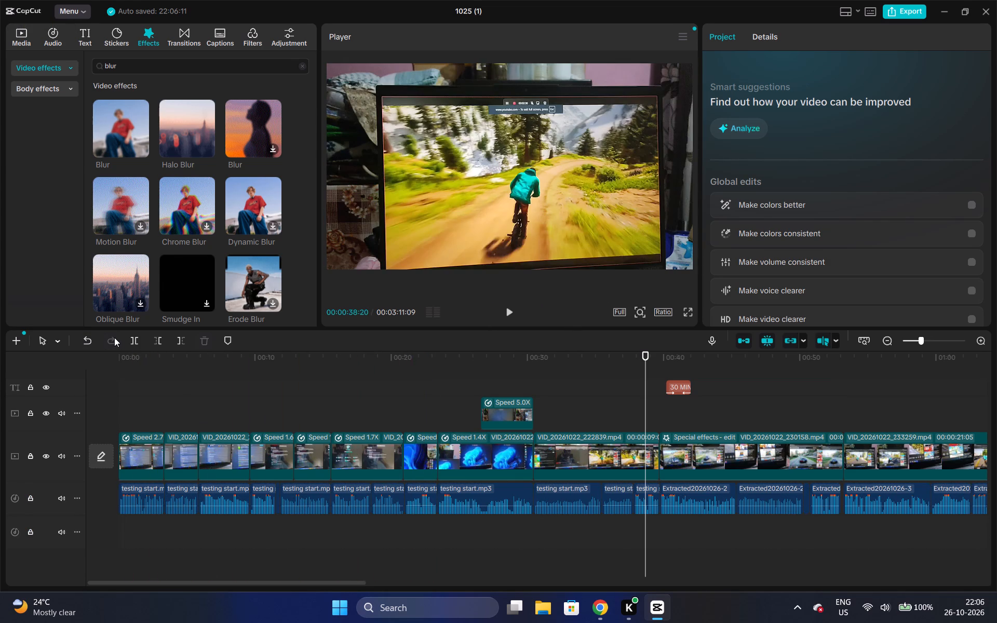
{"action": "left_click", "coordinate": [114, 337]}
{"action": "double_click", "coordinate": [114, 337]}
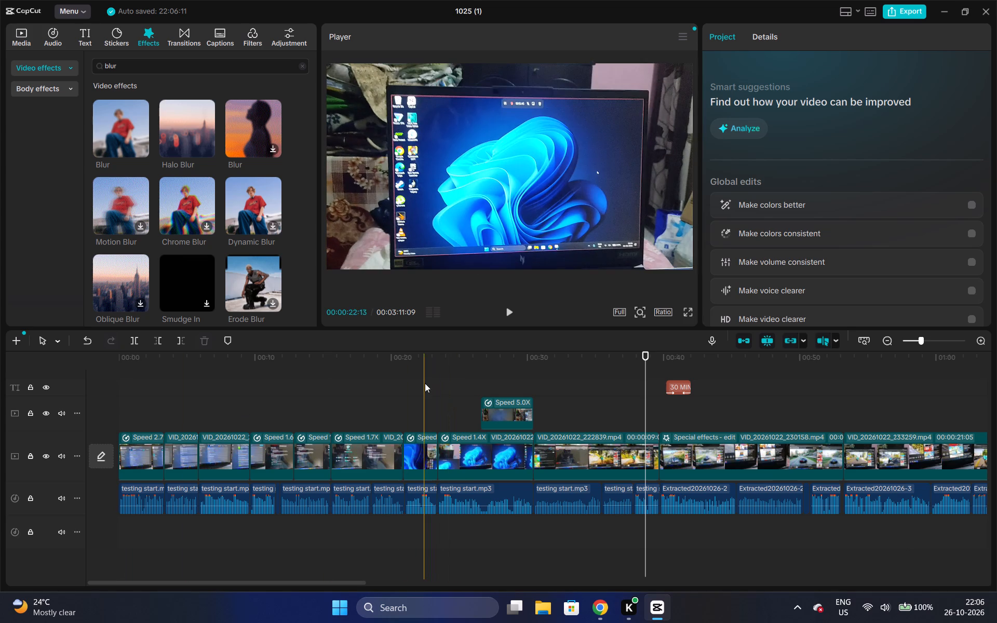
Replay from 00:00:22:13 through the "30 MINUTES" text to the start of the VID_20261022_233259.mp4 clip, checking the audio and text timing.
{"action": "left_click", "coordinate": [425, 383]}
{"action": "key", "text": "space"}
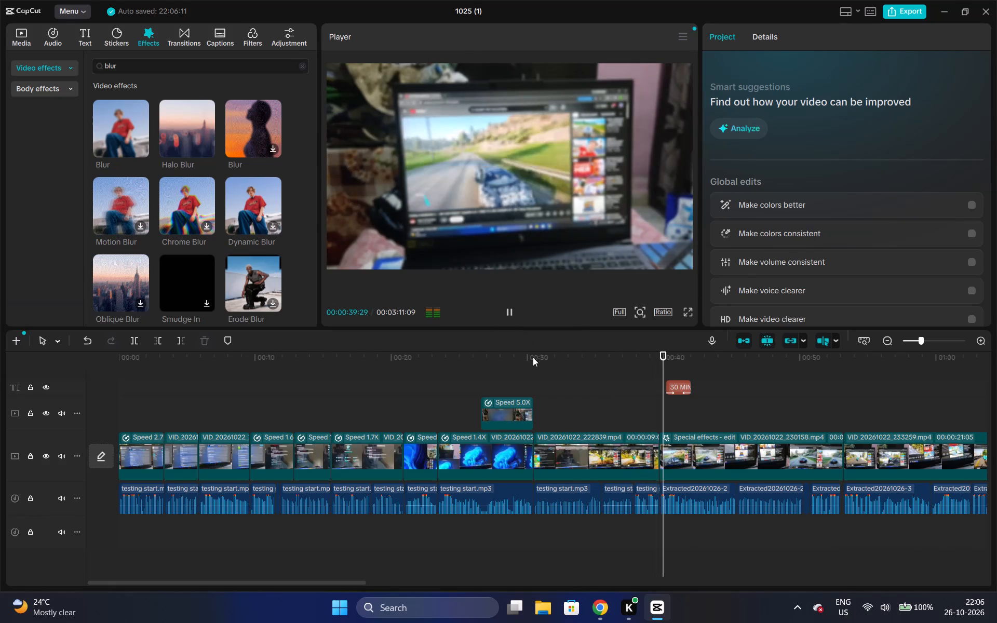
{"action": "left_click_drag", "start_coordinate": [347, 584], "coordinate": [429, 582]}
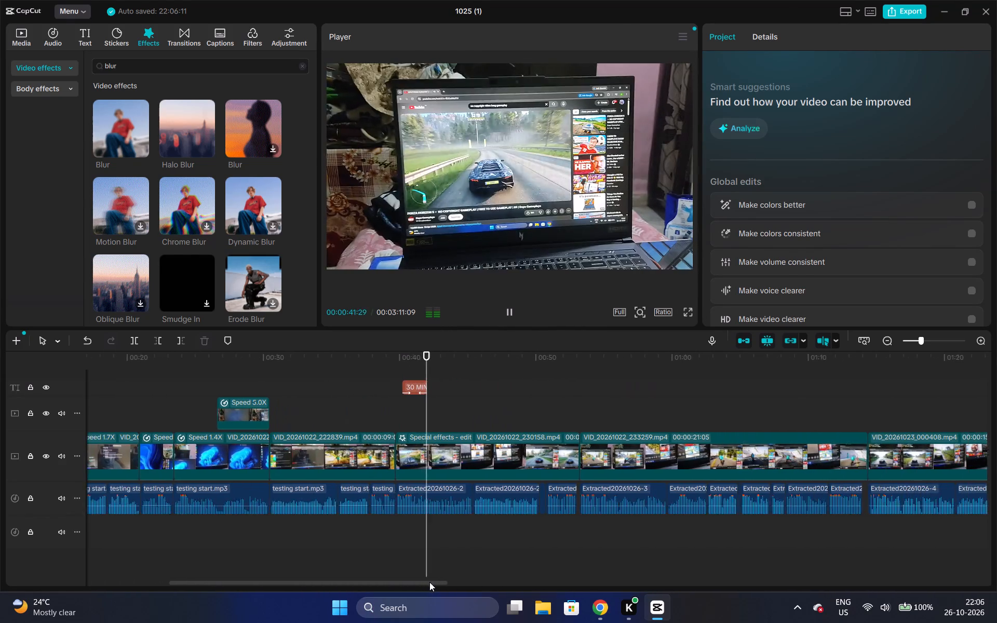
{"action": "left_click_drag", "start_coordinate": [429, 582], "coordinate": [444, 583]}
{"action": "left_click", "coordinate": [346, 358]}
{"action": "key", "text": "space"}
{"action": "key", "text": "space"}
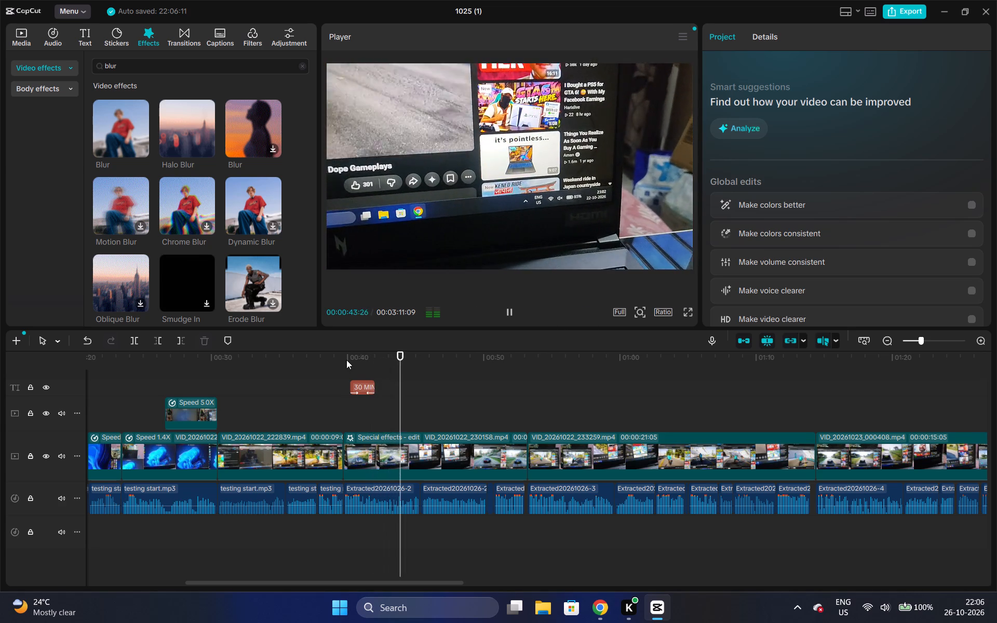
{"action": "left_click", "coordinate": [357, 387]}
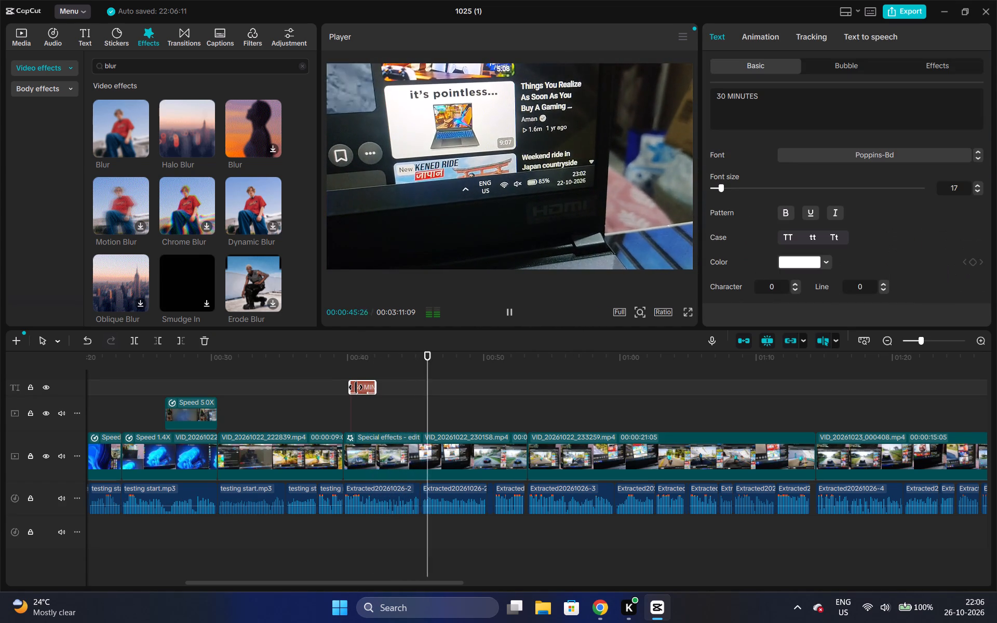
{"action": "left_click", "coordinate": [354, 389]}
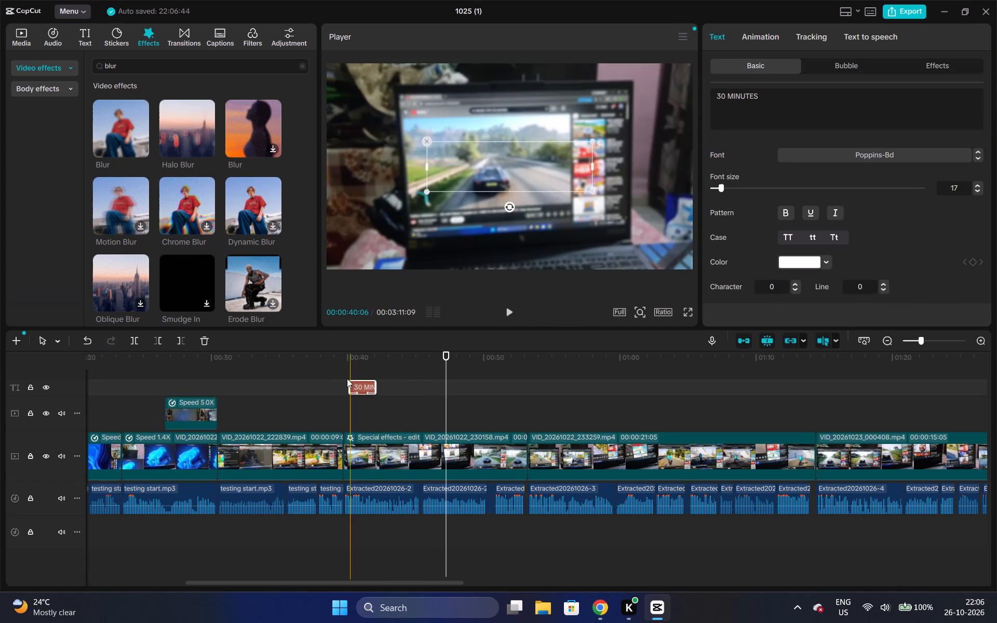
{"action": "left_click", "coordinate": [337, 374]}
{"action": "key", "text": "space"}
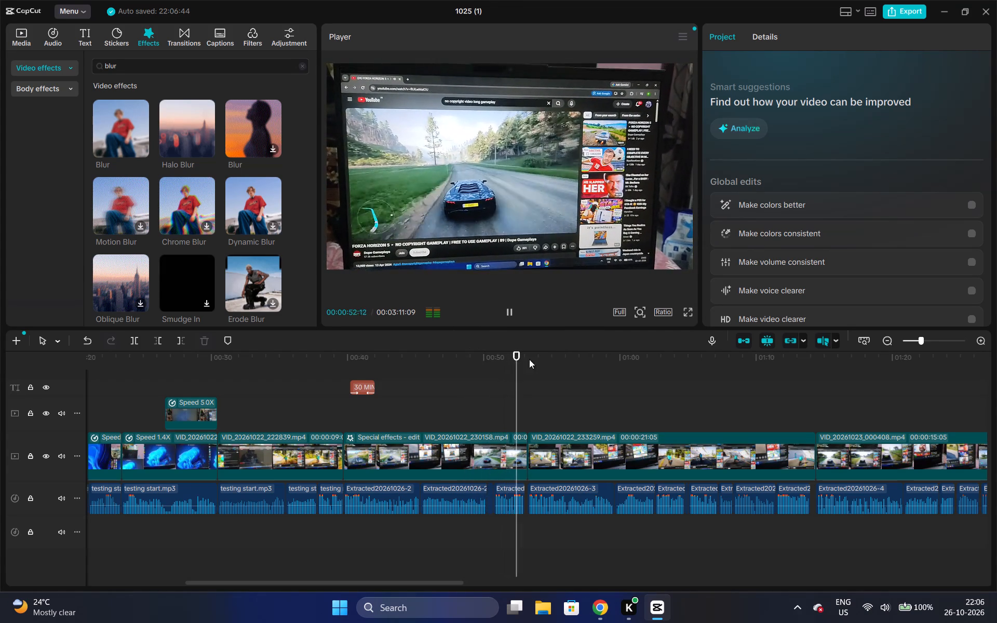
{"action": "key", "text": "space"}
{"action": "key", "text": "space"}
{"action": "key", "text": "space"}
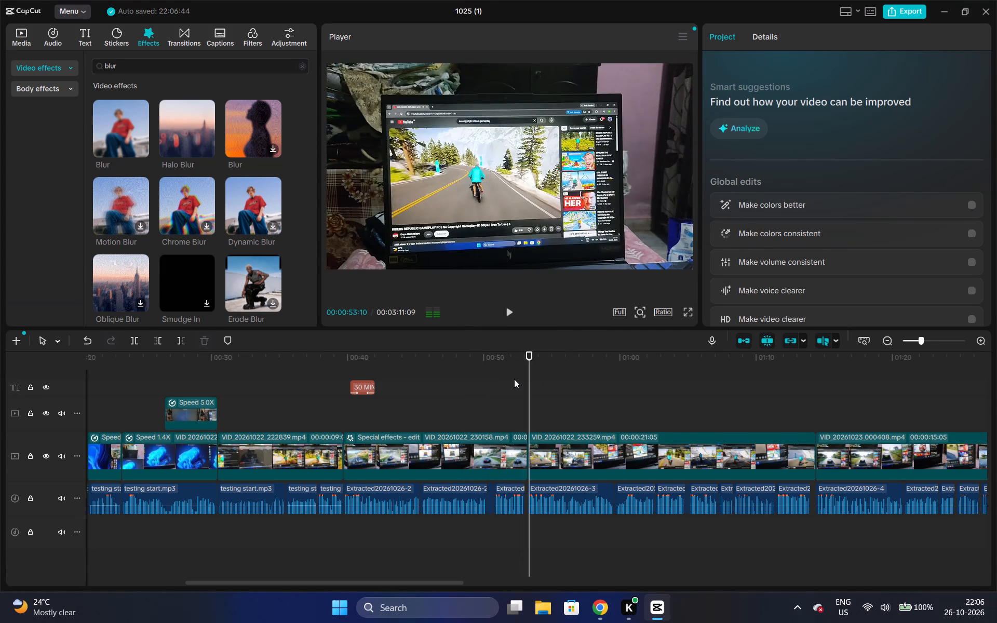
Apply the Fade Out exit animation to the VID_20261022_230158.mp4 clip on the main track.
{"action": "left_click", "coordinate": [509, 446]}
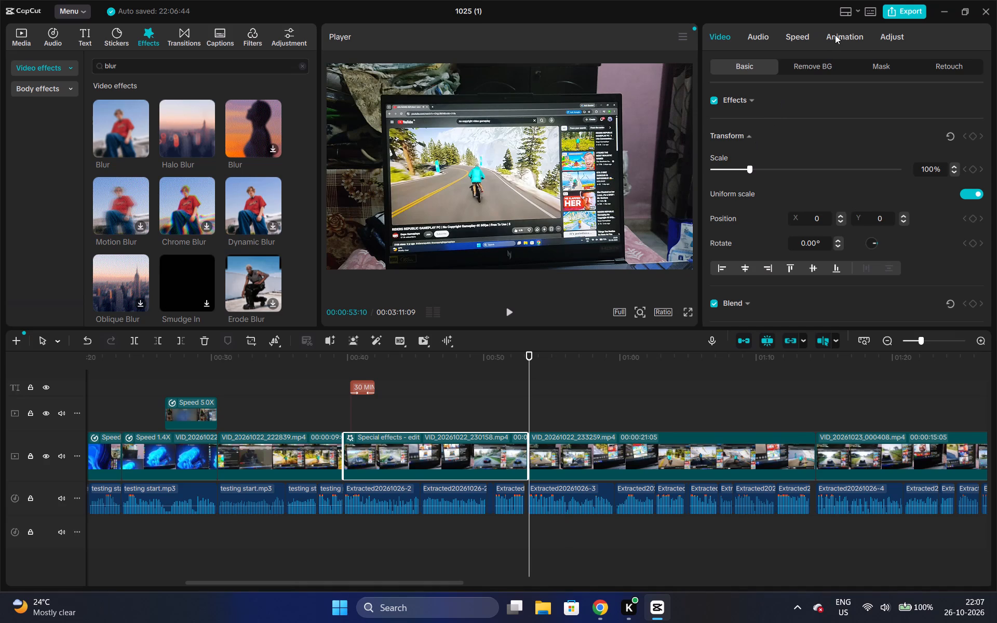
{"action": "left_click", "coordinate": [835, 35]}
{"action": "left_click", "coordinate": [851, 67]}
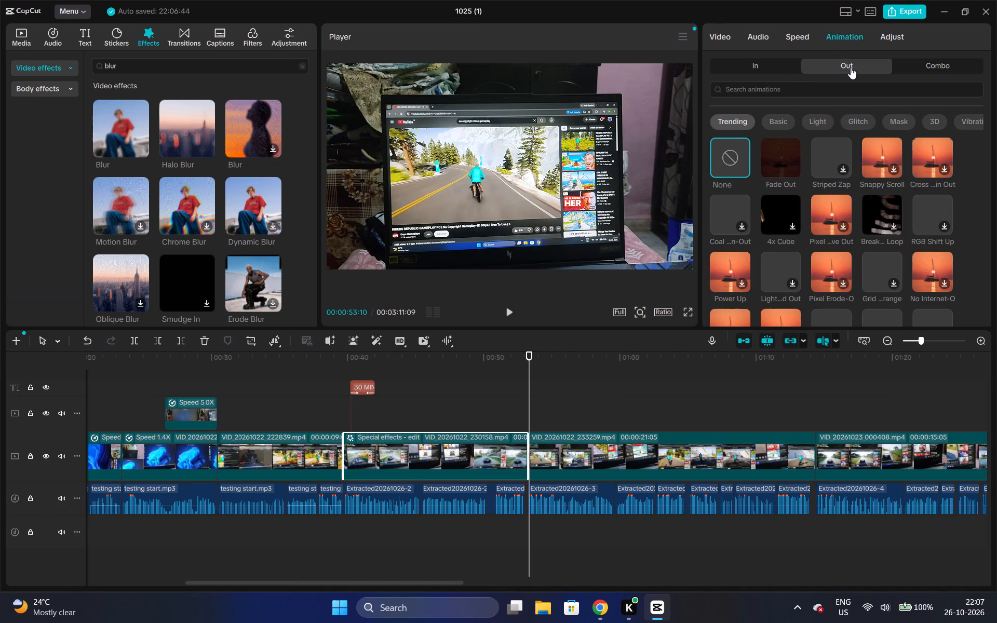
{"action": "left_click", "coordinate": [777, 160]}
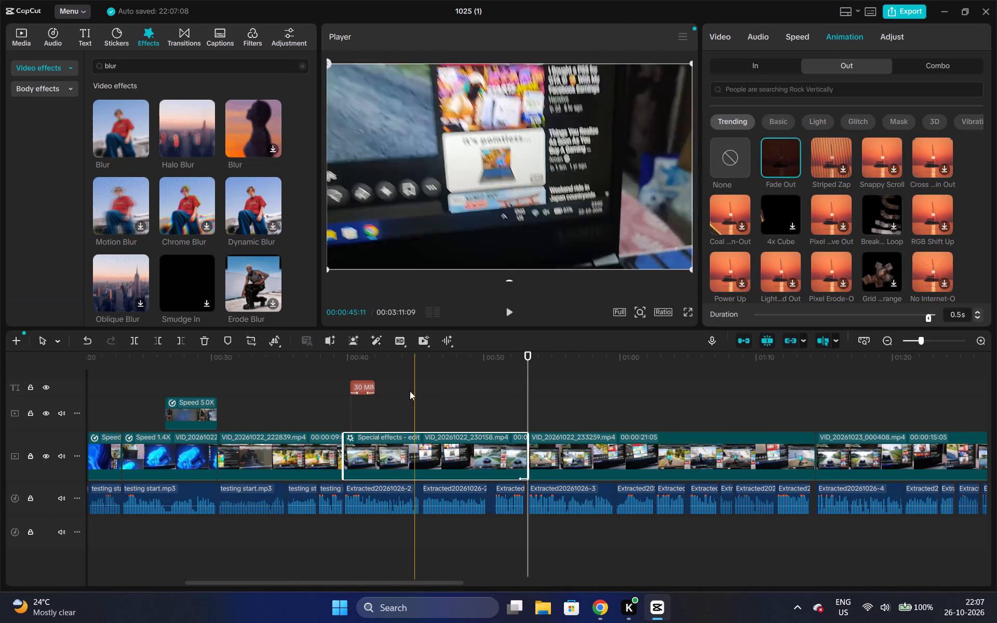
Apply the Fade Out exit animation to the VID_20261022_222839.mp4 clip before the "30 MINUTES" text, and replay from 00:00:38:07 to check both fades.
{"action": "left_click", "coordinate": [304, 448]}
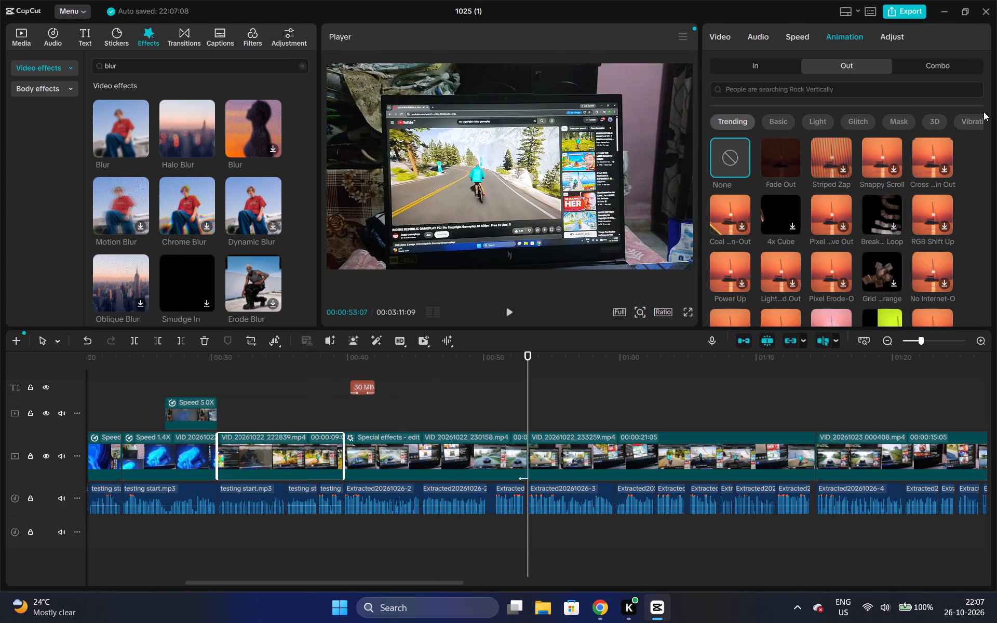
{"action": "left_click", "coordinate": [773, 160]}
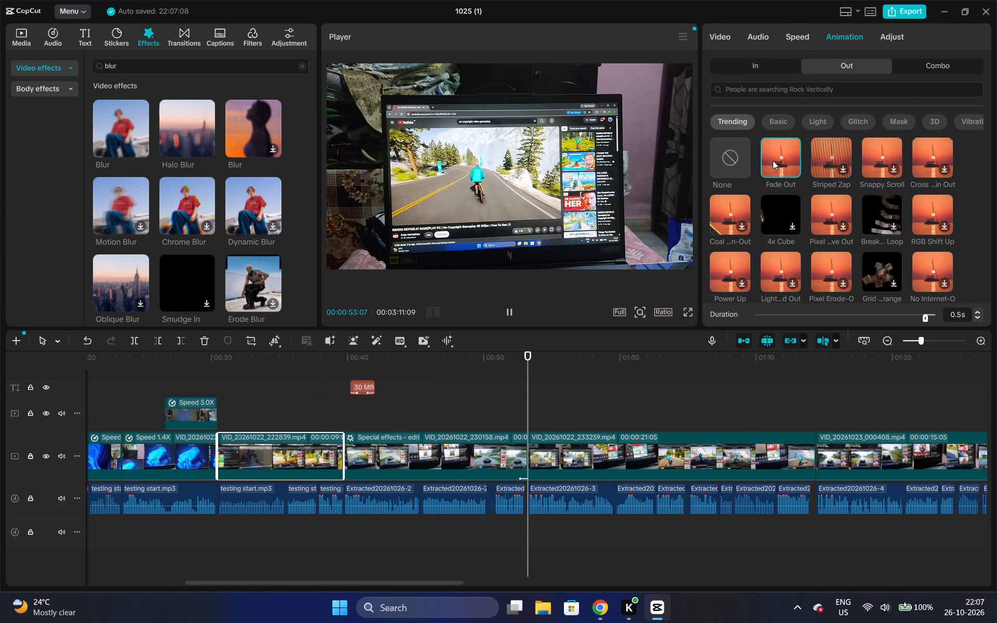
{"action": "key", "text": "space"}
{"action": "left_click", "coordinate": [324, 362]}
{"action": "key", "text": "space"}
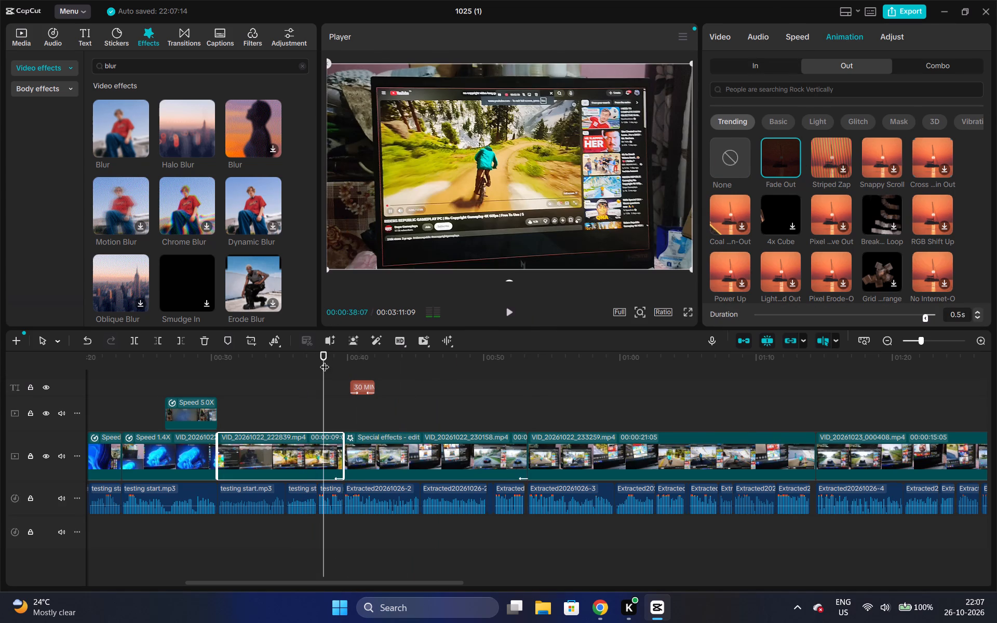
{"action": "key", "text": "space"}
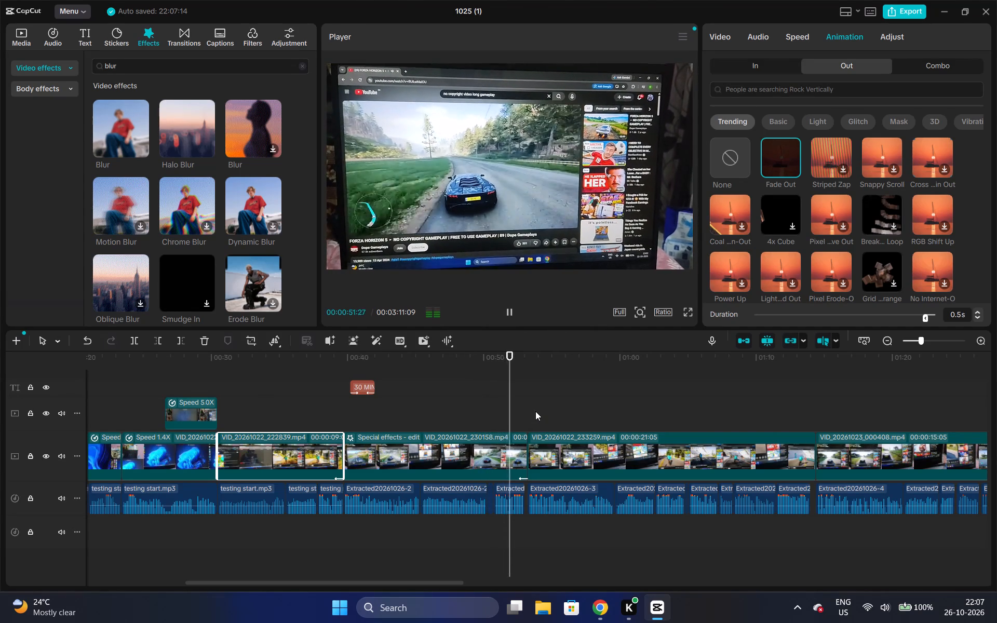
{"action": "key", "text": "space"}
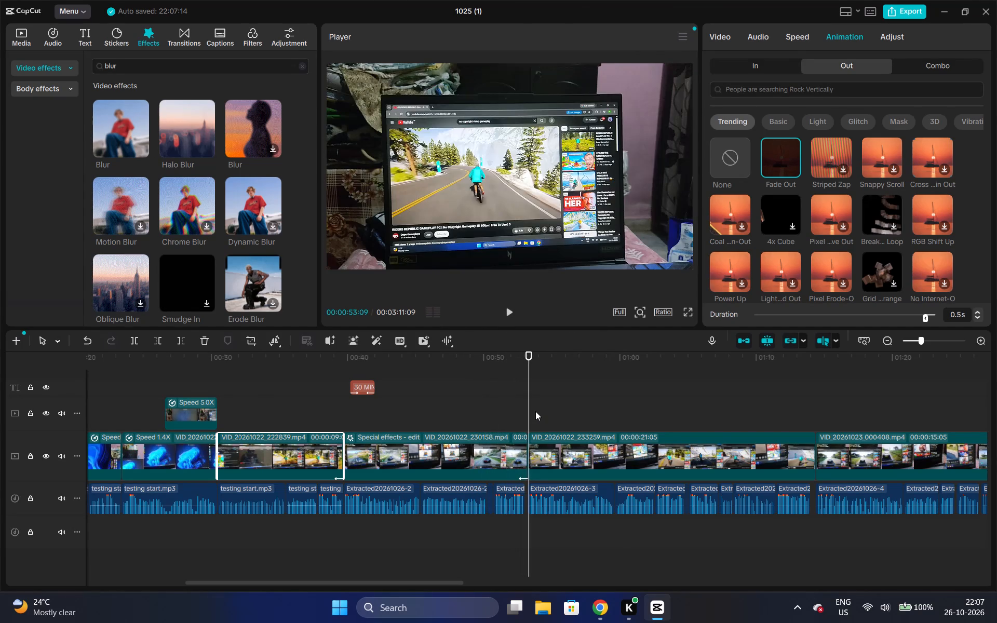
Select the Blur effect on the VID_20261022_230158.mp4 clip beneath the "30 MINUTES" text.
{"action": "left_click", "coordinate": [534, 436]}
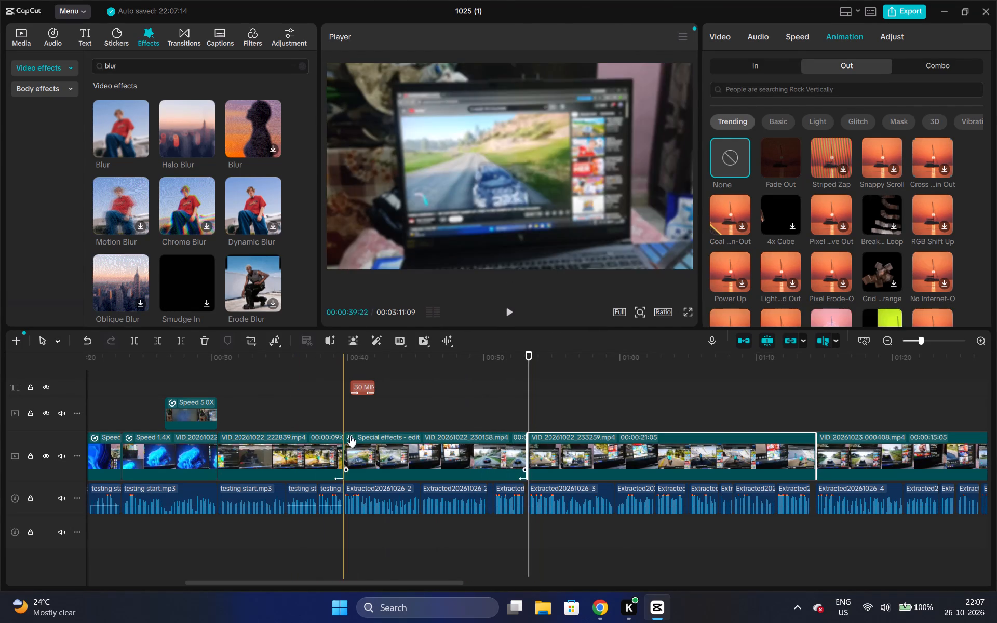
{"action": "left_click", "coordinate": [365, 442]}
{"action": "right_click", "coordinate": [360, 452]}
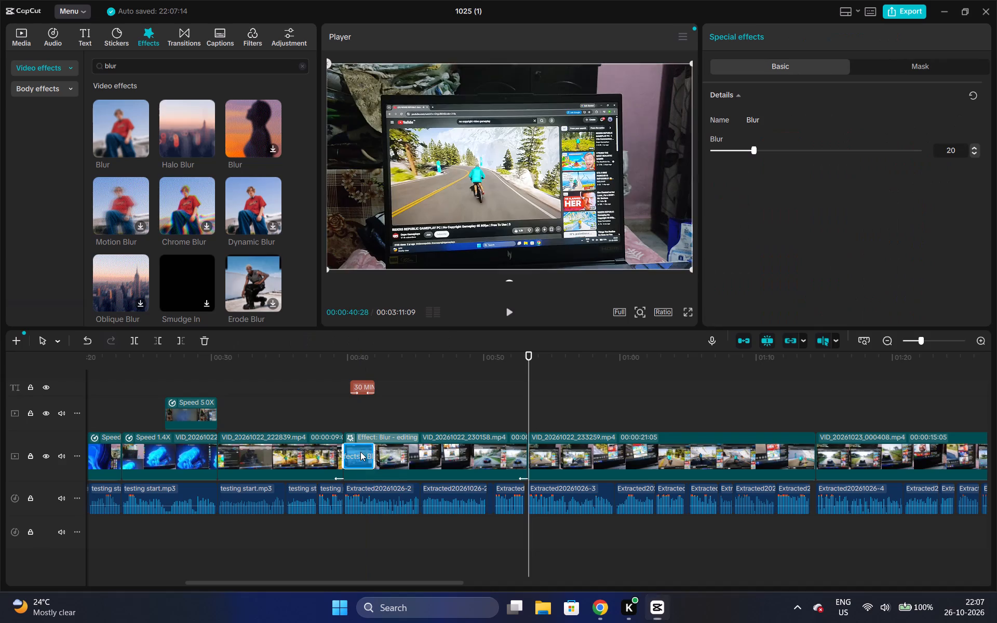
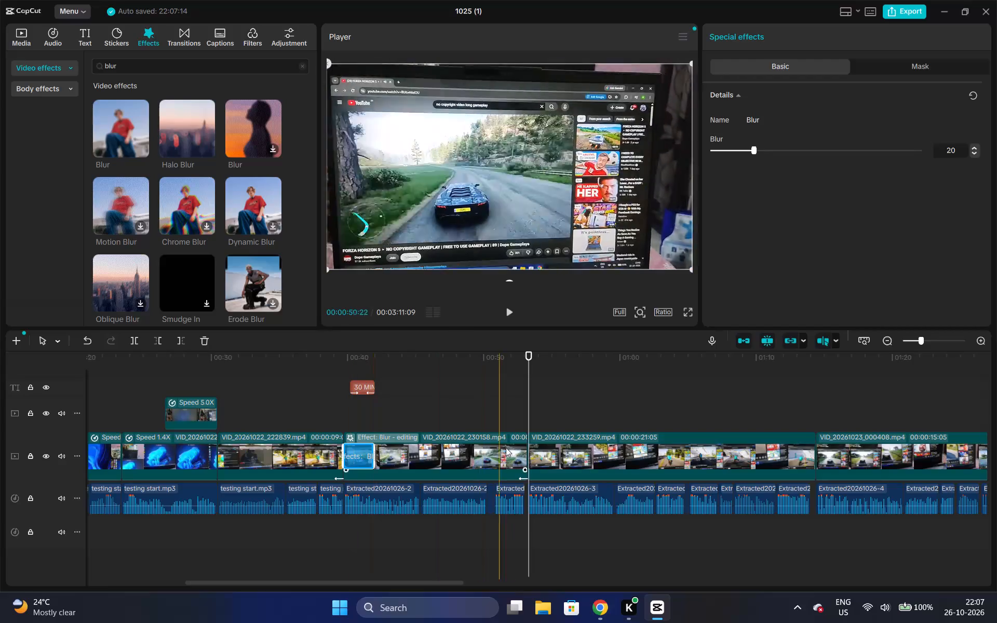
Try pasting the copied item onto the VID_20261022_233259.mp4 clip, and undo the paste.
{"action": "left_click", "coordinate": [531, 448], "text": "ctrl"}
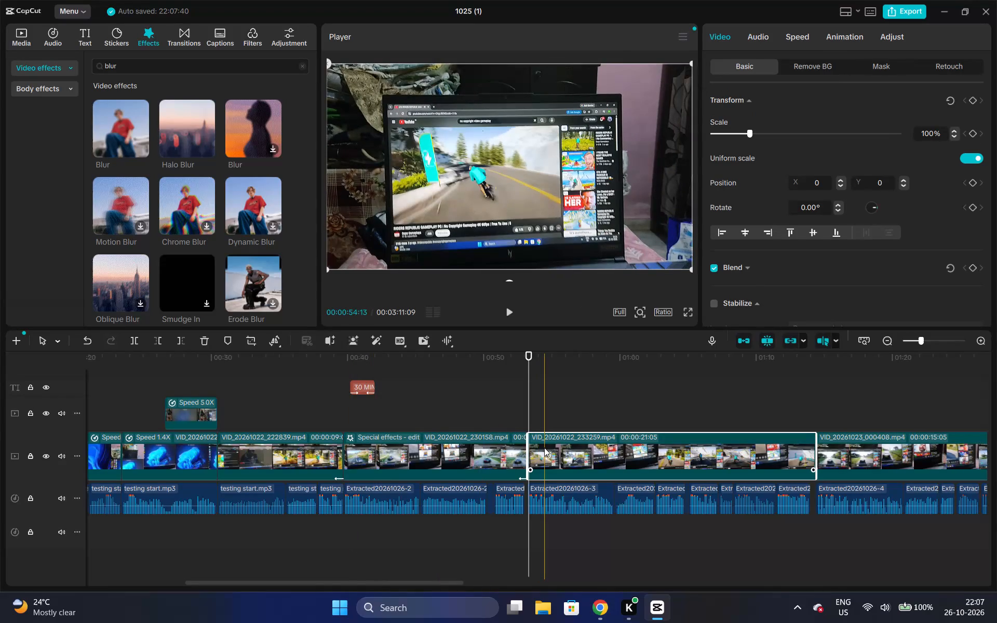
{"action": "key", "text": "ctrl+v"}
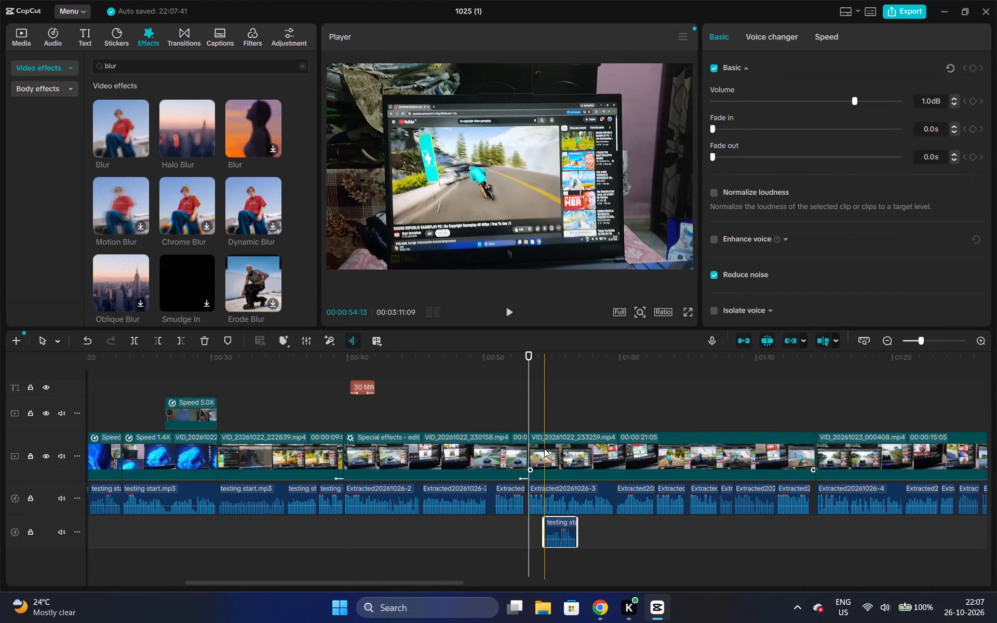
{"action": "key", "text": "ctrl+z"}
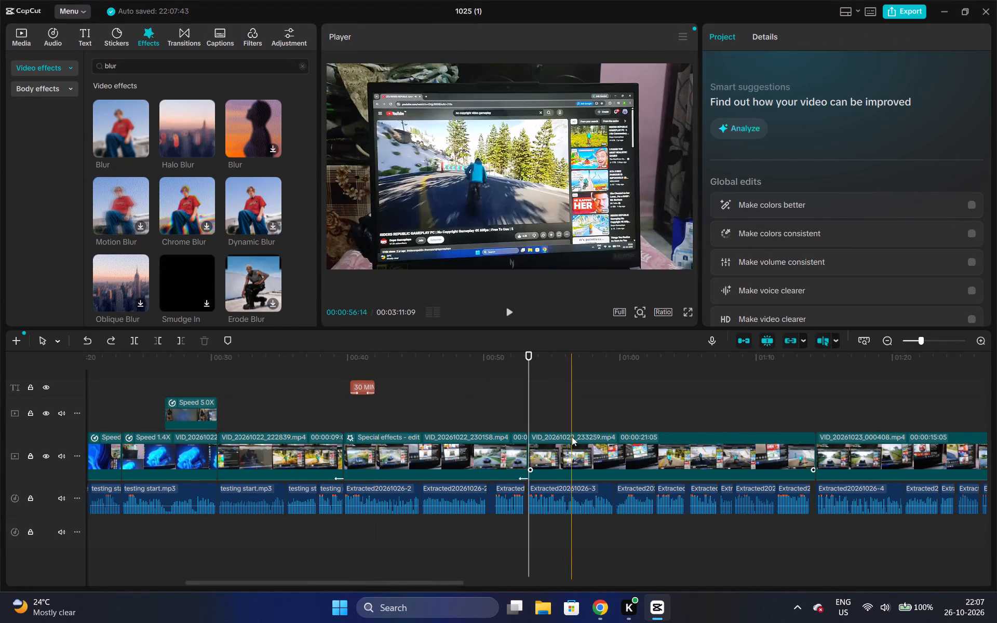
Duplicate the "30 MINUTES" text to the start of the VID_20261022_233259.mp4 clip on the same text track, and replay it.
{"action": "left_click", "coordinate": [559, 444]}
{"action": "key", "text": "space"}
{"action": "key", "text": "space"}
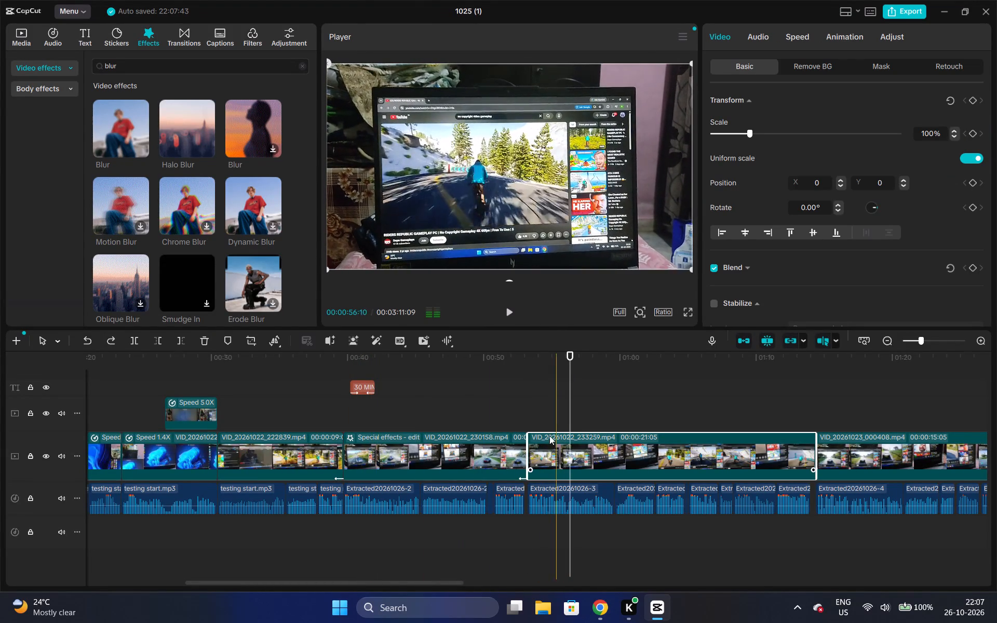
{"action": "left_click", "coordinate": [529, 363]}
{"action": "key", "text": "space"}
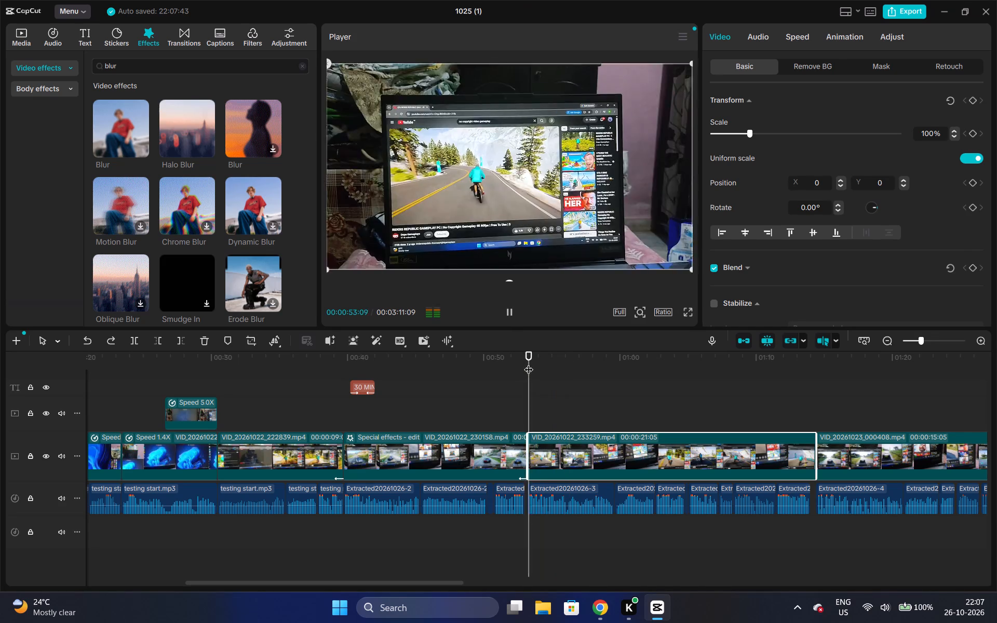
{"action": "key", "text": "space"}
{"action": "left_click", "coordinate": [365, 380]}
{"action": "left_click", "coordinate": [365, 380]}
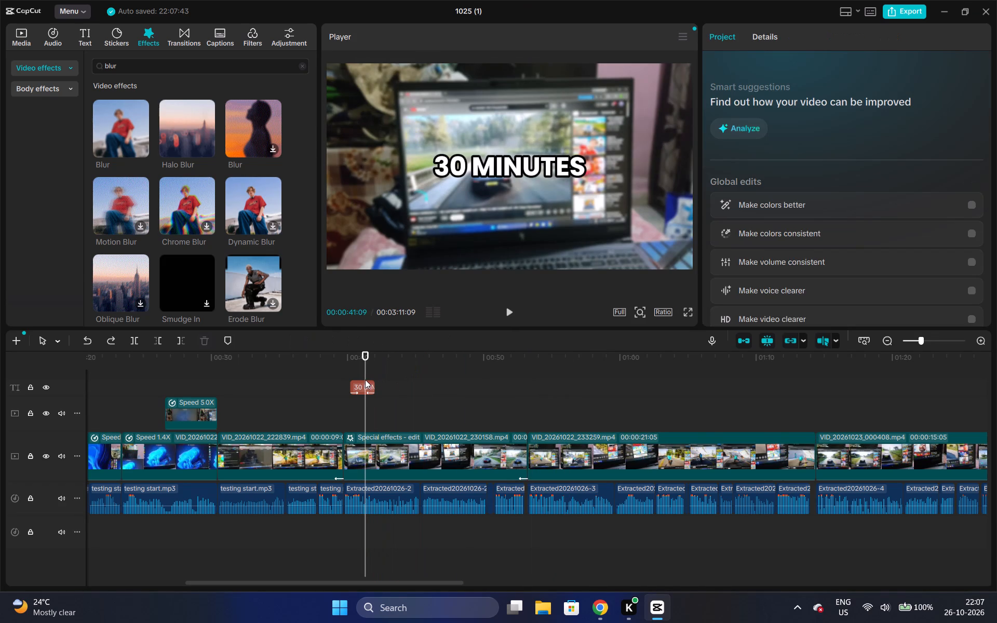
{"action": "left_click", "coordinate": [365, 386]}
{"action": "key", "text": "ctrl+c"}
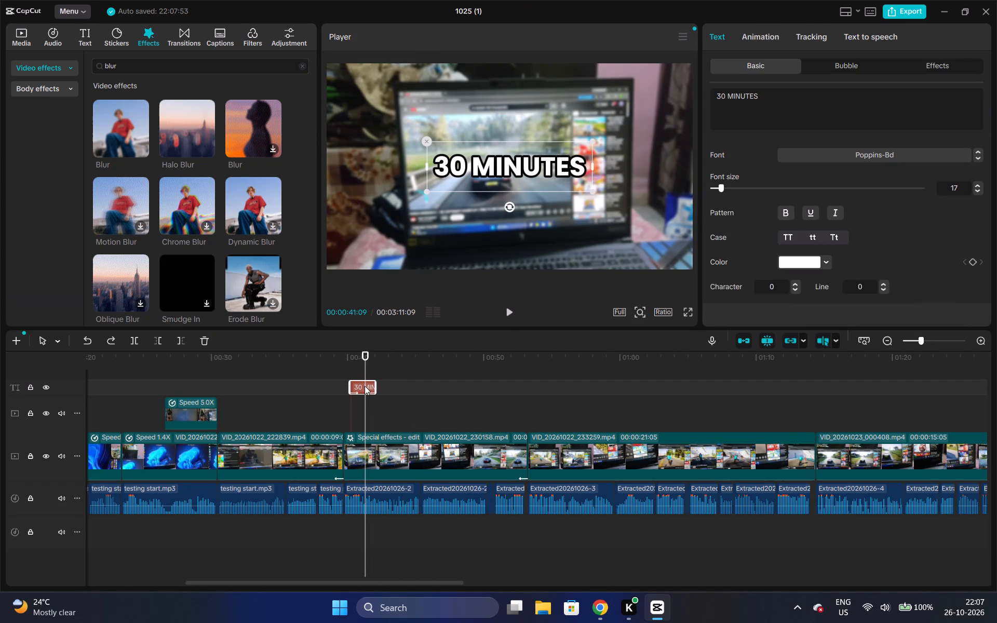
{"action": "key", "text": "ctrl+c"}
{"action": "key", "text": "ctrl+c"}
{"action": "left_click", "coordinate": [527, 360]}
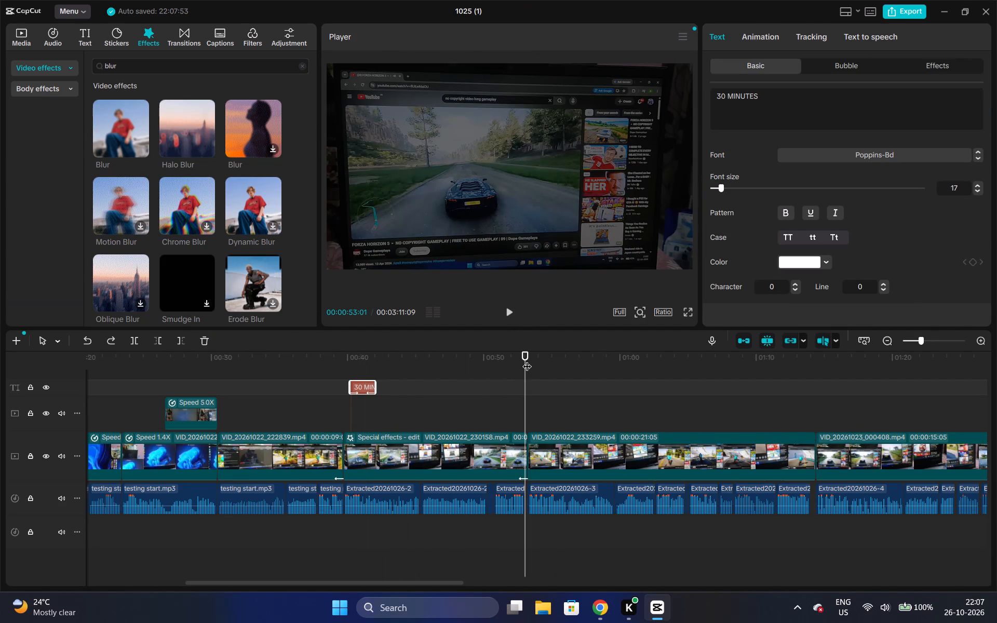
{"action": "key", "text": "ctrl+v"}
{"action": "left_click_drag", "start_coordinate": [536, 385], "coordinate": [537, 409]}
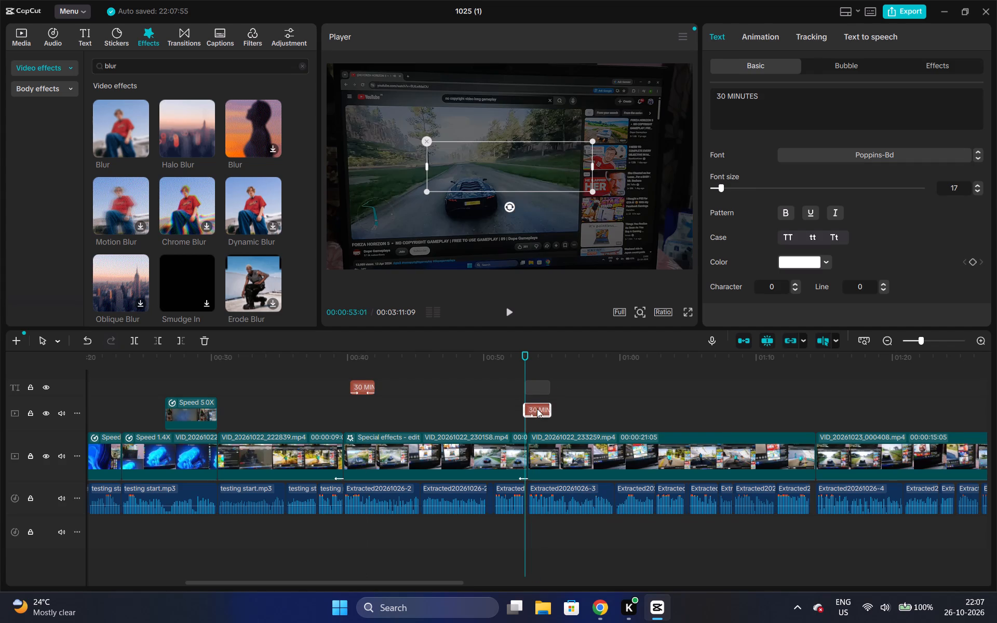
{"action": "left_click_drag", "start_coordinate": [537, 409], "coordinate": [543, 424]}
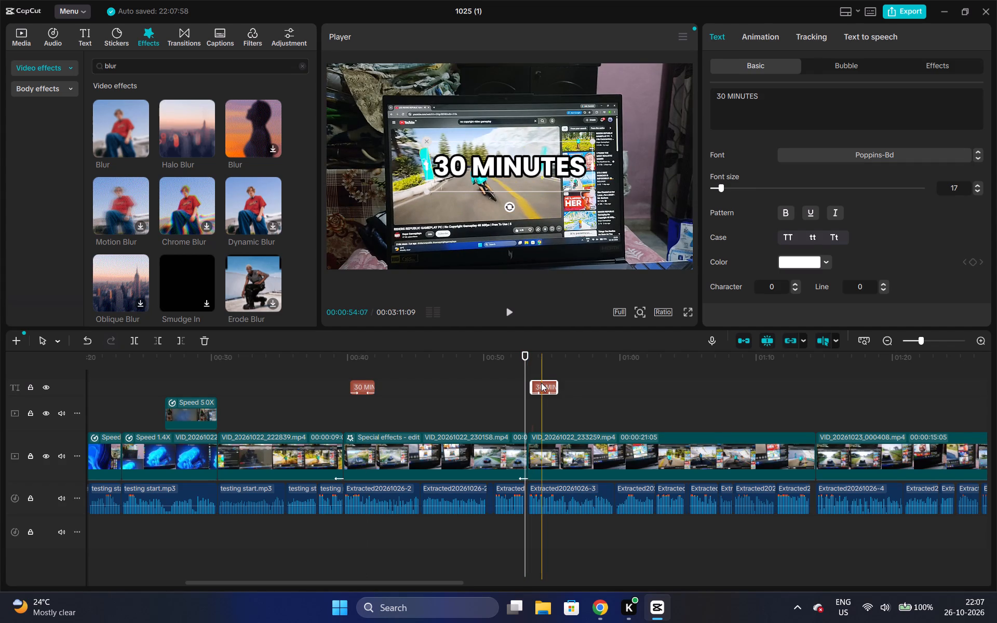
{"action": "key", "text": "space"}
{"action": "key", "text": "space"}
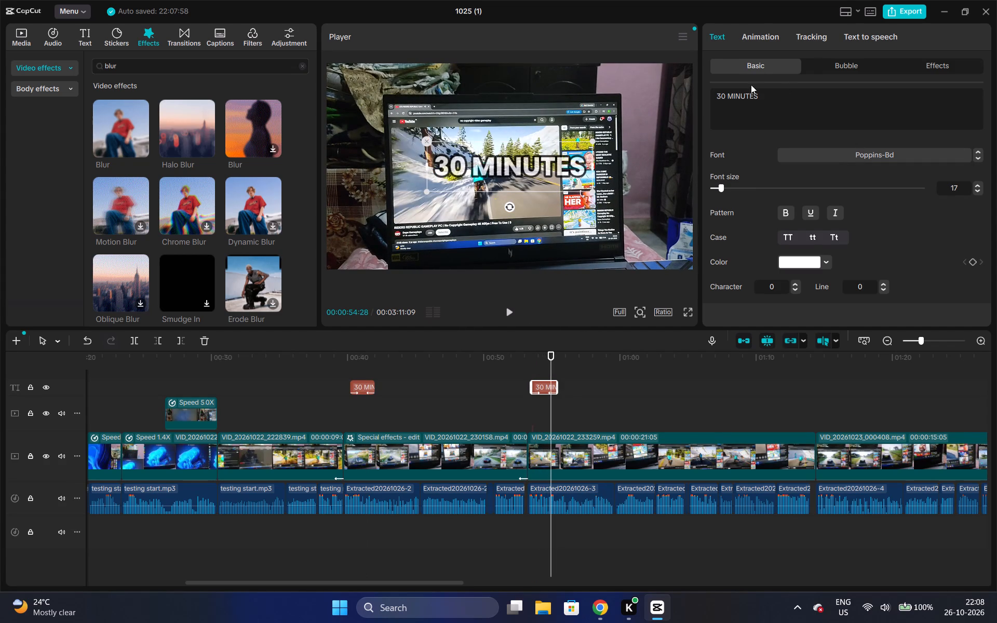
Replace the wording of the duplicated text over the VID_20261022_233259.mp4 clip with "1 HOUR".
{"action": "left_click", "coordinate": [725, 99]}
{"action": "key", "text": "BackSpace"}
{"action": "key", "text": "BackSpace"}
{"action": "left_click", "coordinate": [748, 98]}
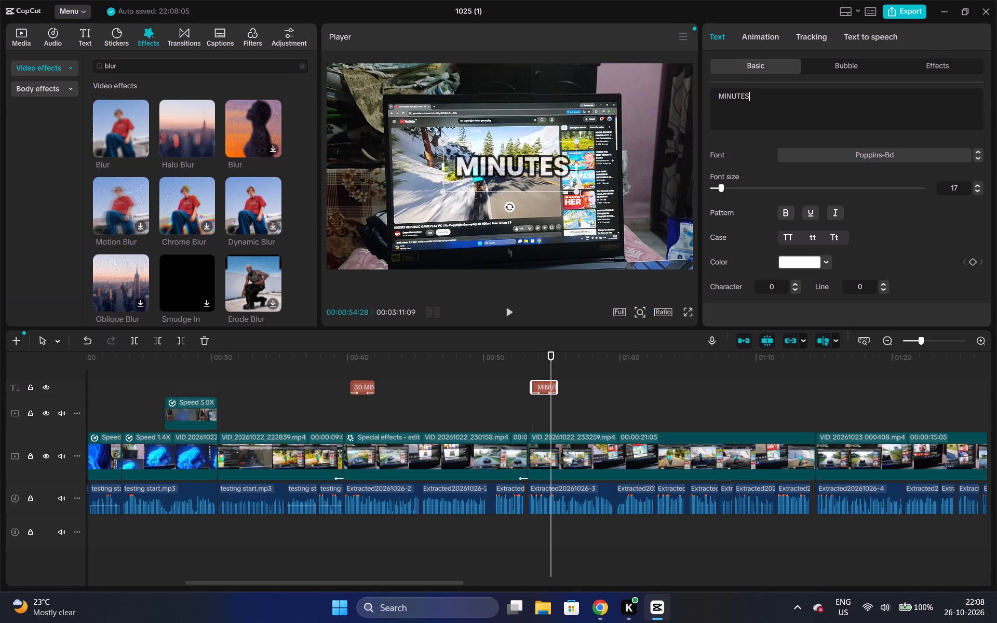
{"action": "key", "text": "BackSpace"}
{"action": "key", "text": "BackSpace"}
{"action": "key", "text": "BackSpace"}
{"action": "key", "text": "BackSpace"}
{"action": "key", "text": "BackSpace"}
{"action": "key", "text": "BackSpace"}
{"action": "key", "text": "BackSpace"}
{"action": "key", "text": "BackSpace"}
{"action": "key", "text": "BackSpace"}
{"action": "key", "text": "BackSpace"}
{"action": "key", "text": "BackSpace"}
{"action": "key", "text": "BackSpace"}
{"action": "key", "text": "BackSpace"}
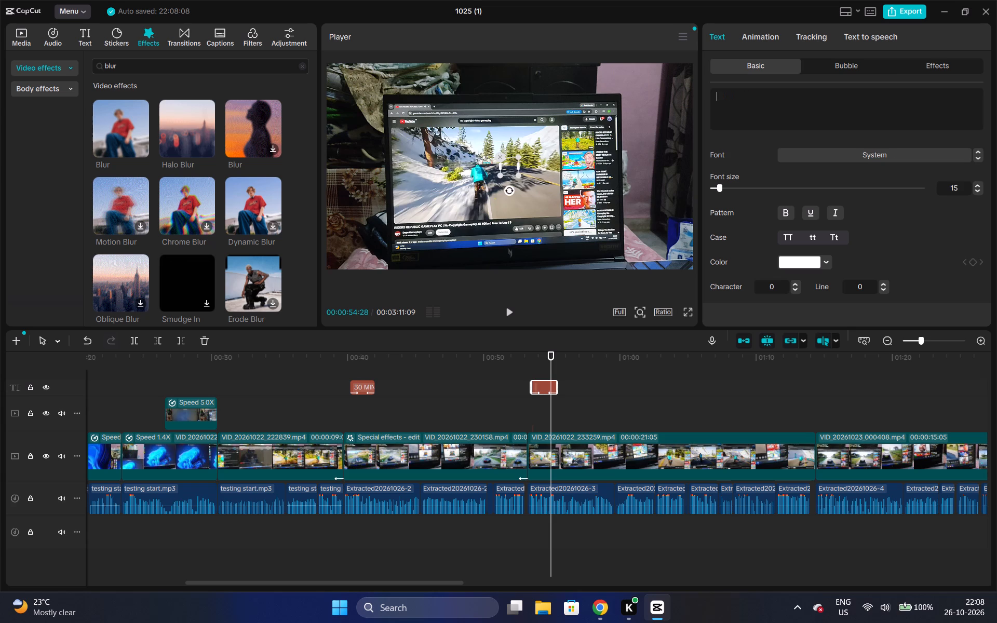
{"action": "key", "text": "Tab"}
{"action": "key", "text": "1"}
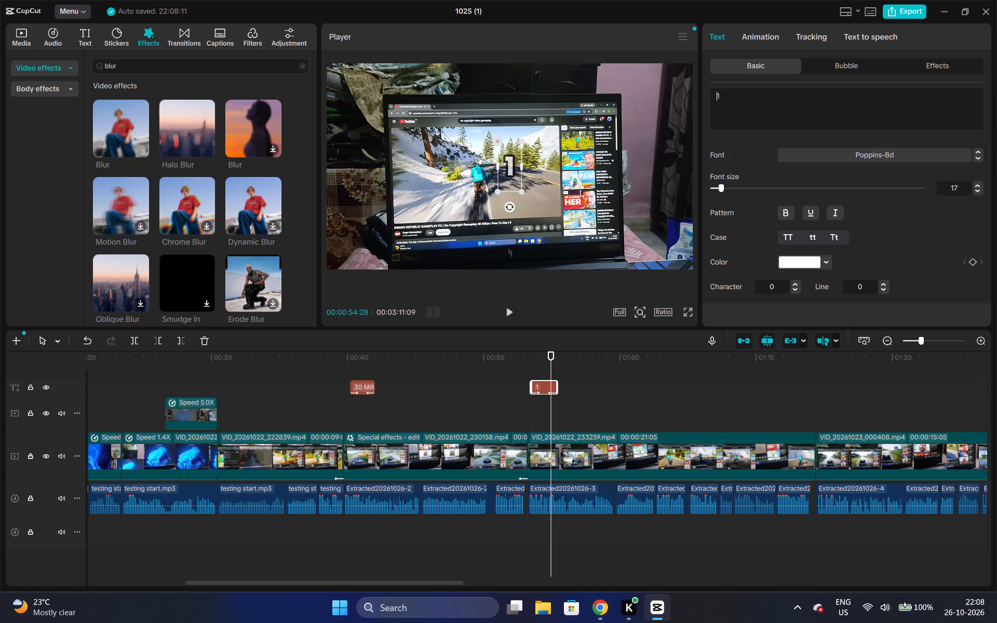
{"action": "key", "text": "Right"}
{"action": "key", "text": "space"}
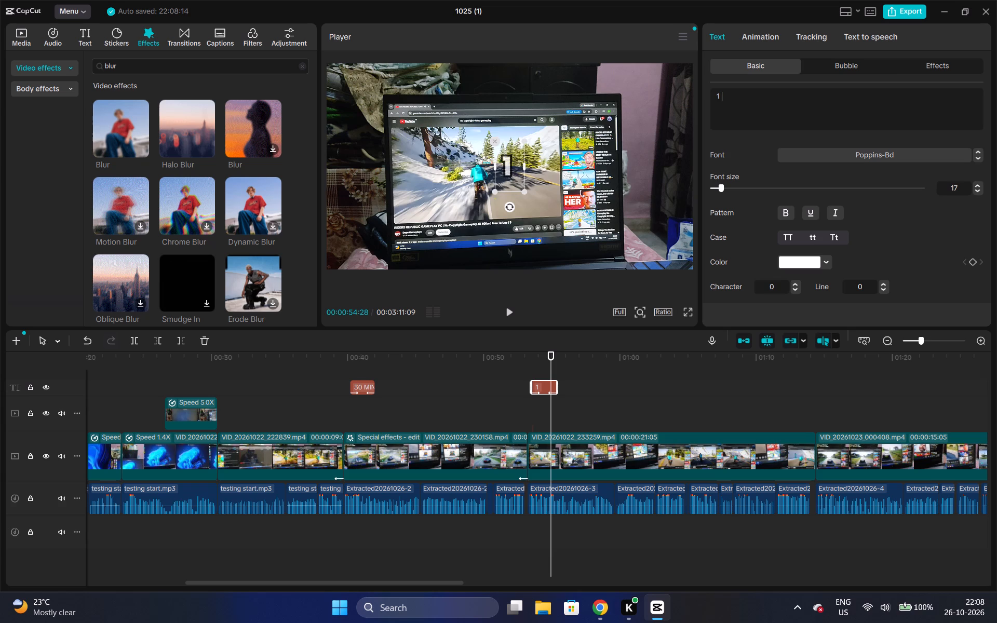
{"action": "type", "text": "HOUR"}
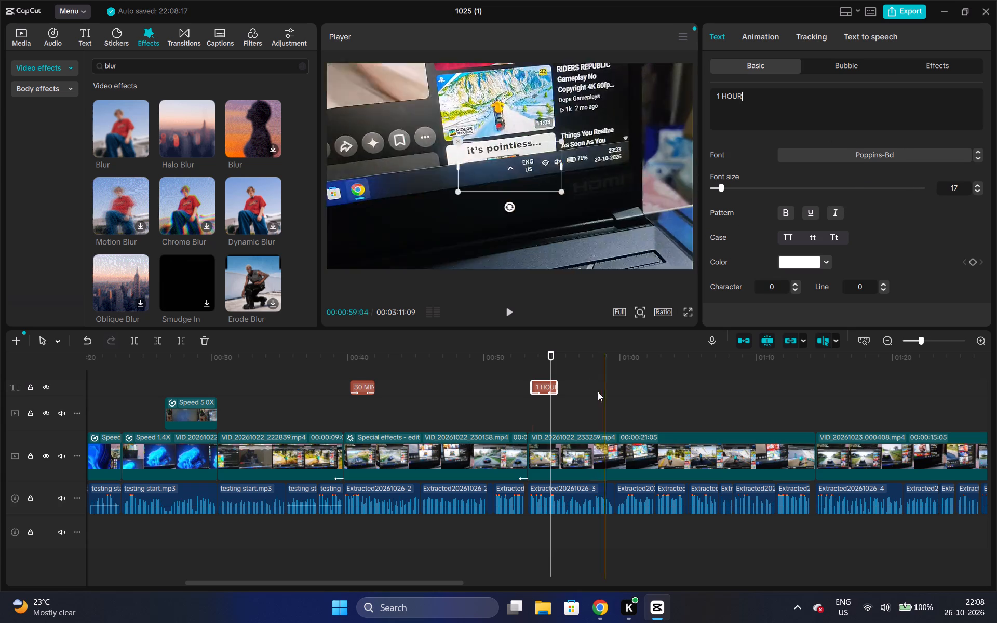
Add the Blur effect on its own track beneath the "1 HOUR" text, aligned with the start of the VID_20261022_233259.mp4 clip.
{"action": "left_click", "coordinate": [537, 440]}
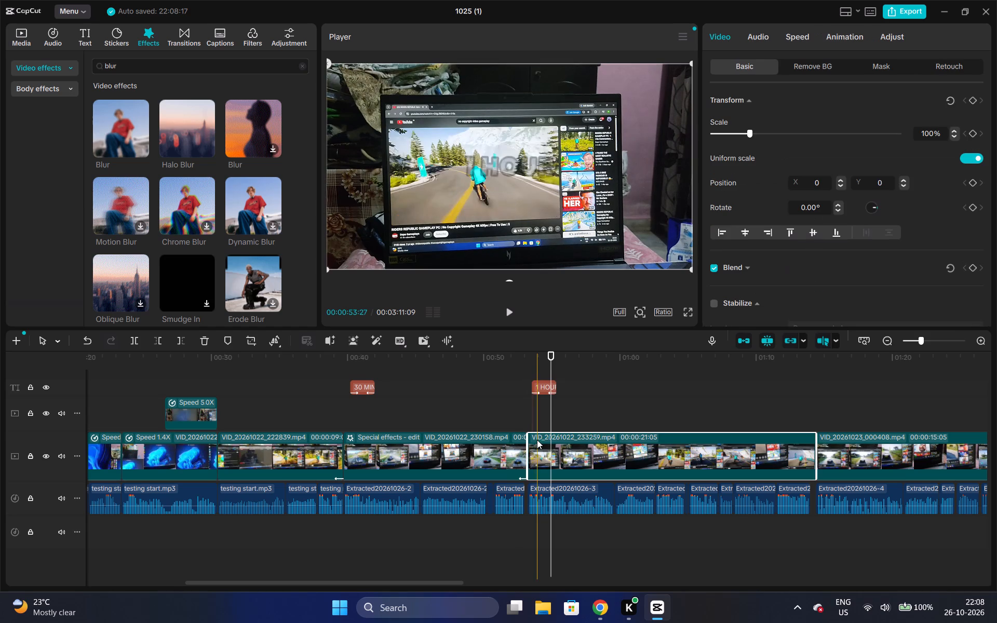
{"action": "left_click", "coordinate": [123, 118]}
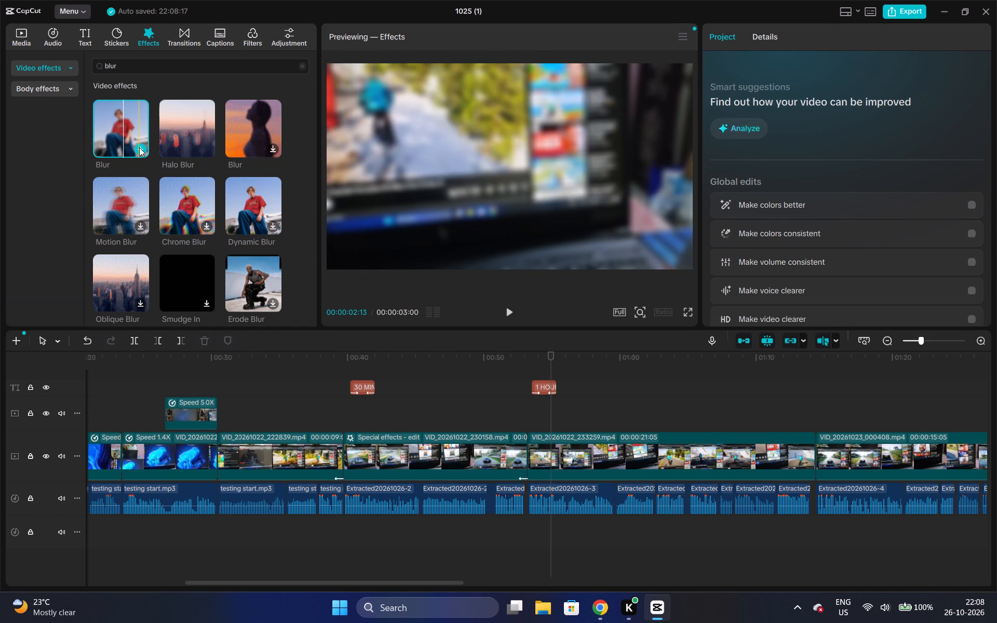
{"action": "left_click", "coordinate": [139, 147]}
{"action": "left_click_drag", "start_coordinate": [563, 383], "coordinate": [556, 411]}
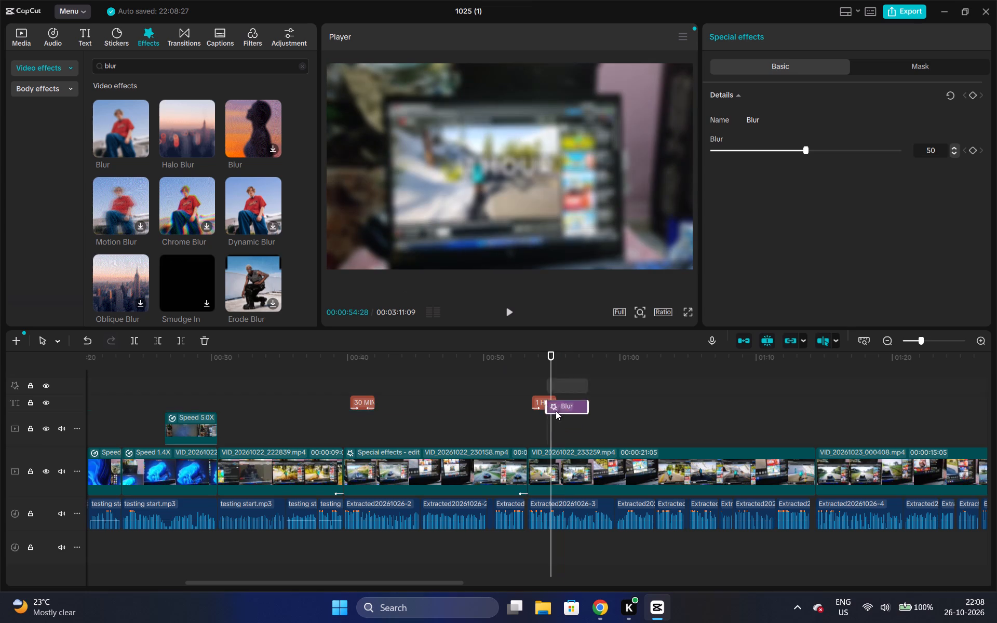
{"action": "left_click_drag", "start_coordinate": [556, 411], "coordinate": [545, 464]}
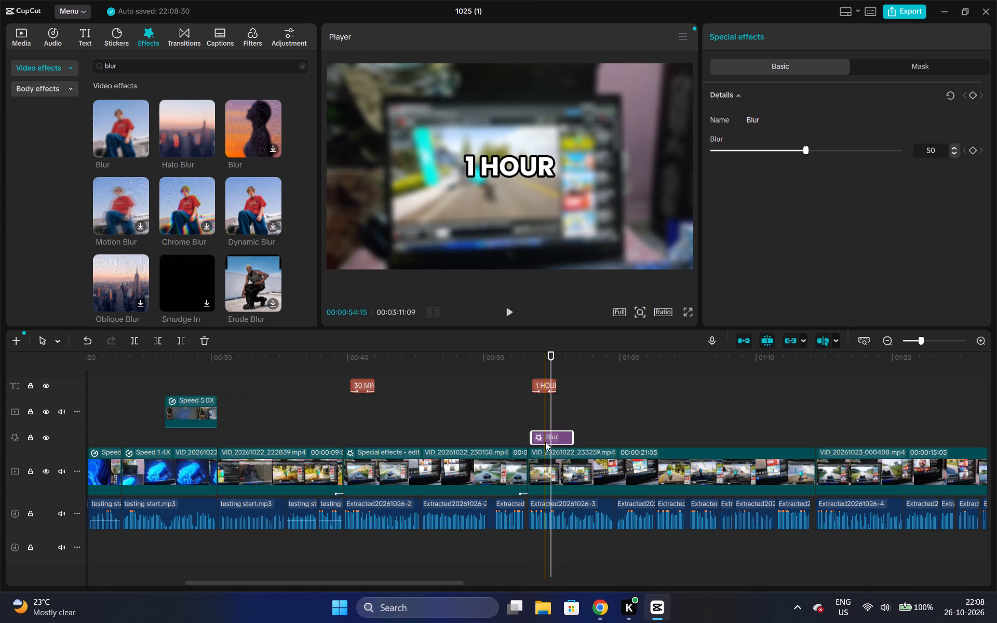
{"action": "left_click", "coordinate": [545, 439]}
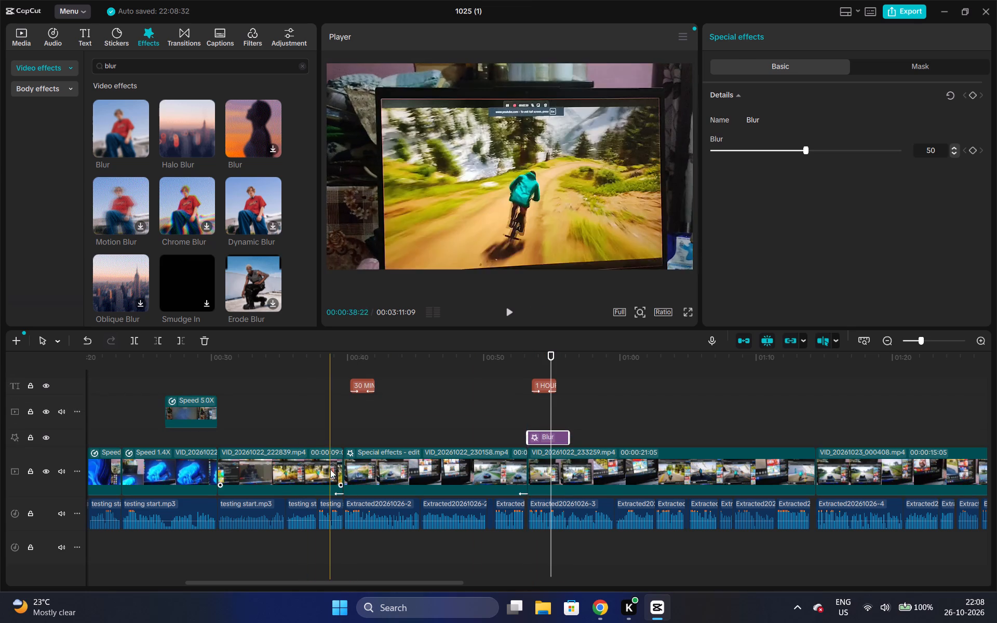
Check the Blur effect settings on the VID_20261022_230158.mp4 clip, and replay the lead-in to the "1 HOUR" text.
{"action": "left_click", "coordinate": [330, 469]}
{"action": "left_click", "coordinate": [380, 459]}
{"action": "double_click", "coordinate": [379, 467]}
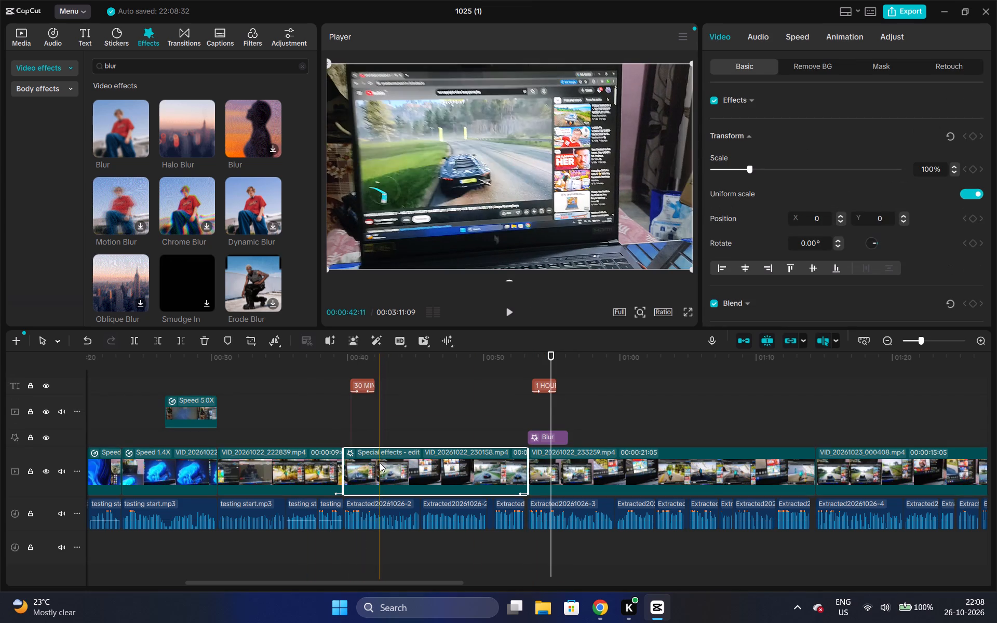
{"action": "left_click", "coordinate": [386, 450]}
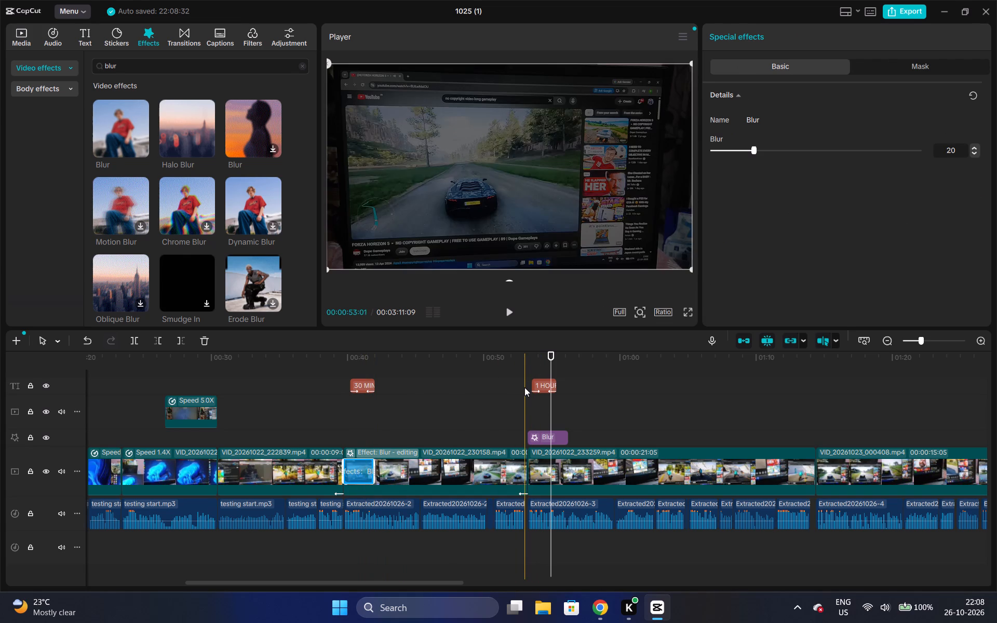
{"action": "left_click", "coordinate": [515, 369]}
{"action": "key", "text": "space"}
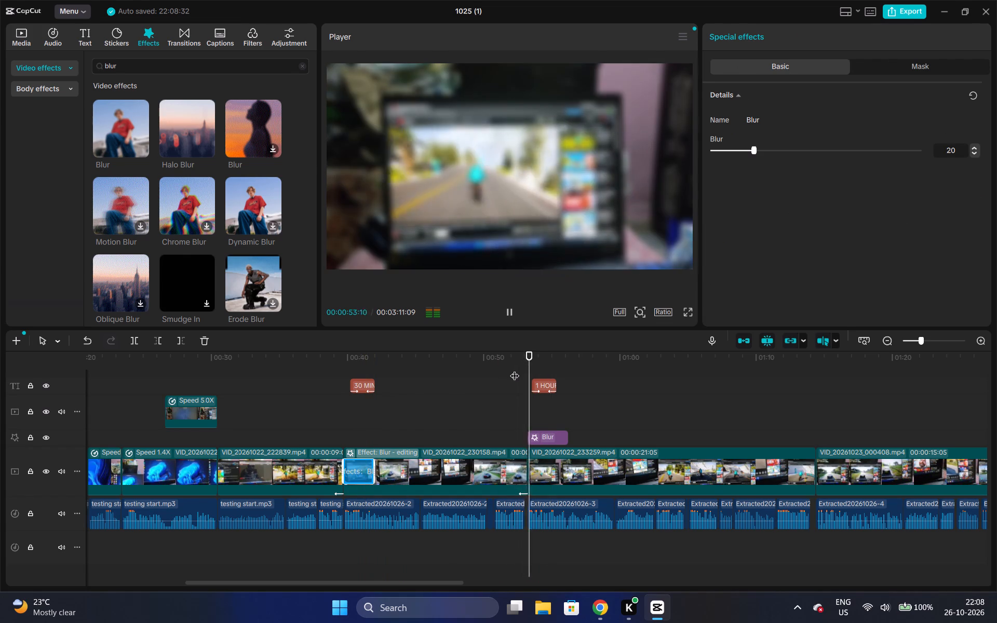
{"action": "key", "text": "space"}
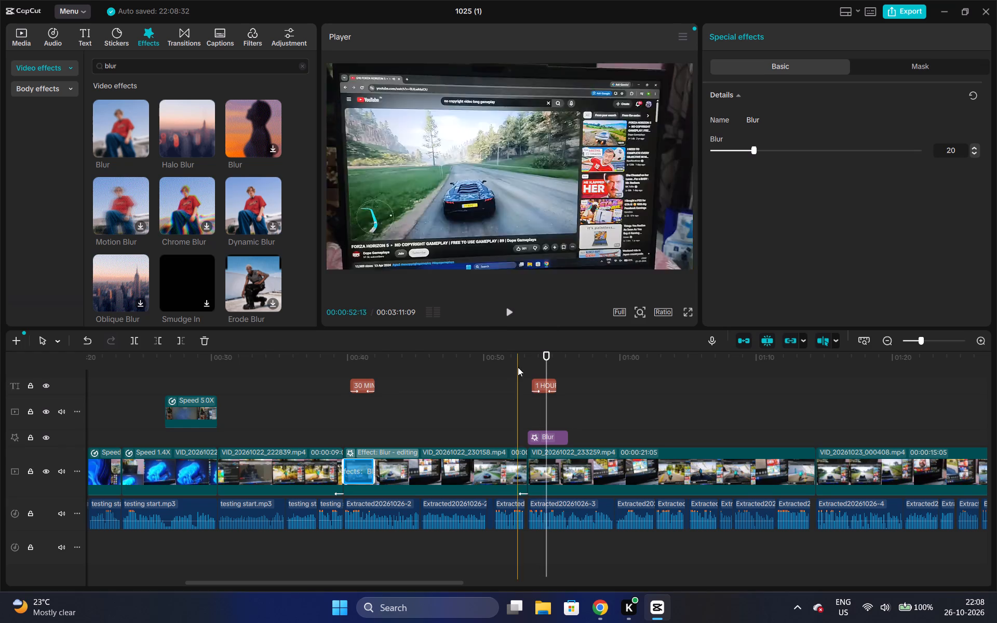
Set the "1 HOUR" text's font size to 20, and replay from just before the text.
{"action": "left_click", "coordinate": [545, 381]}
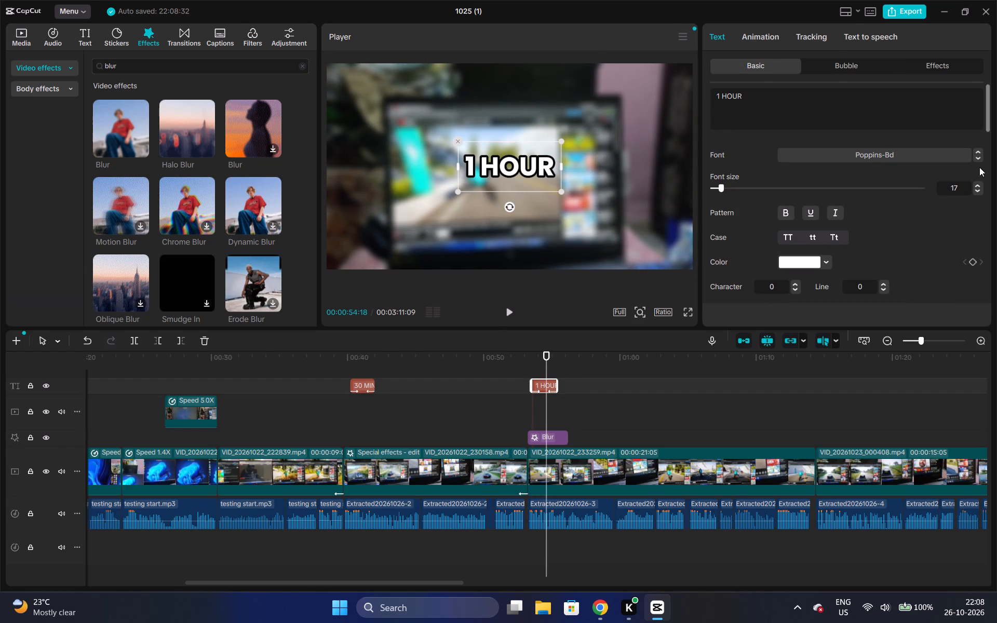
{"action": "double_click", "coordinate": [978, 183]}
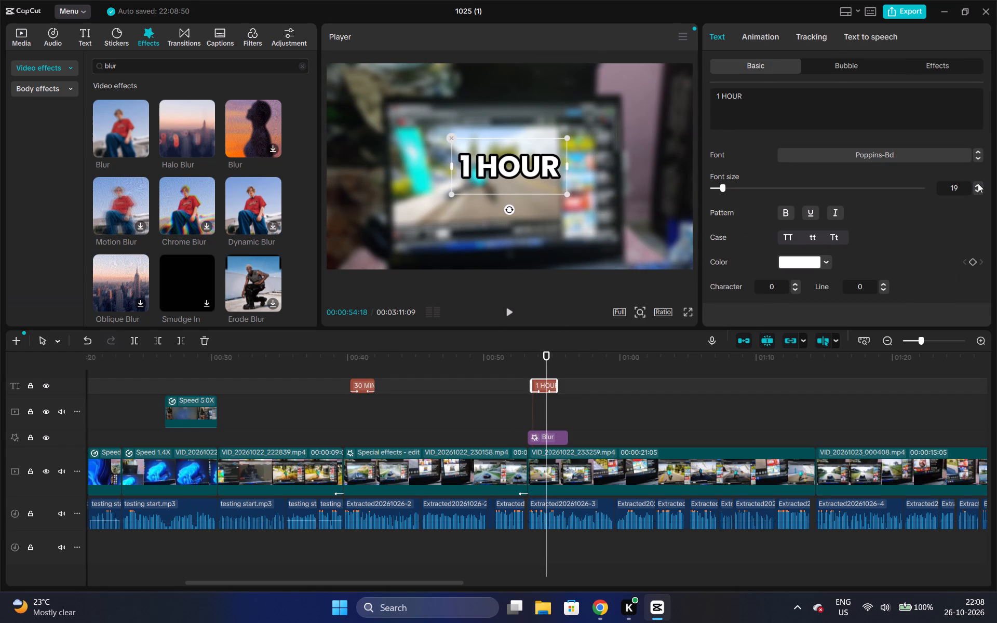
{"action": "left_click", "coordinate": [978, 183]}
{"action": "left_click", "coordinate": [517, 354]}
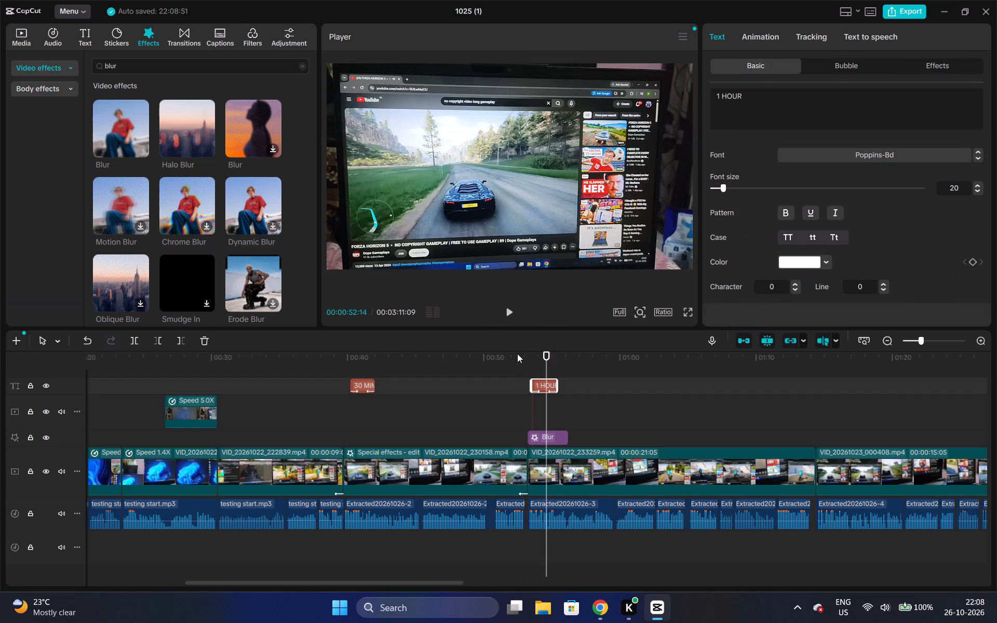
{"action": "key", "text": "space"}
{"action": "key", "text": "space"}
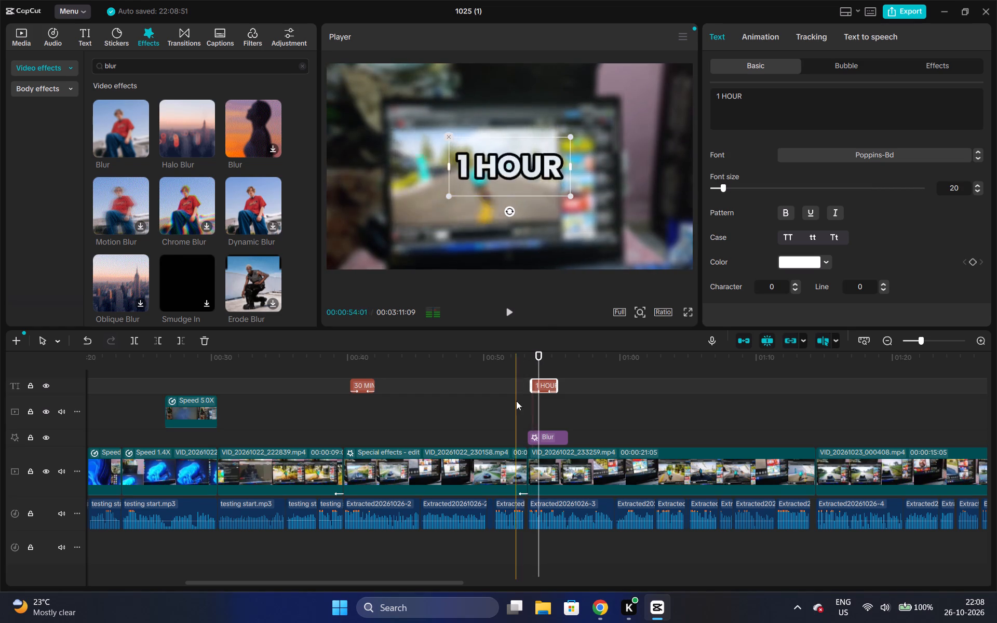
Check the exit animation on the VID_20261022_230158.mp4 clip, and replay its fade into the "1 HOUR" text.
{"action": "left_click", "coordinate": [505, 461]}
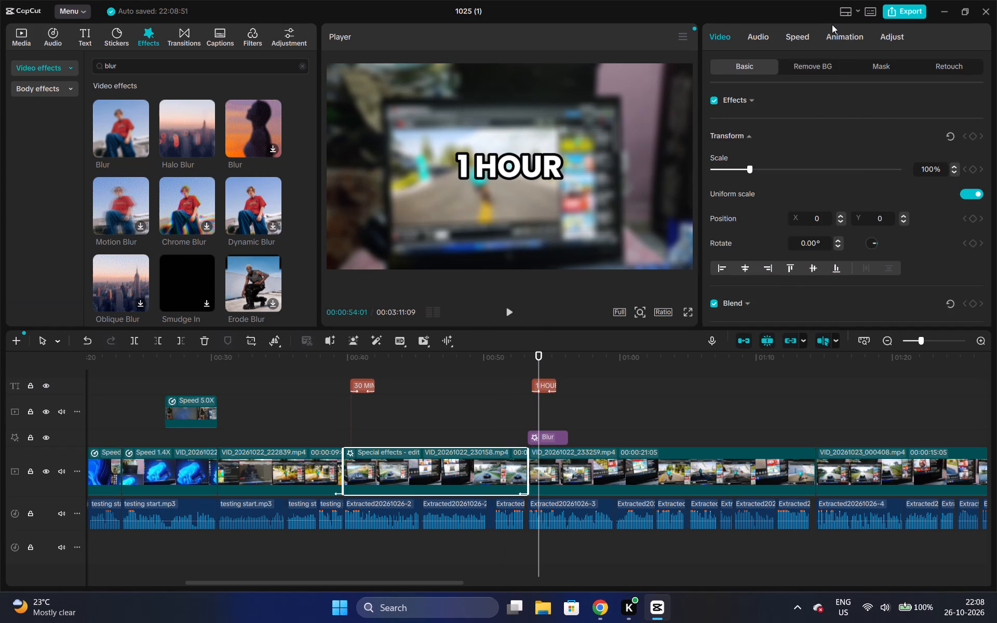
{"action": "left_click", "coordinate": [837, 32]}
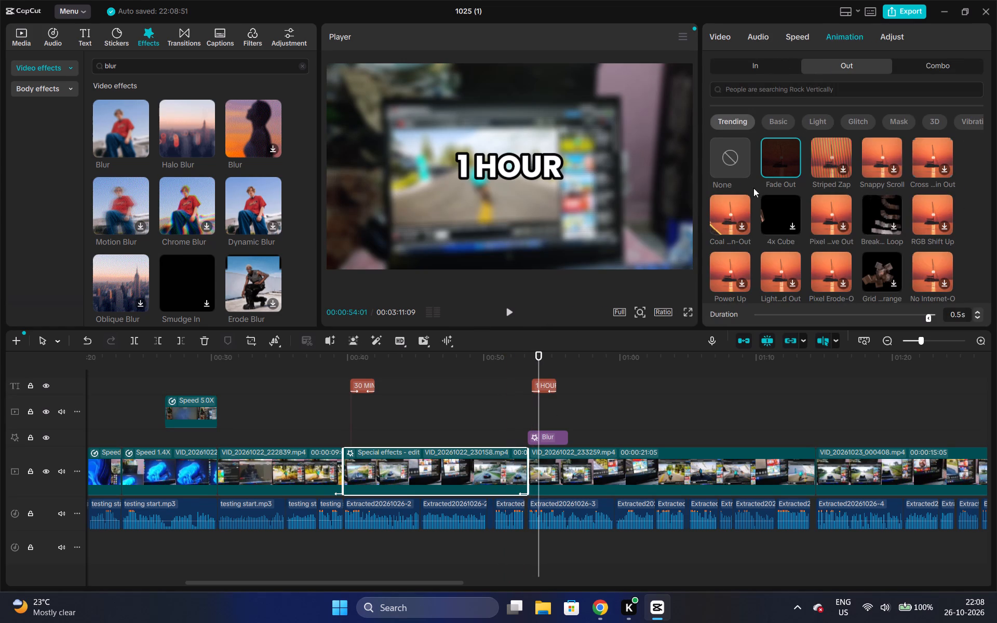
{"action": "left_click", "coordinate": [517, 361]}
{"action": "key", "text": "space"}
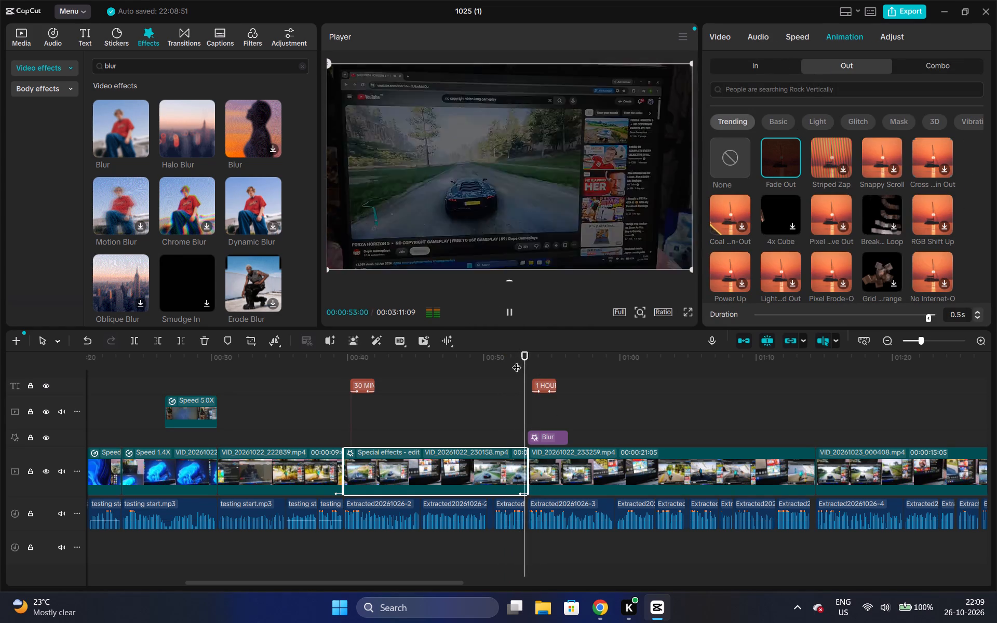
{"action": "key", "text": "space"}
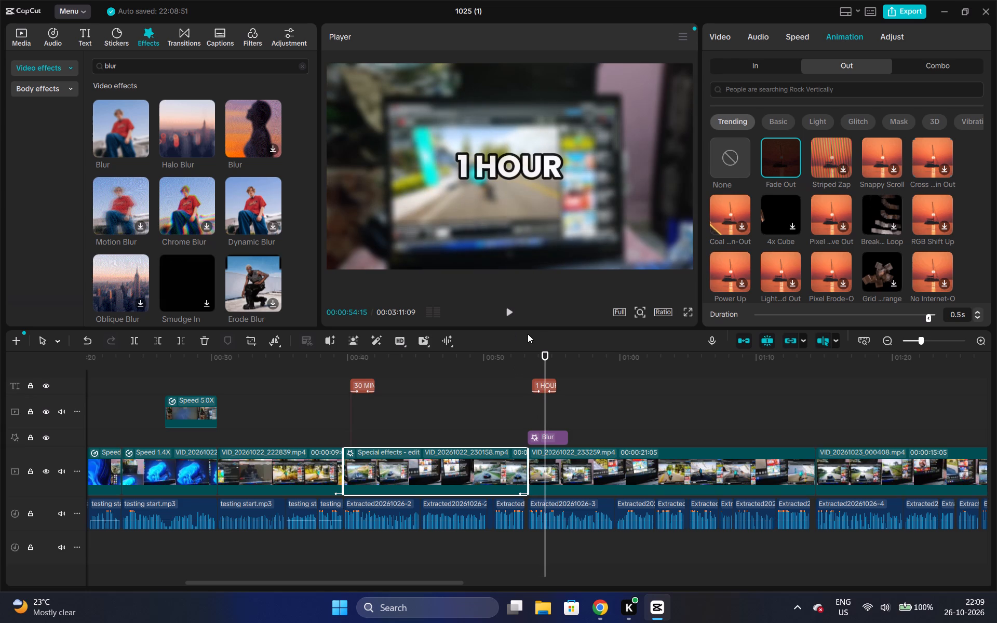
Move the "1 HOUR" text slightly later on the timeline, keeping it above the Blur effect.
{"action": "left_click_drag", "start_coordinate": [540, 388], "coordinate": [541, 402]}
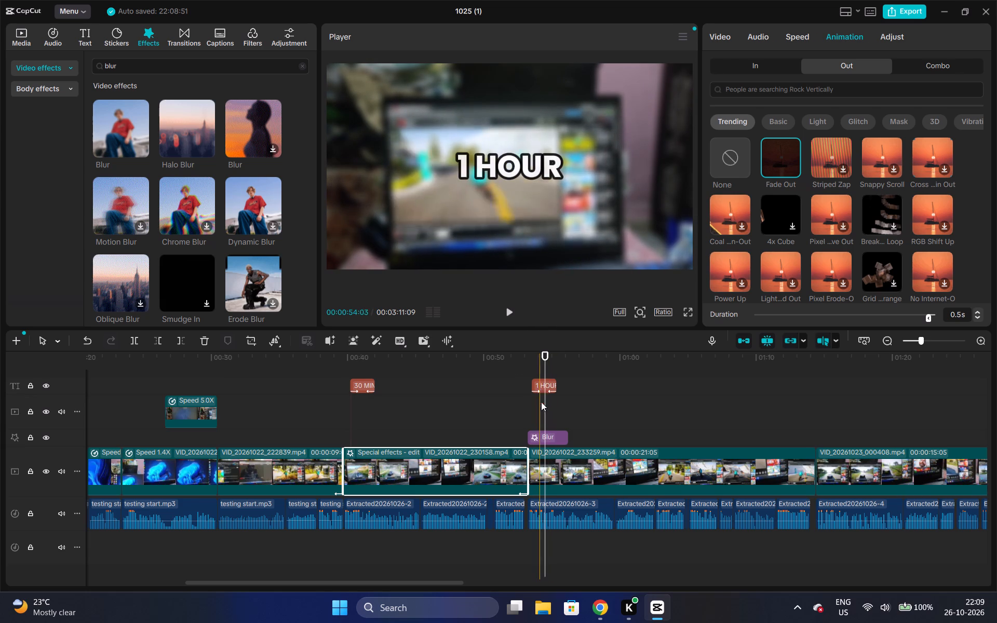
{"action": "left_click_drag", "start_coordinate": [541, 402], "coordinate": [543, 422]}
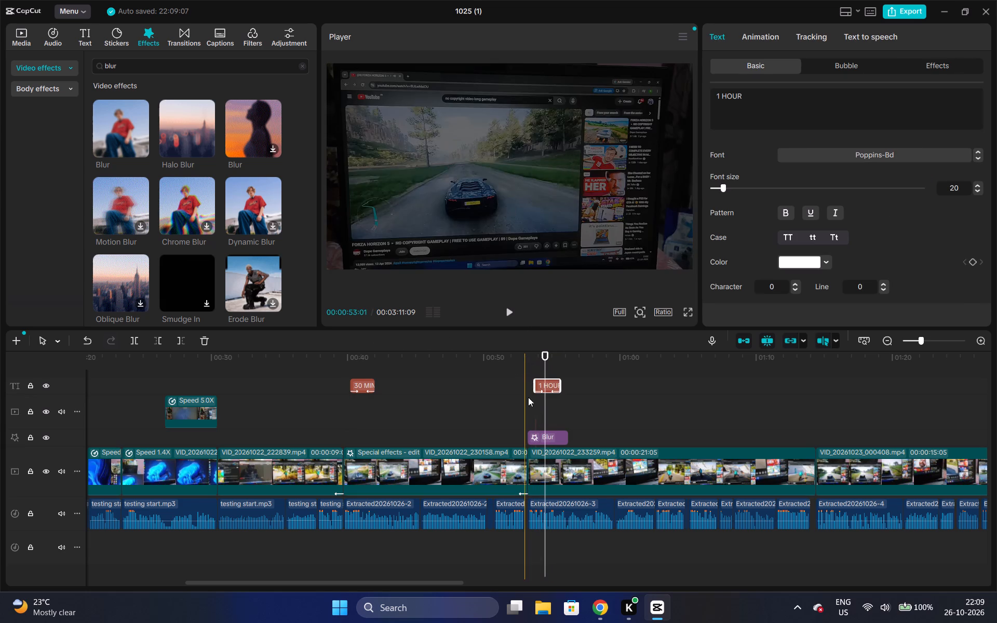
Set the Blur effect beneath the "1 HOUR" text to 20, matching the VID_20261022_230158.mp4 clip's blur, and replay that part.
{"action": "left_click", "coordinate": [545, 436]}
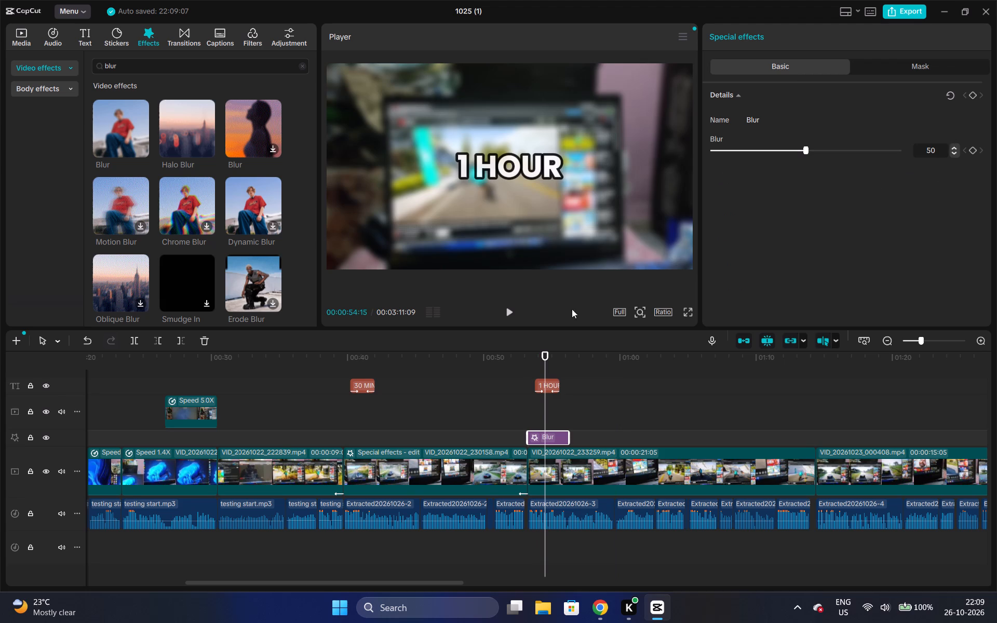
{"action": "left_click", "coordinate": [369, 474]}
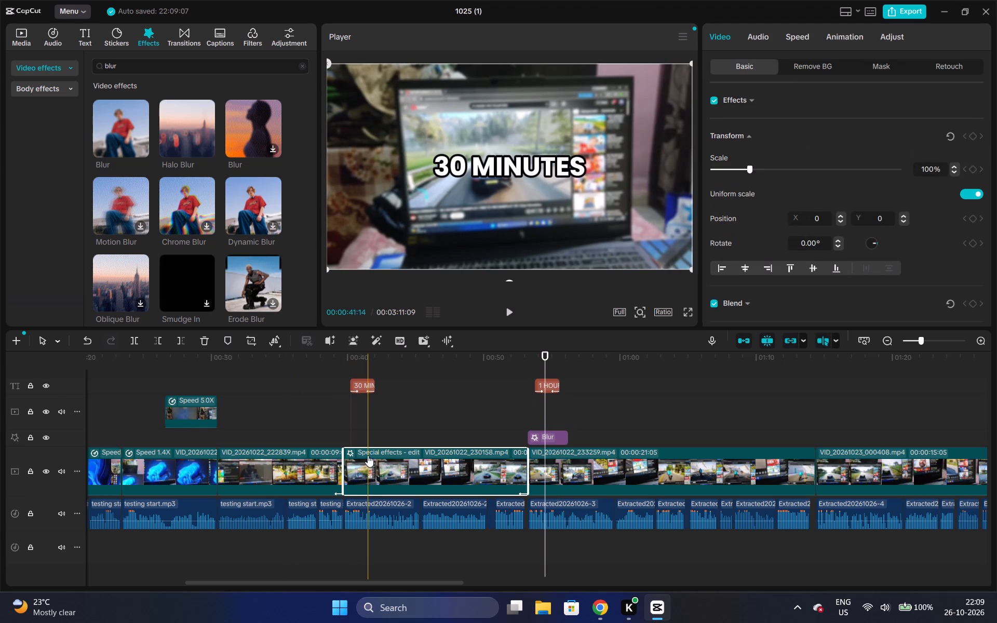
{"action": "left_click", "coordinate": [367, 448]}
{"action": "left_click", "coordinate": [366, 450]}
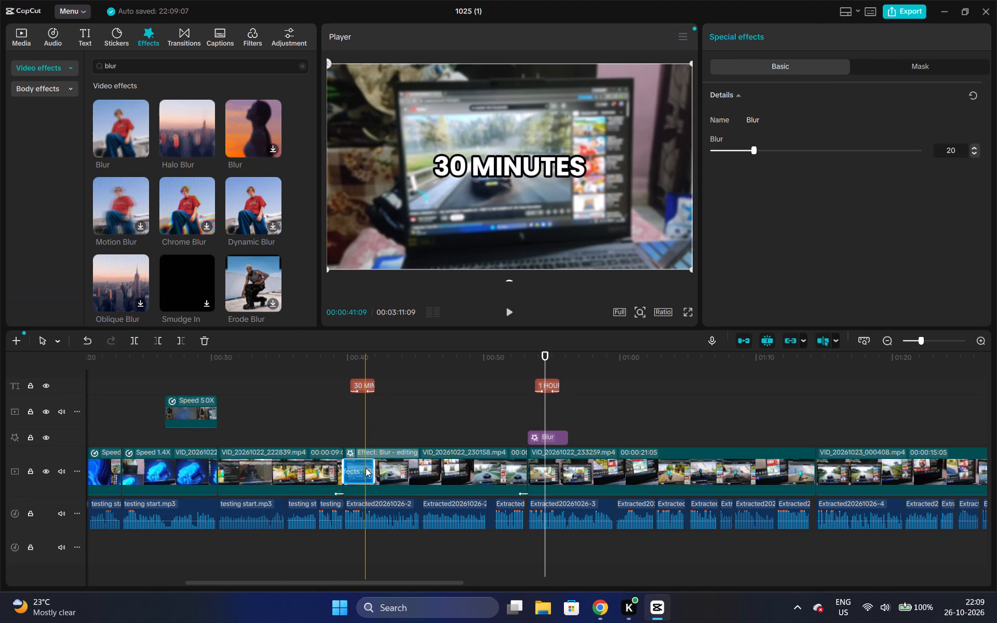
{"action": "left_click", "coordinate": [546, 438]}
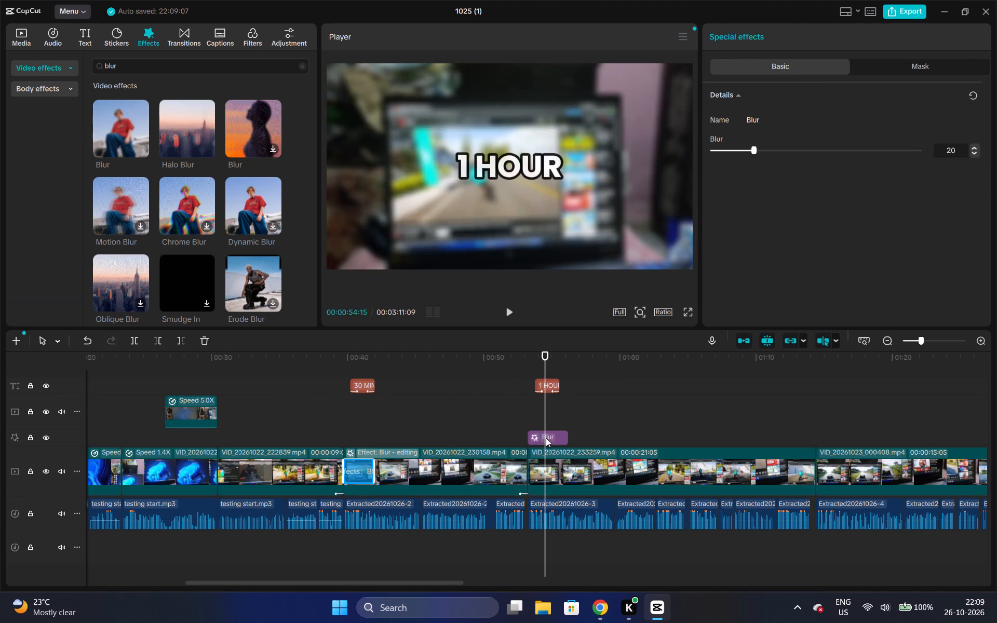
{"action": "left_click", "coordinate": [757, 148]}
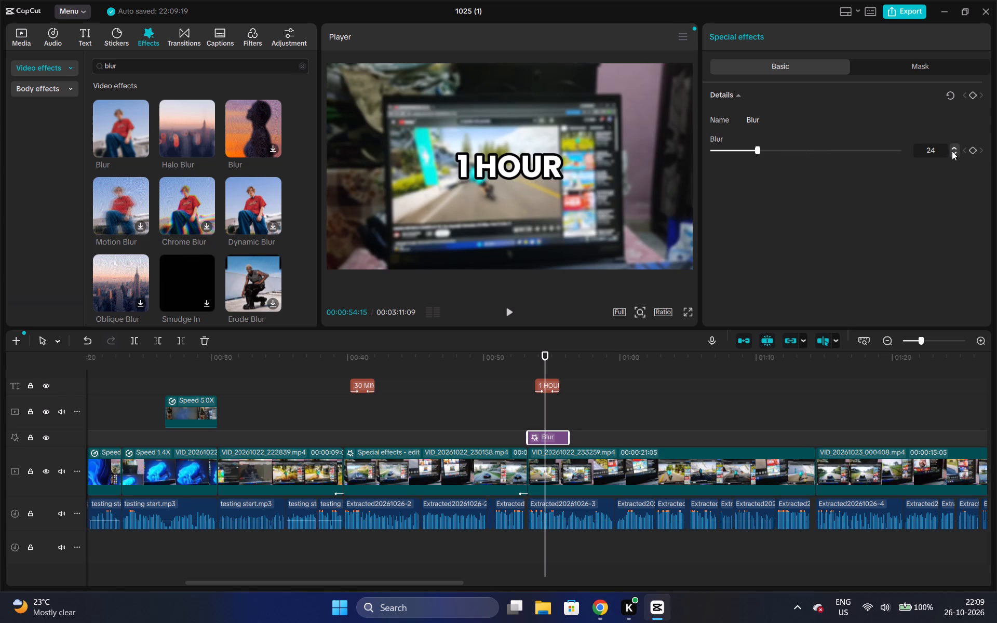
{"action": "triple_click", "coordinate": [952, 151]}
{"action": "left_click", "coordinate": [952, 151]}
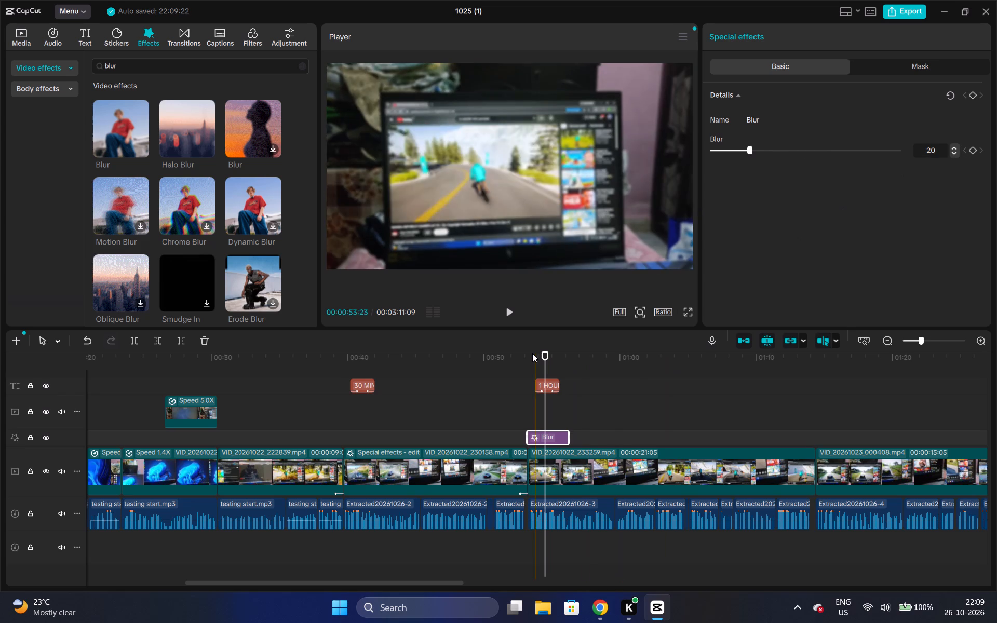
{"action": "left_click", "coordinate": [514, 359]}
{"action": "key", "text": "space"}
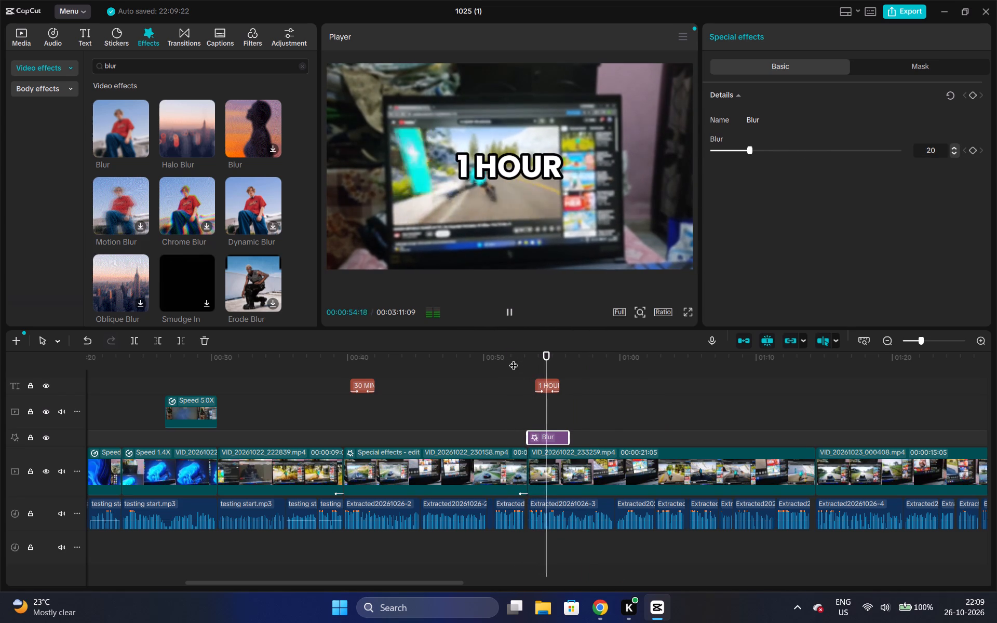
{"action": "key", "text": "space"}
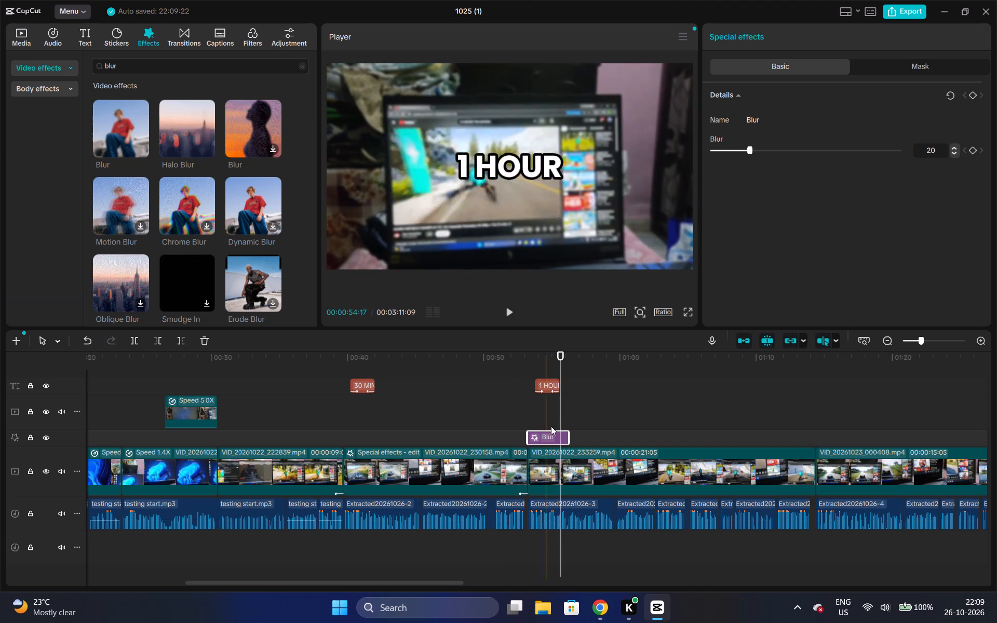
Trim the end of the Blur effect to line up with the end of the "1 HOUR" text, and replay the segment.
{"action": "left_click_drag", "start_coordinate": [569, 436], "coordinate": [562, 435]}
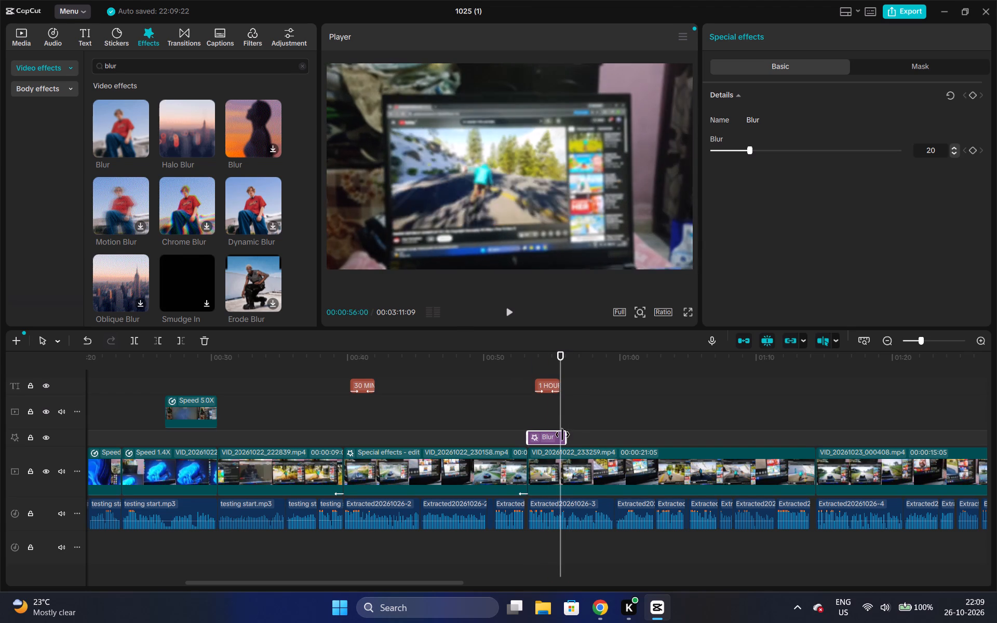
{"action": "left_click_drag", "start_coordinate": [562, 435], "coordinate": [559, 429]}
{"action": "left_click", "coordinate": [526, 362]}
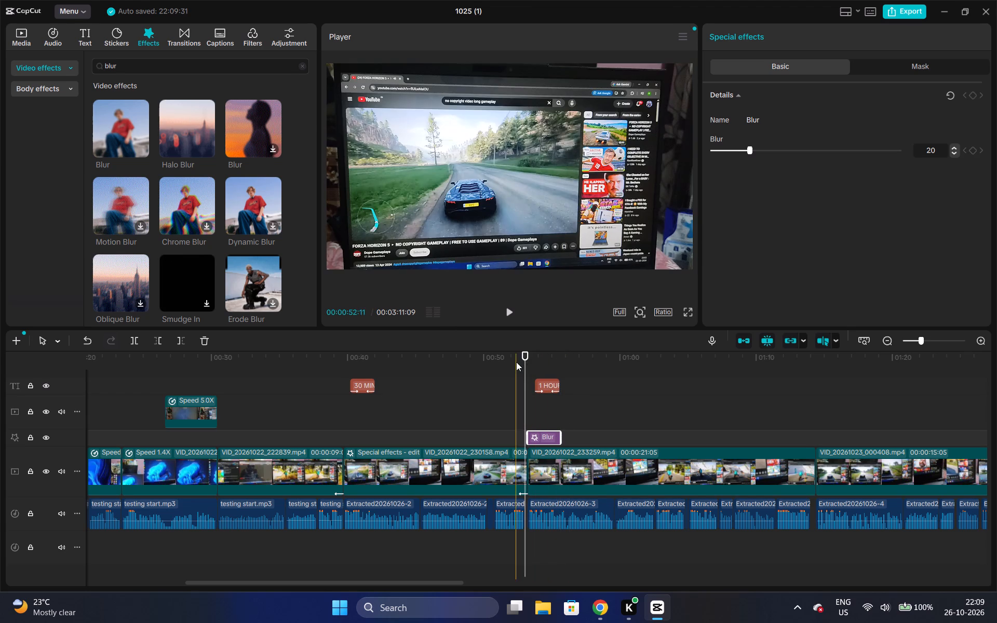
{"action": "left_click", "coordinate": [516, 362]}
{"action": "key", "text": "space"}
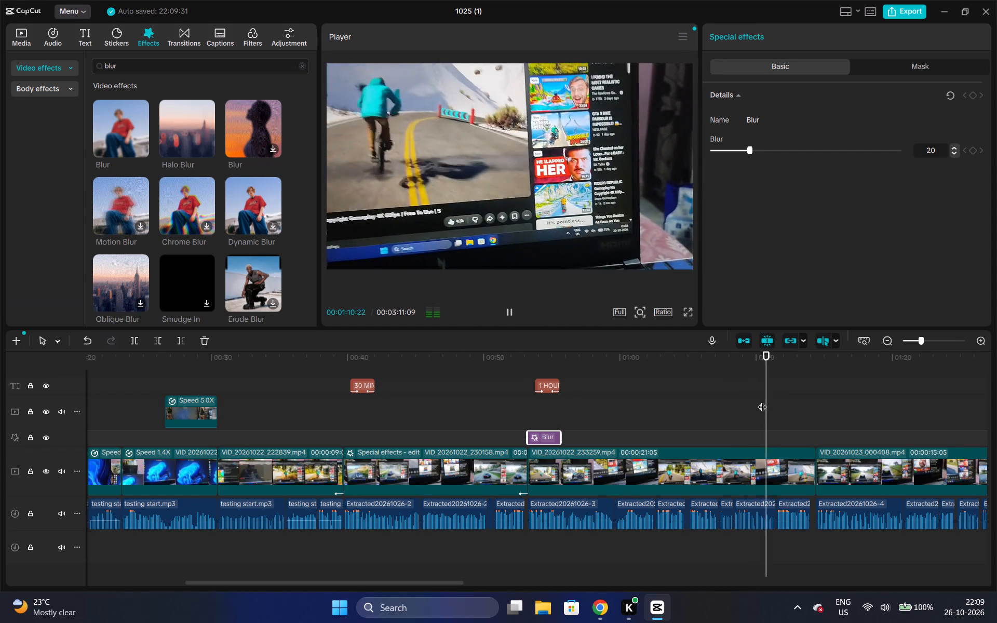
{"action": "key", "text": "space"}
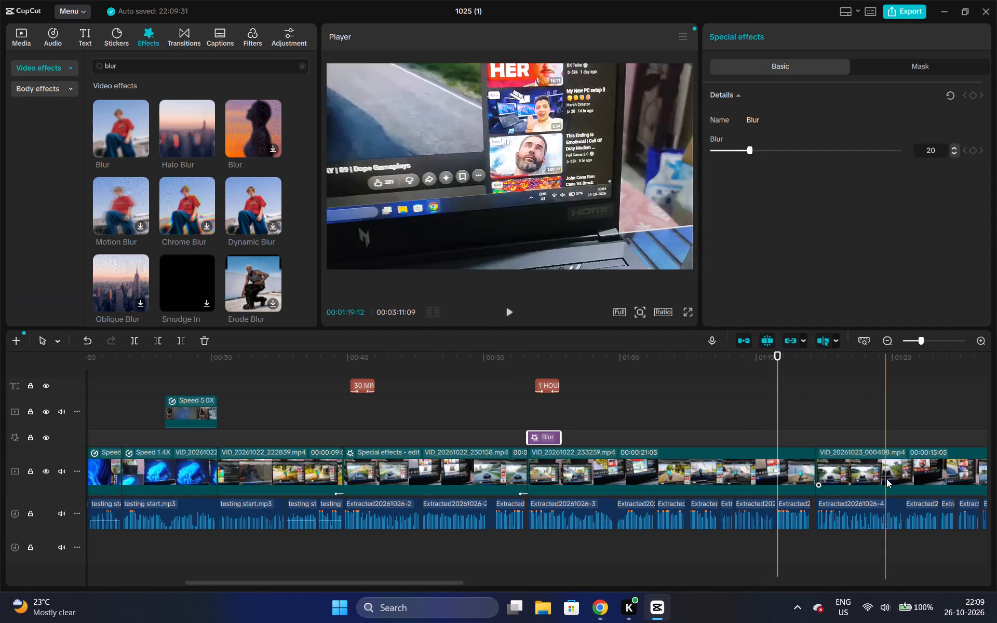
Apply the Fade Out exit animation to the VID_20261022_233259.mp4 clip, and replay its ending.
{"action": "left_click", "coordinate": [785, 462]}
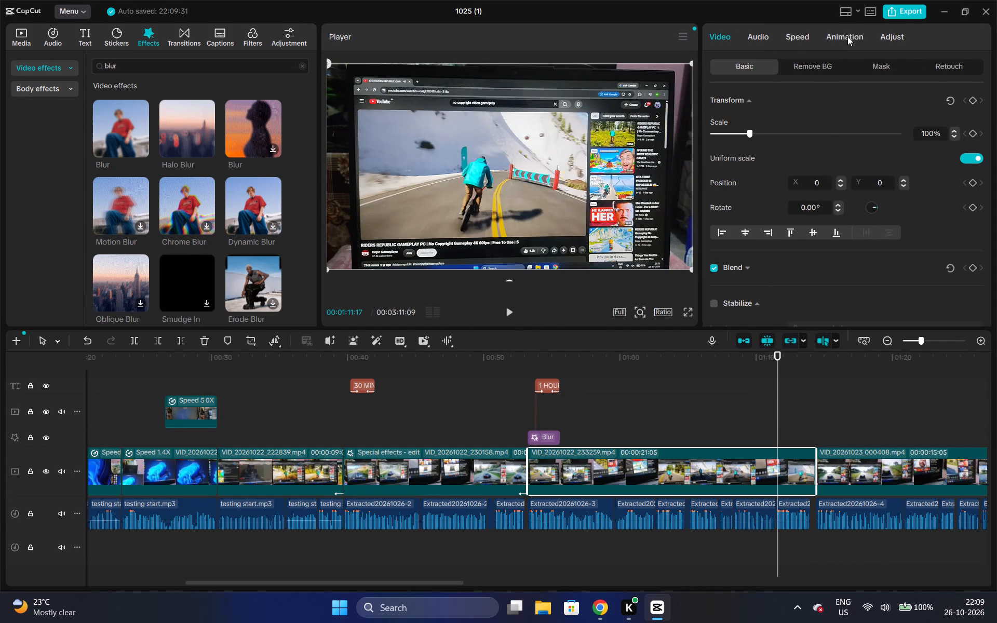
{"action": "left_click", "coordinate": [847, 36]}
{"action": "left_click", "coordinate": [775, 148]}
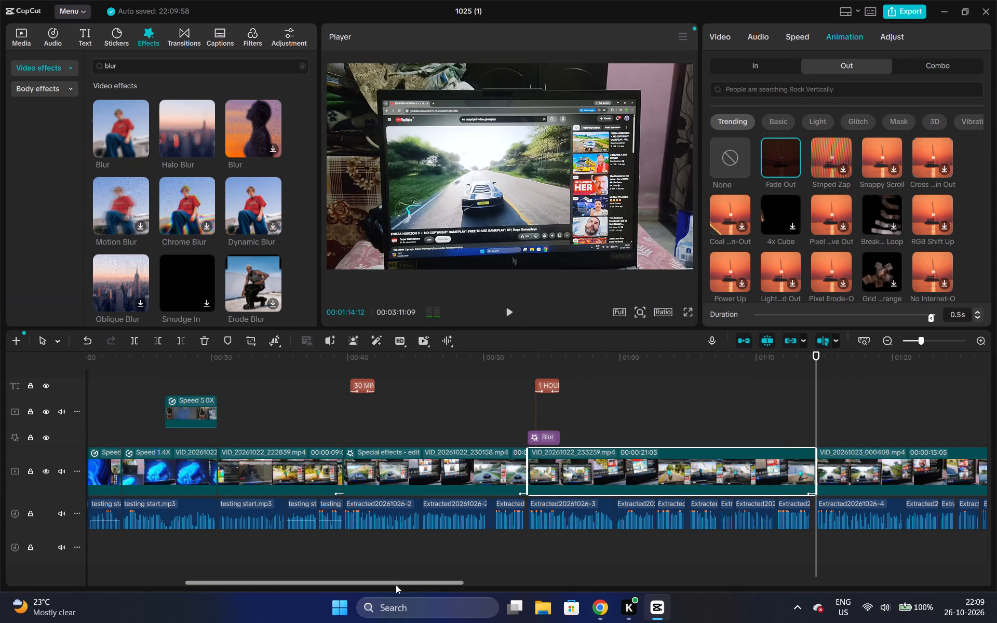
{"action": "left_click_drag", "start_coordinate": [396, 585], "coordinate": [509, 587]}
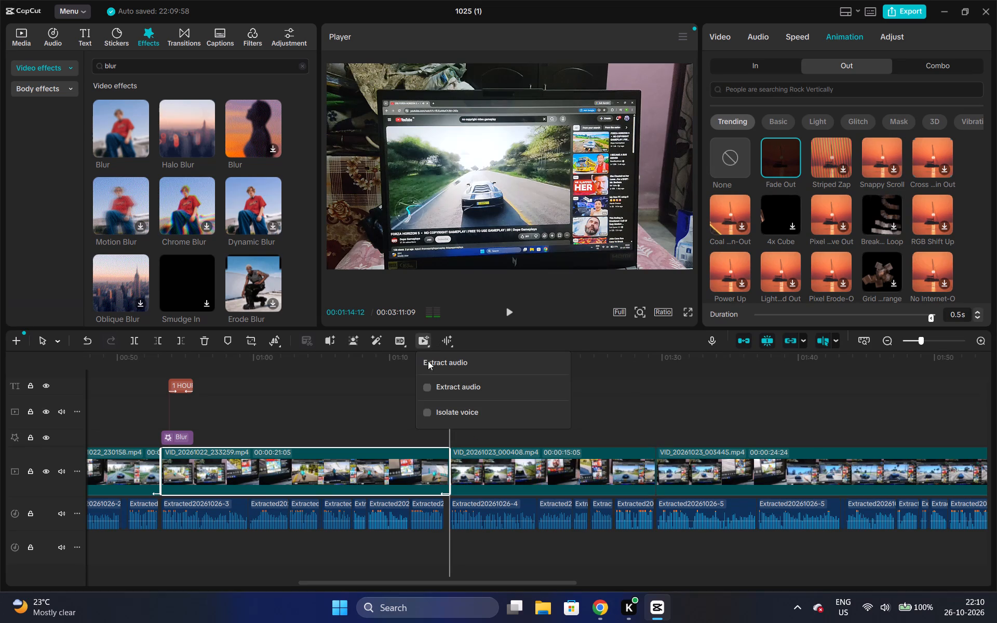
{"action": "left_click", "coordinate": [412, 363]}
{"action": "key", "text": "space"}
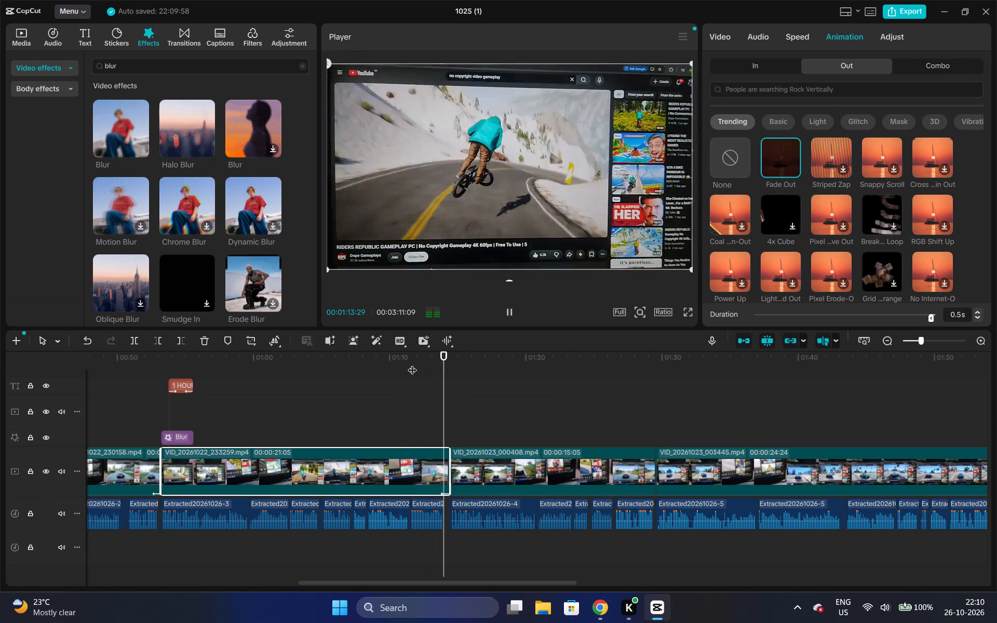
{"action": "key", "text": "space"}
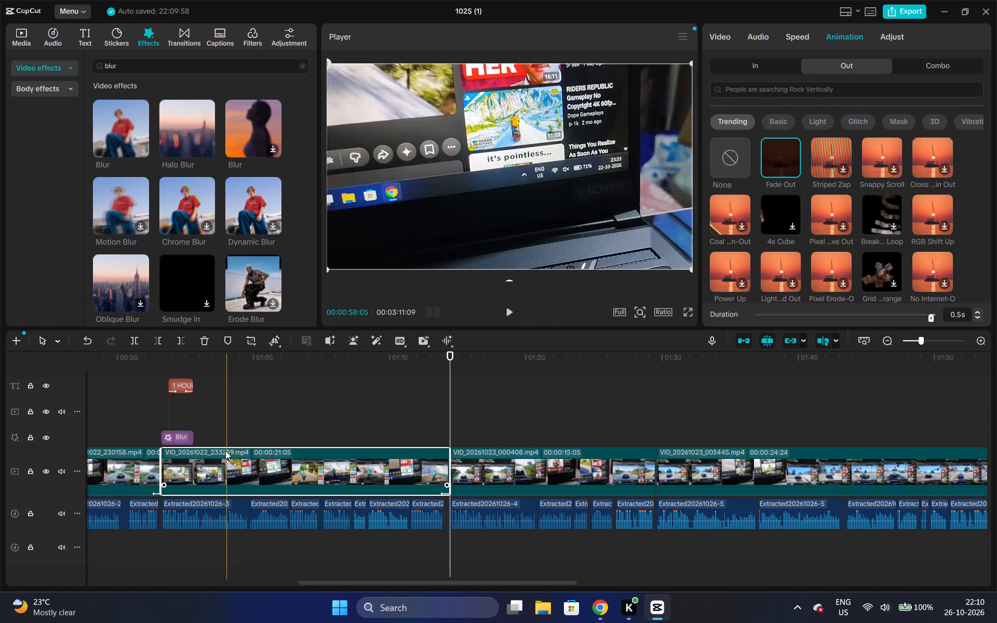
Duplicate the Blur effect under "1 HOUR" to the start of the VID_20261023_000408.mp4 clip on the same effect track, and replay the transition.
{"action": "left_click", "coordinate": [173, 435]}
{"action": "key", "text": "ctrl+c"}
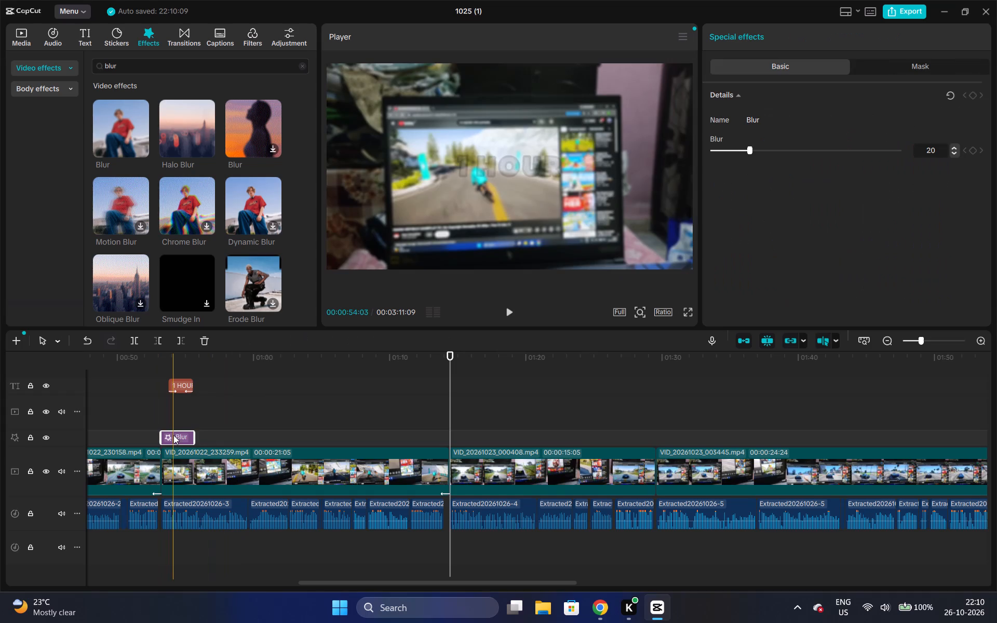
{"action": "key", "text": "ctrl+v"}
{"action": "left_click_drag", "start_coordinate": [196, 439], "coordinate": [306, 428]}
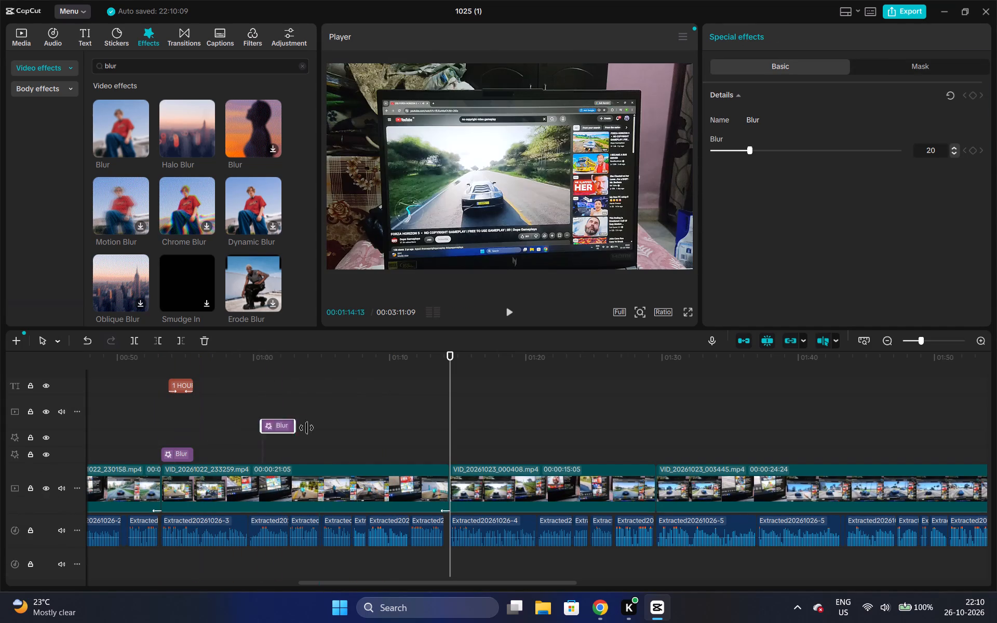
{"action": "left_click_drag", "start_coordinate": [306, 428], "coordinate": [470, 459]}
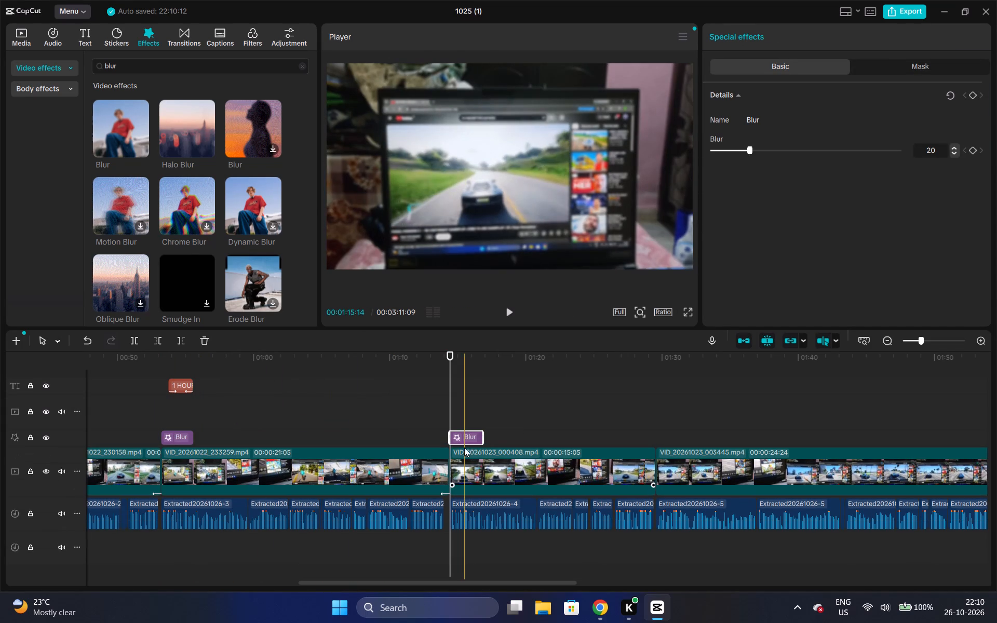
{"action": "left_click", "coordinate": [436, 373]}
{"action": "key", "text": "space"}
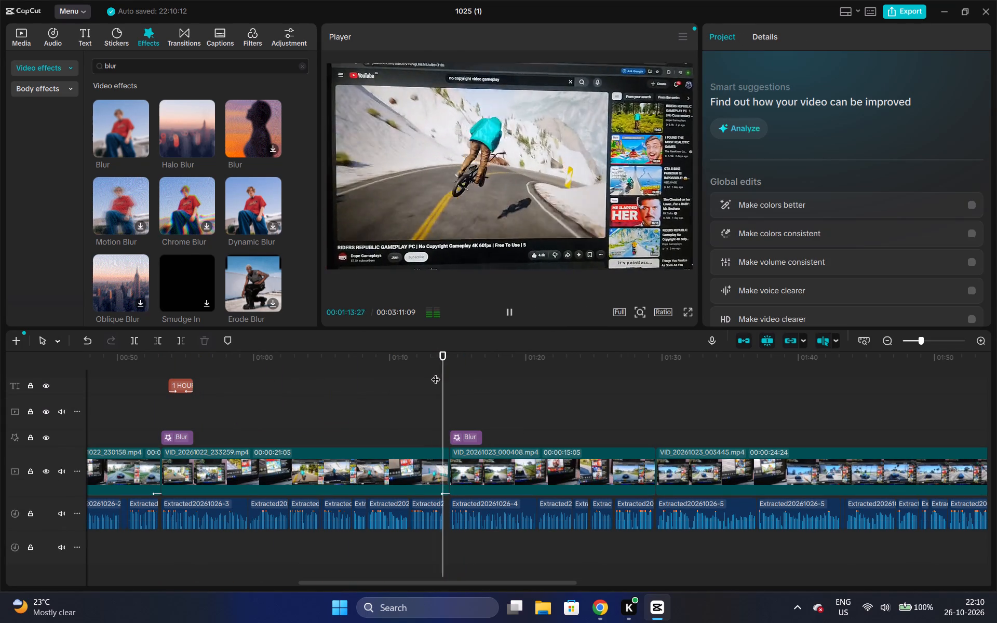
{"action": "key", "text": "space"}
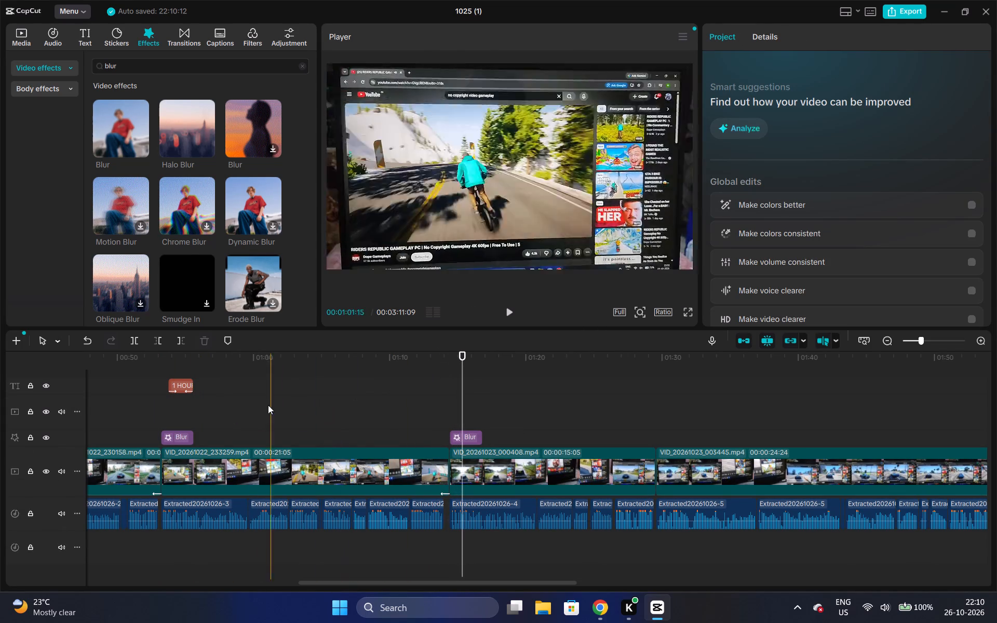
Duplicate the "1 HOUR" text and place the copy above the Blur effect at the start of the VID_20261023_000408.mp4 clip.
{"action": "left_click", "coordinate": [182, 387]}
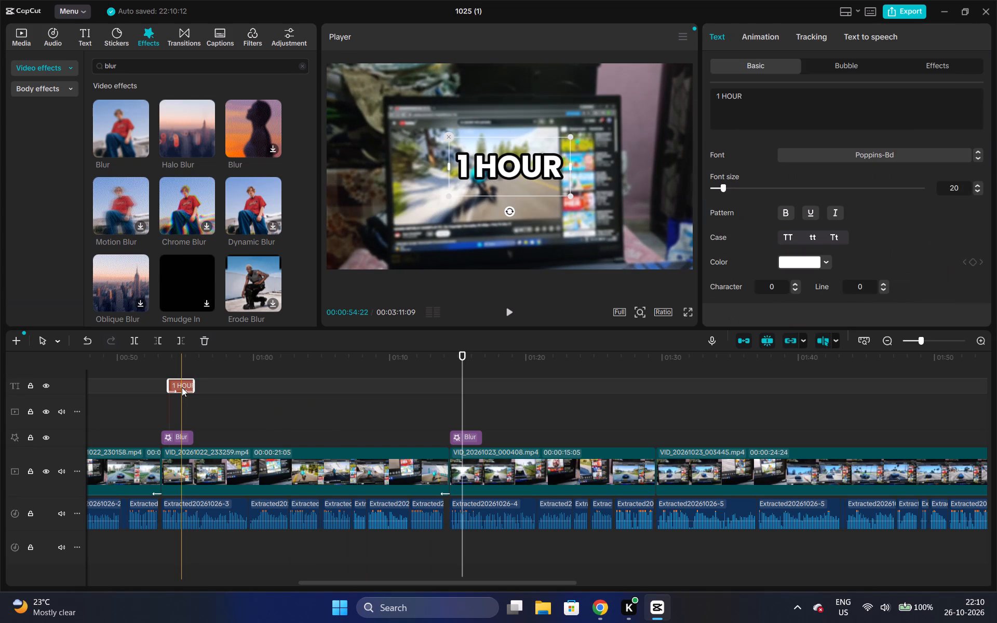
{"action": "key", "text": "ctrl+c"}
{"action": "key", "text": "ctrl+v"}
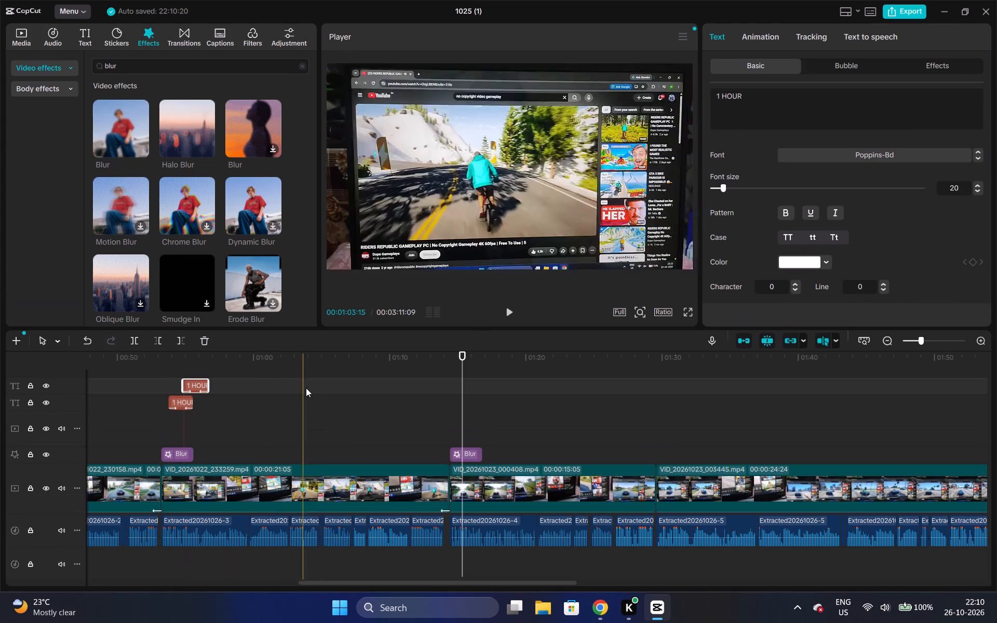
{"action": "left_click_drag", "start_coordinate": [198, 390], "coordinate": [497, 451]}
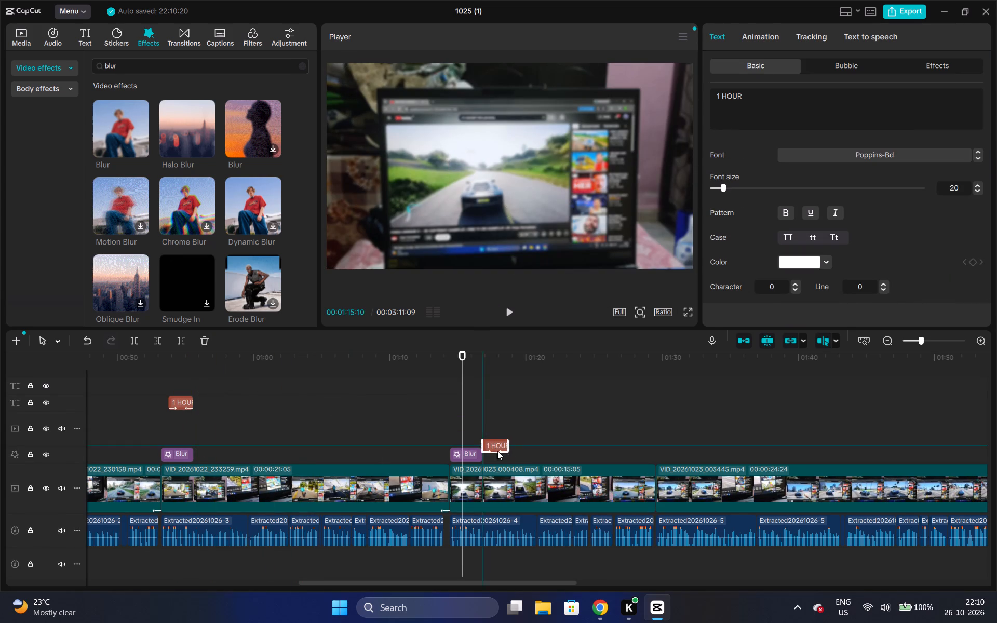
{"action": "left_click_drag", "start_coordinate": [497, 451], "coordinate": [471, 442]}
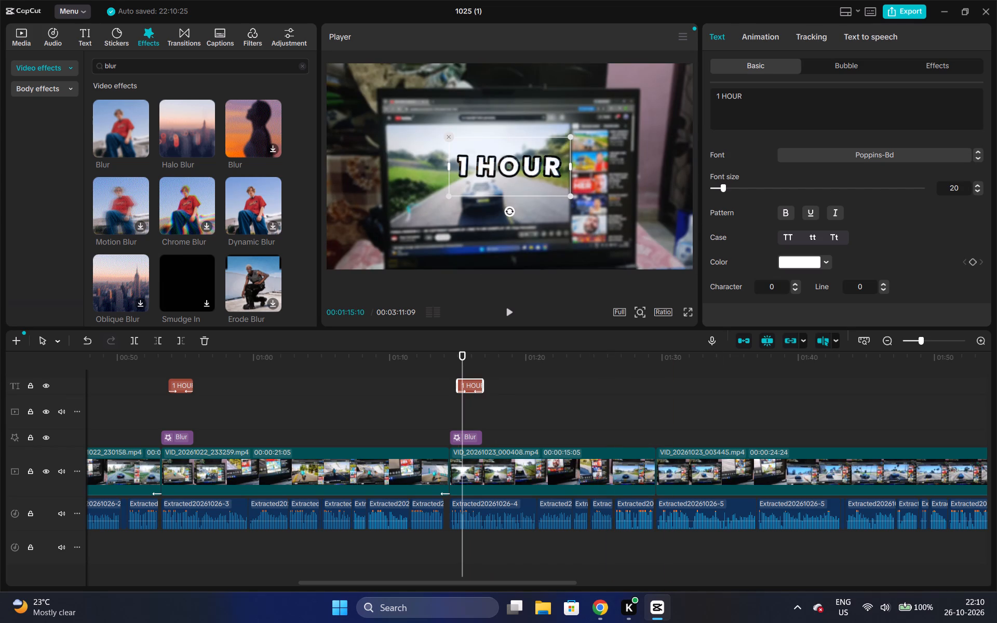
Change the copied text's wording to "1.5 HOUR", and replay the lead-in to it.
{"action": "left_click", "coordinate": [717, 91]}
{"action": "double_click", "coordinate": [719, 94]}
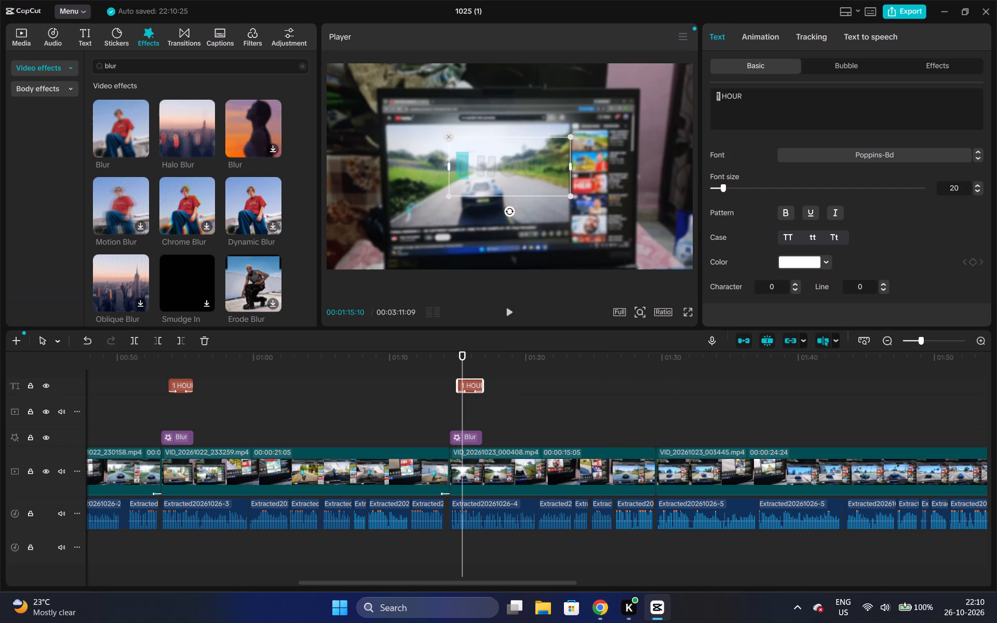
{"action": "left_click", "coordinate": [719, 97]}
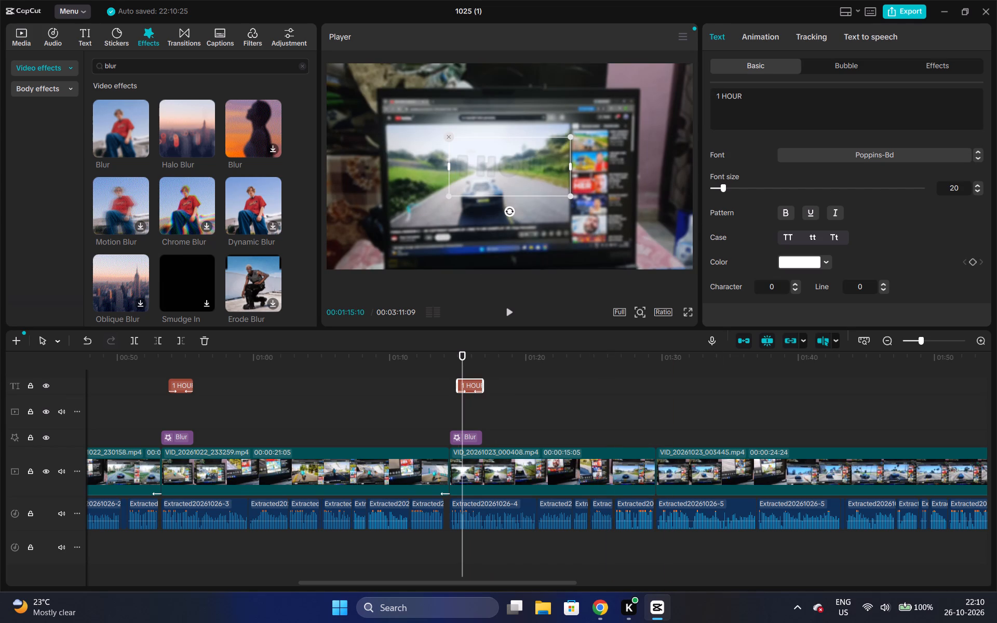
{"action": "key", "text": "period"}
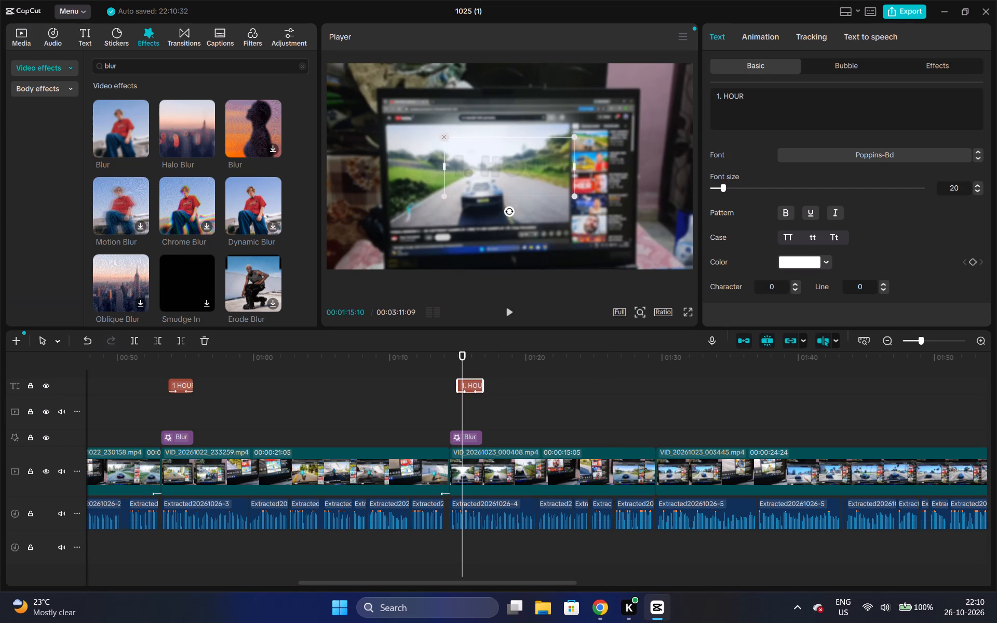
{"action": "key", "text": "5"}
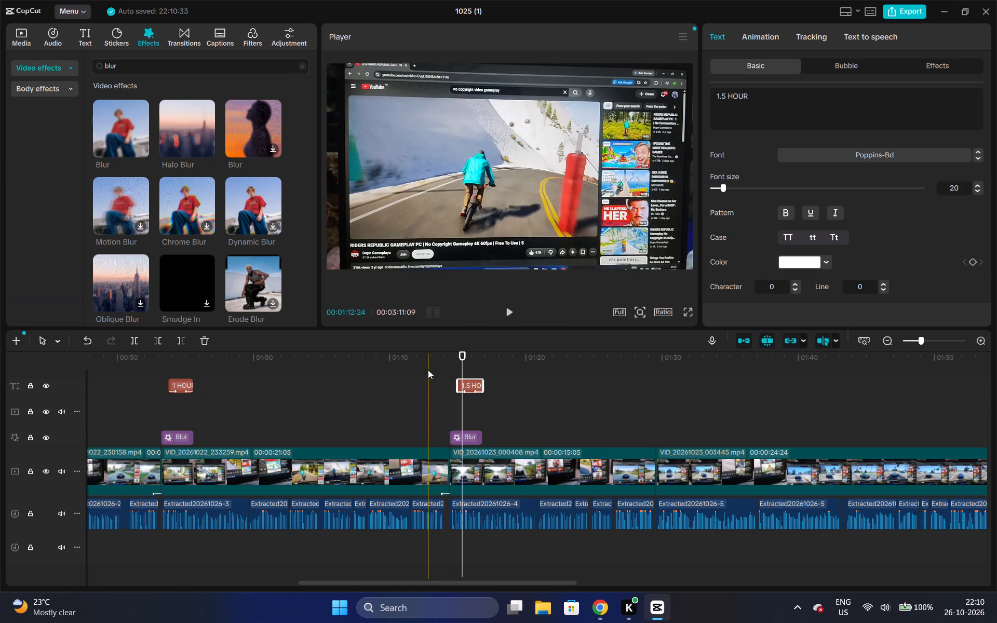
{"action": "left_click", "coordinate": [428, 370]}
{"action": "key", "text": "space"}
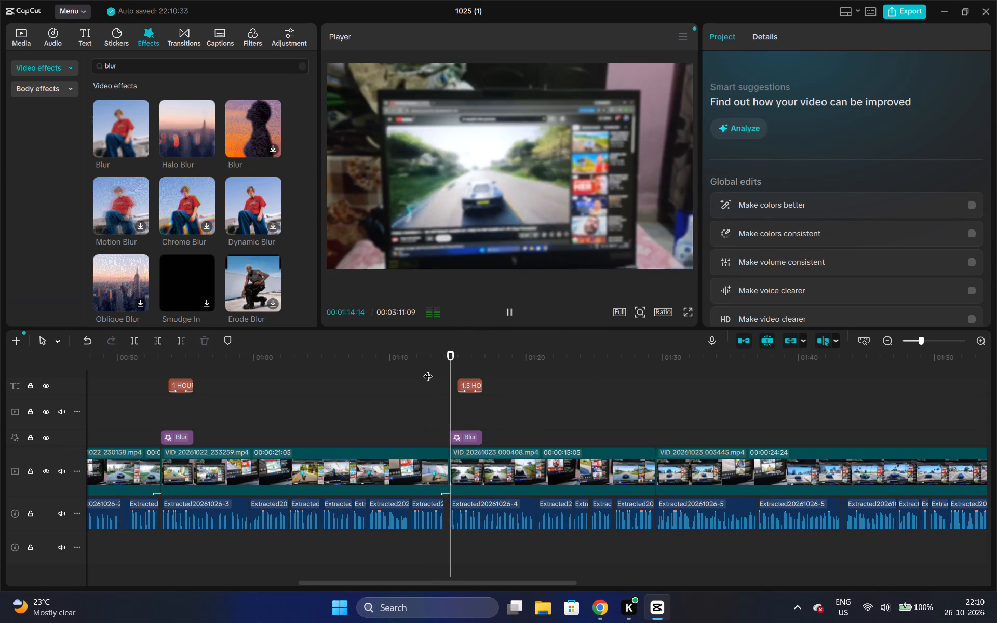
{"action": "key", "text": "space"}
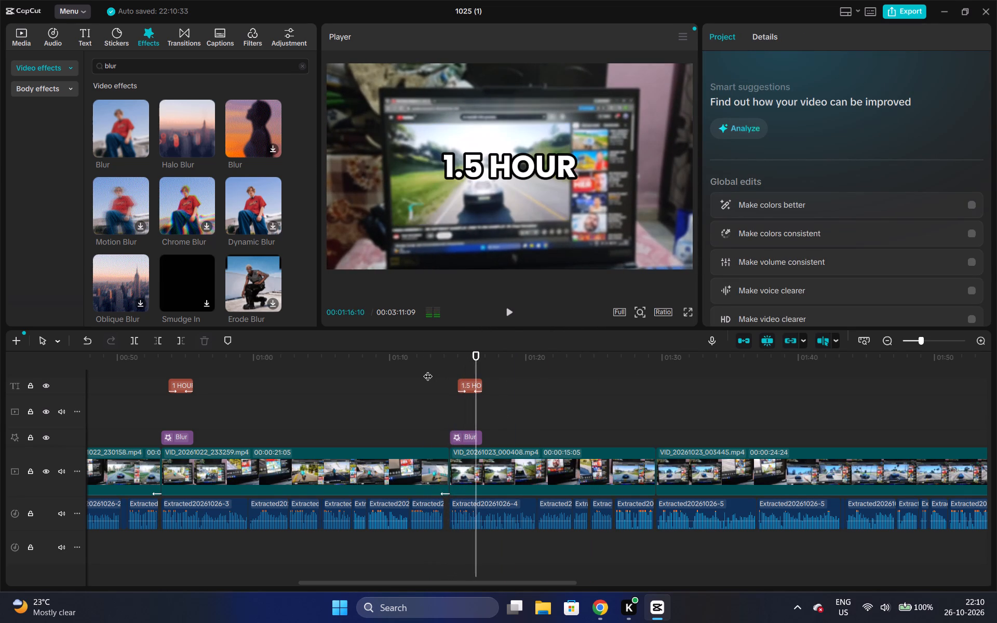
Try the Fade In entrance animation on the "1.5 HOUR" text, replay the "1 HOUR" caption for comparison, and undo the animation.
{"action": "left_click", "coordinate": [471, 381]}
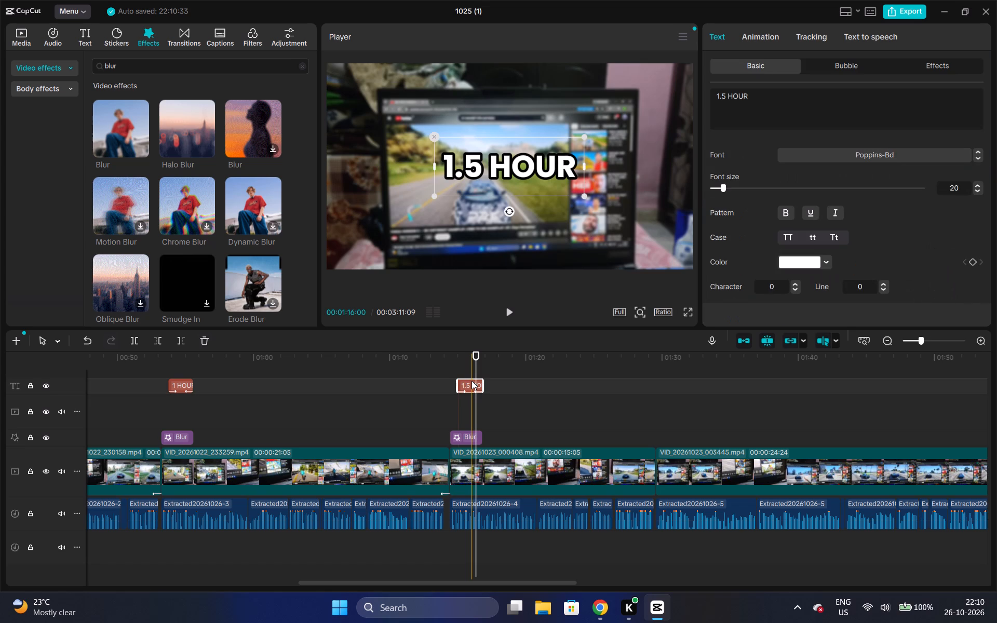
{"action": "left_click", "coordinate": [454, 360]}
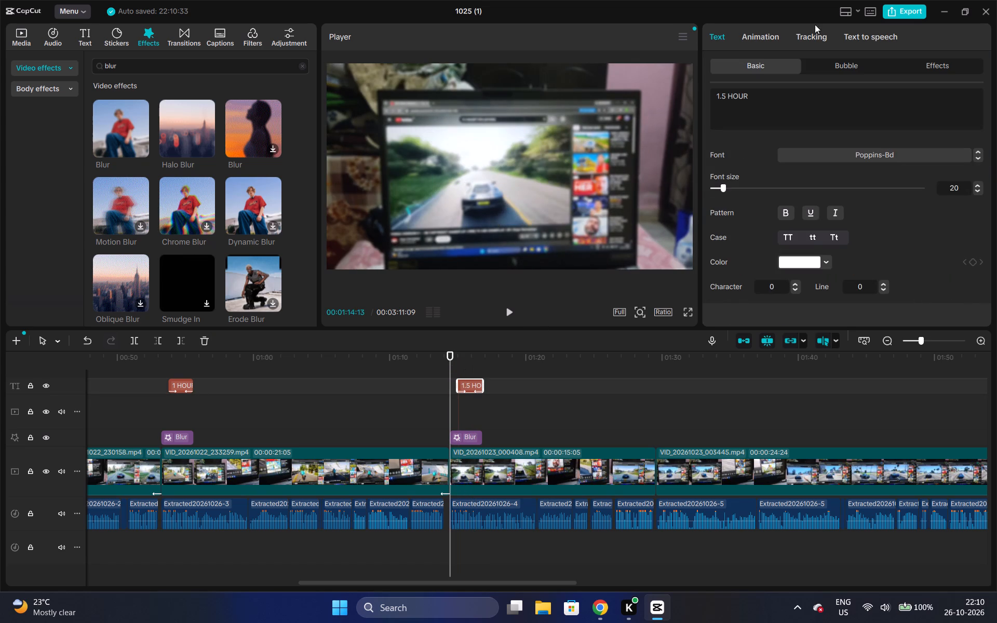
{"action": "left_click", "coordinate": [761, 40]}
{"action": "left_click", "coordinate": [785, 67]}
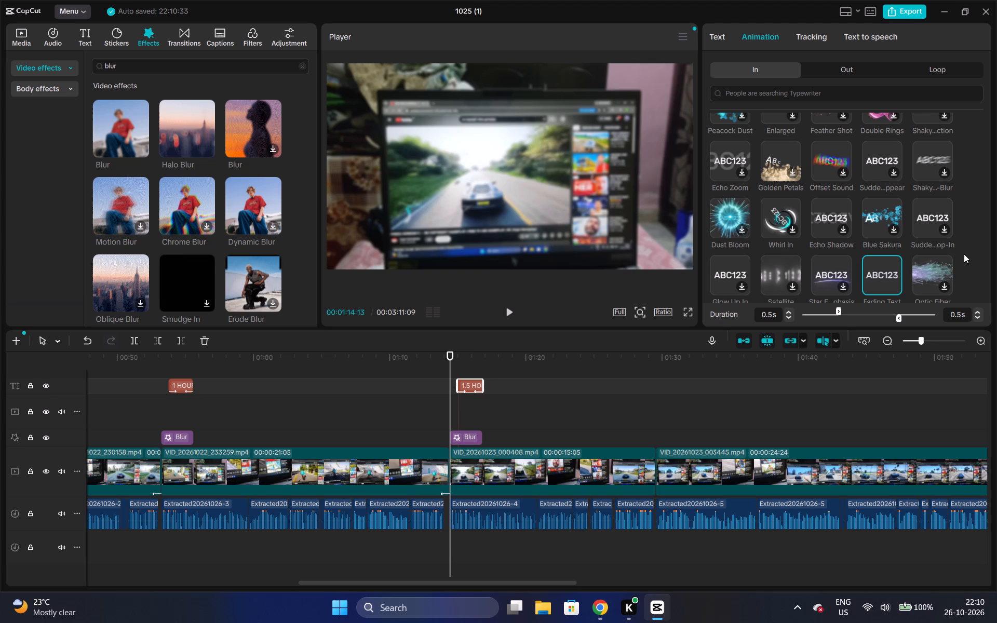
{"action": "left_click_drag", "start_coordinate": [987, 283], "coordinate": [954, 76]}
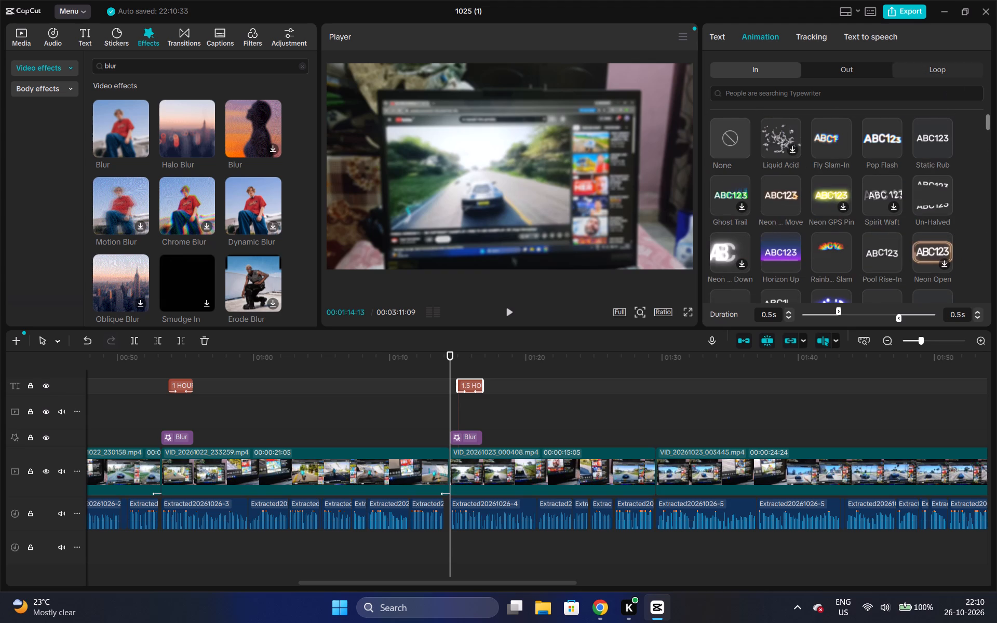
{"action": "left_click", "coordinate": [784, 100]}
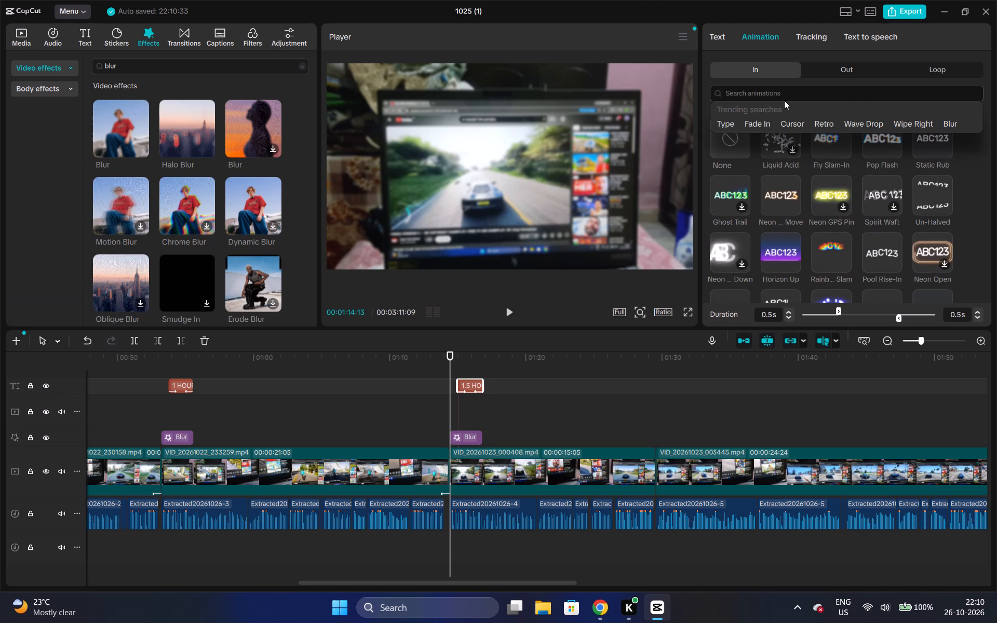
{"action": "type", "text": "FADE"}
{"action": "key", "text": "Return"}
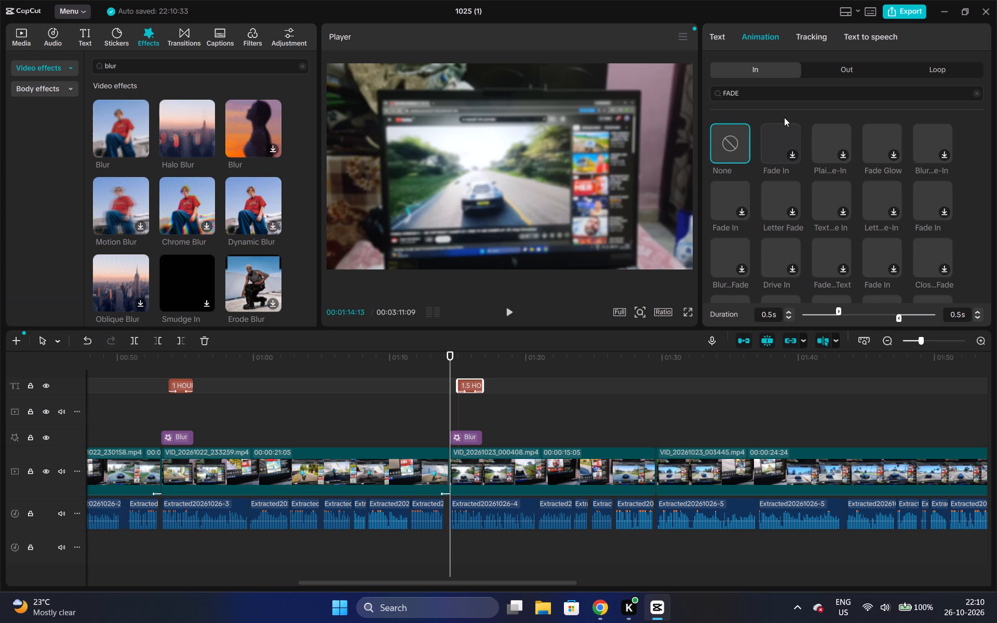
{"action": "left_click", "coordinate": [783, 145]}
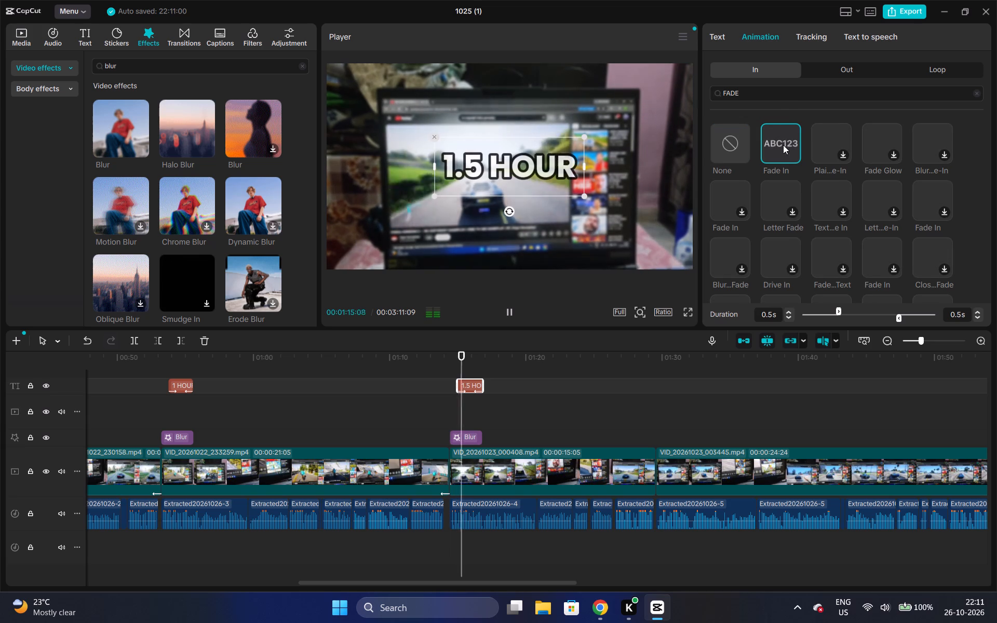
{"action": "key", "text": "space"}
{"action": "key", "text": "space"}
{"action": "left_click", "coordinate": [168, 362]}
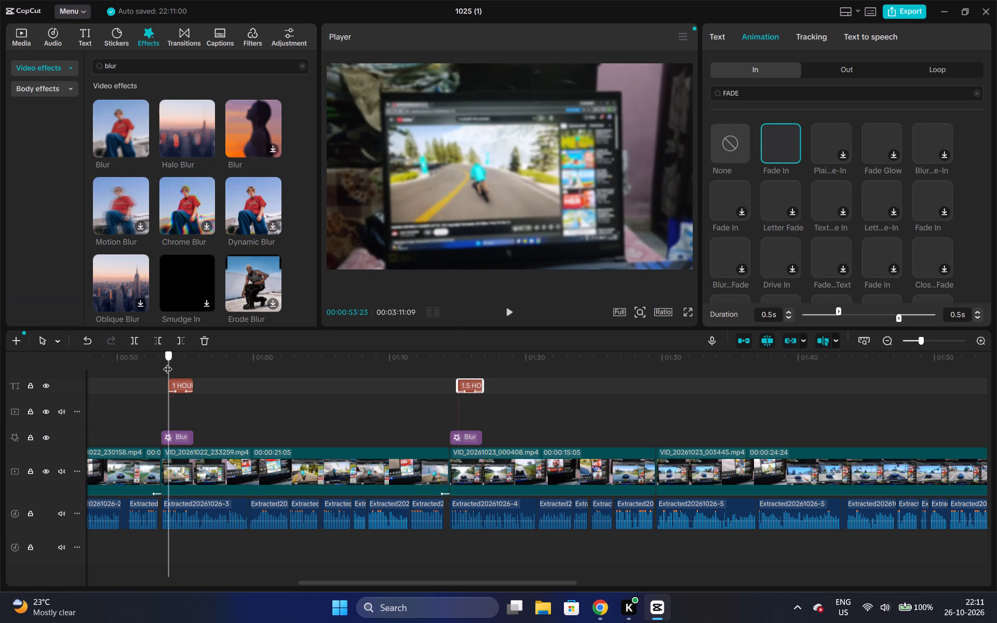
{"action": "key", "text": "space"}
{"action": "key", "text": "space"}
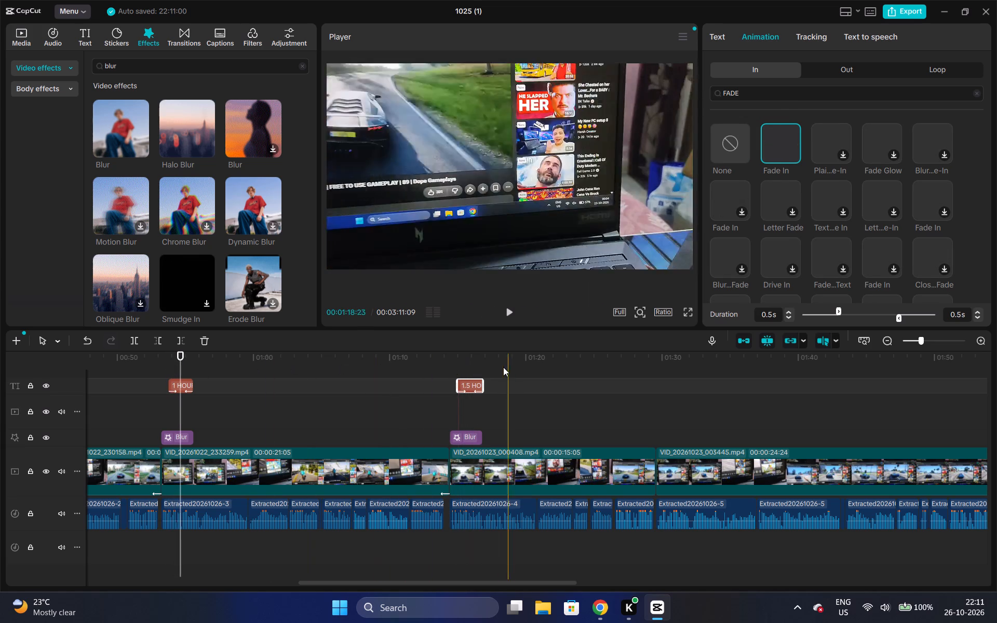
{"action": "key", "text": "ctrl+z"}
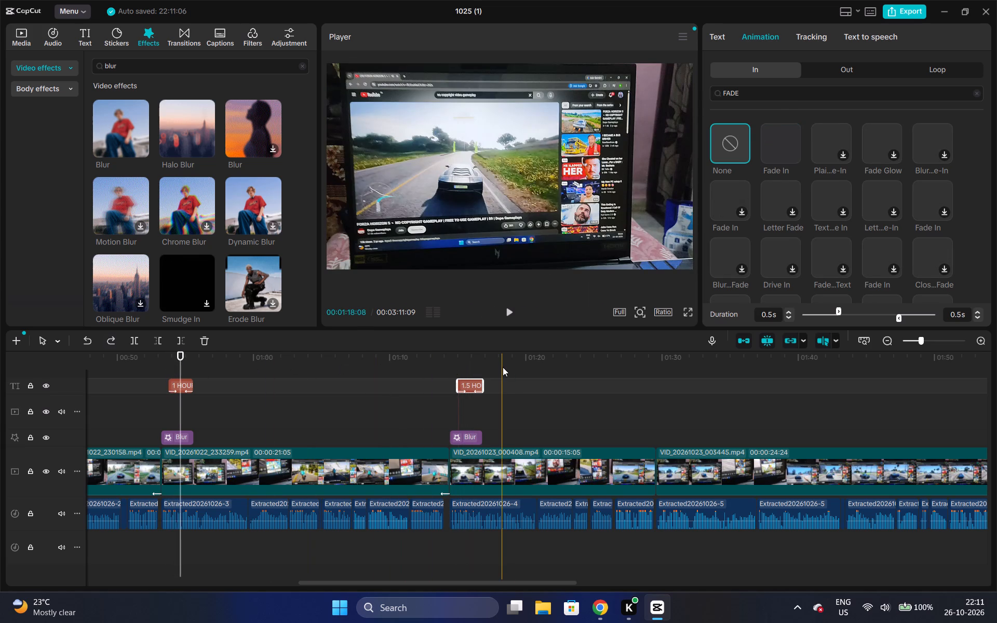
Replay the "1.5 HOUR" caption, check its exit animation, and play the VID_20261023_000408.mp4 clip to near its end.
{"action": "left_click", "coordinate": [456, 345]}
{"action": "left_click", "coordinate": [456, 356]}
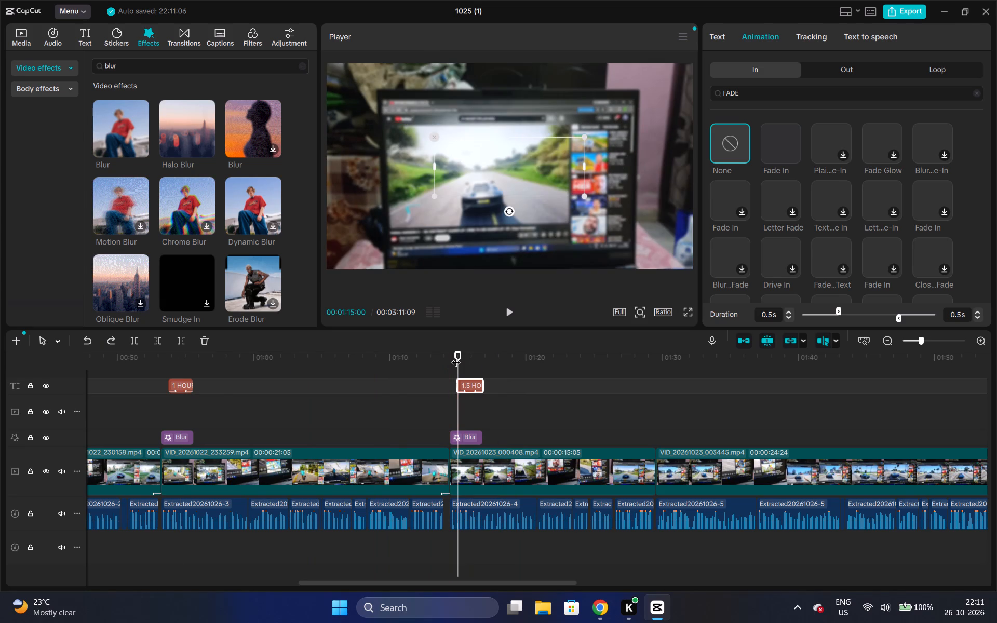
{"action": "key", "text": "space"}
{"action": "key", "text": "space"}
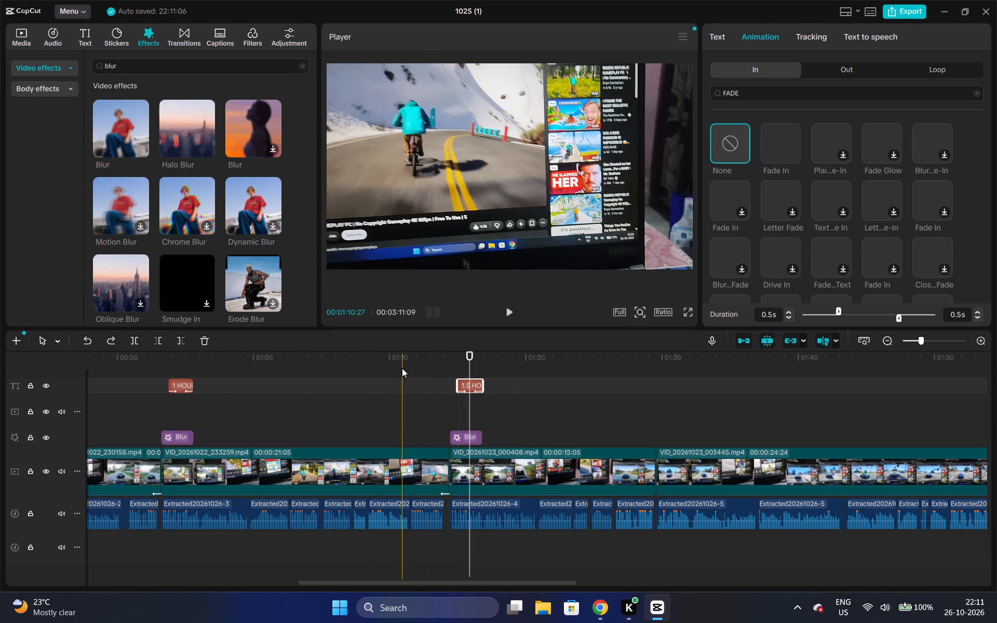
{"action": "left_click", "coordinate": [420, 354]}
{"action": "key", "text": "space"}
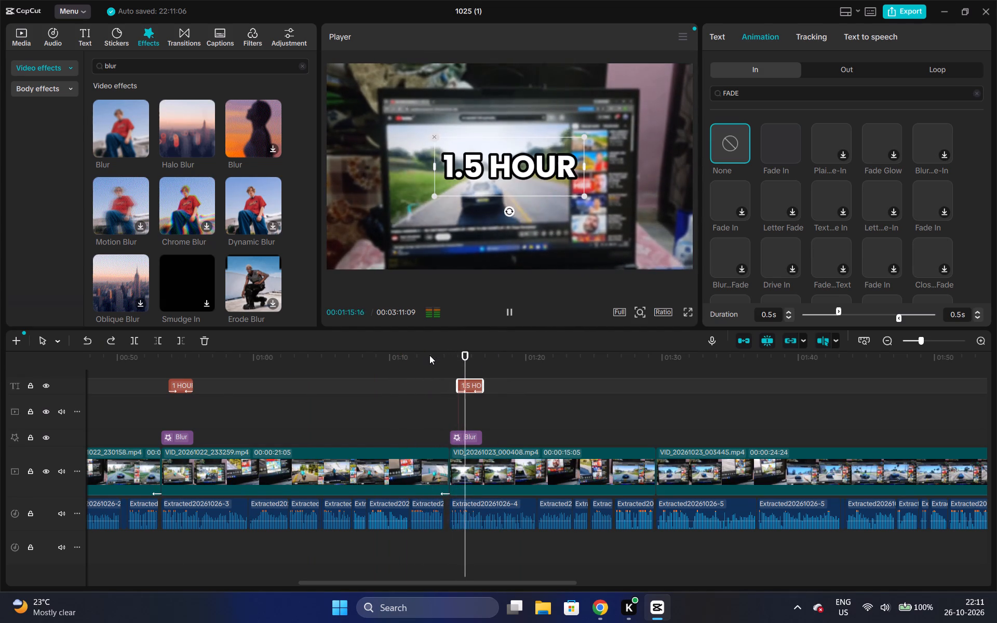
{"action": "key", "text": "space"}
{"action": "key", "text": "space"}
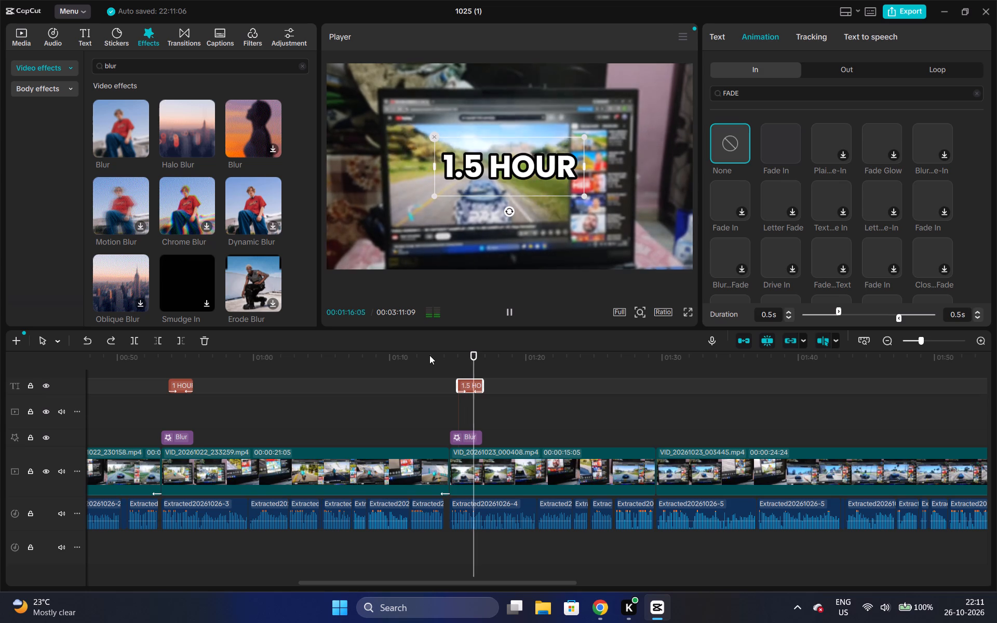
{"action": "key", "text": "space"}
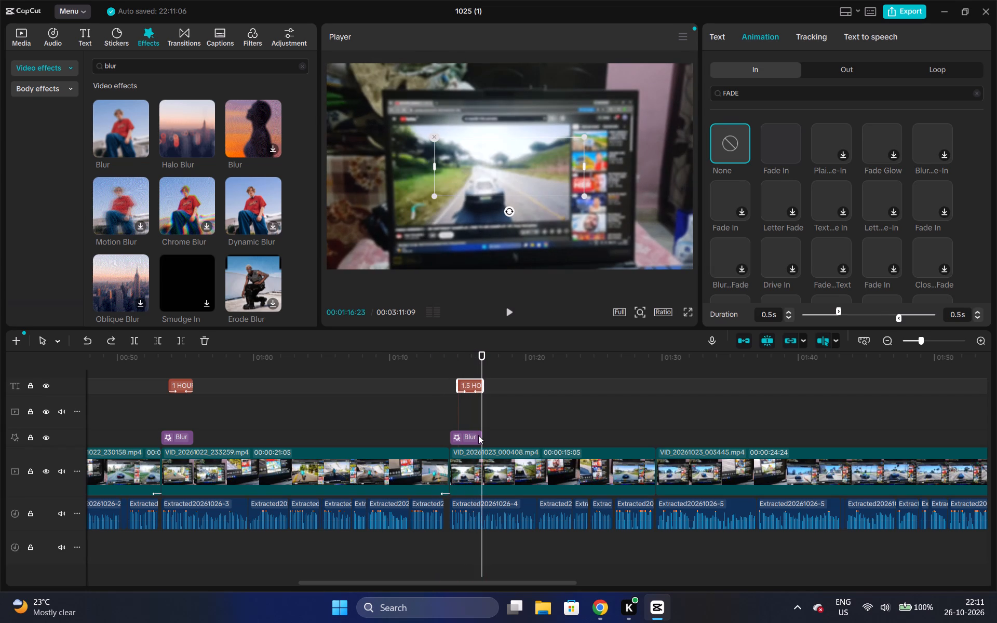
{"action": "left_click", "coordinate": [855, 68]}
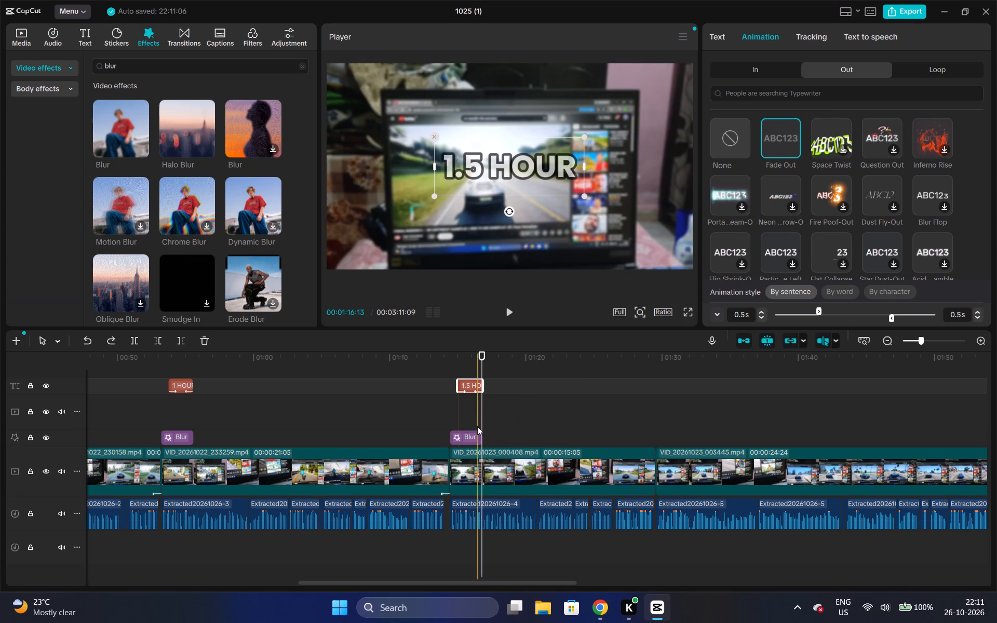
{"action": "left_click", "coordinate": [453, 354]}
{"action": "key", "text": "space"}
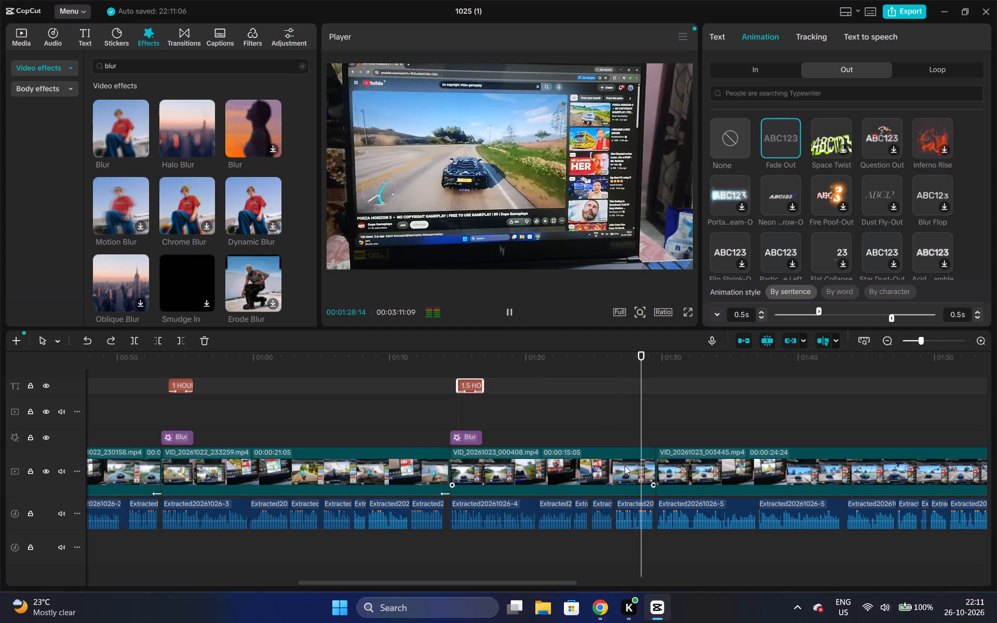
{"action": "key", "text": "space"}
Apply the Fade Out exit animation to the VID_20261023_000408.mp4 clip, and replay its ending.
{"action": "left_click", "coordinate": [625, 466]}
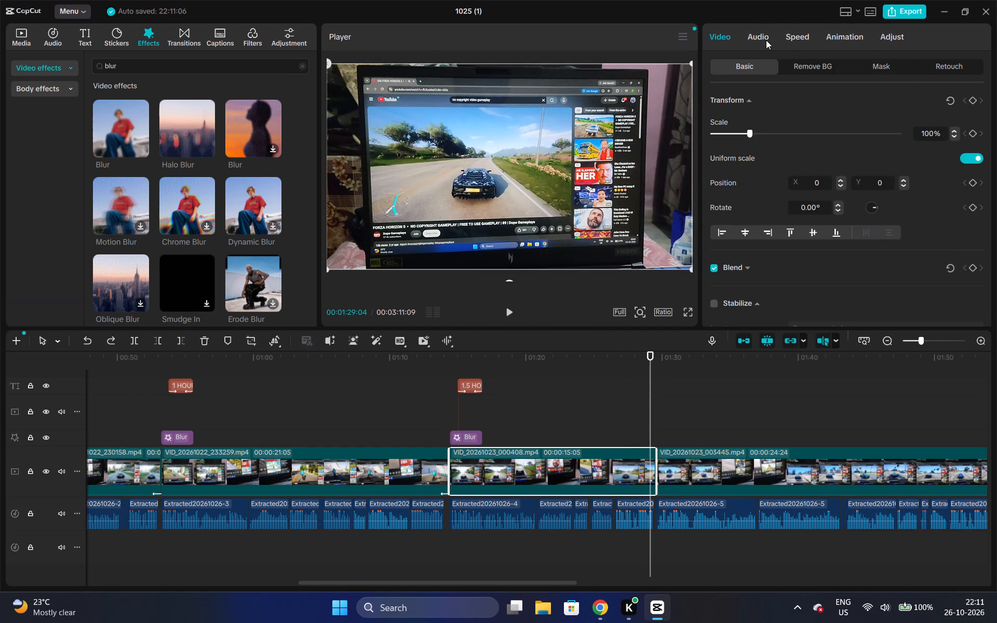
{"action": "left_click", "coordinate": [835, 36]}
{"action": "left_click", "coordinate": [786, 156]}
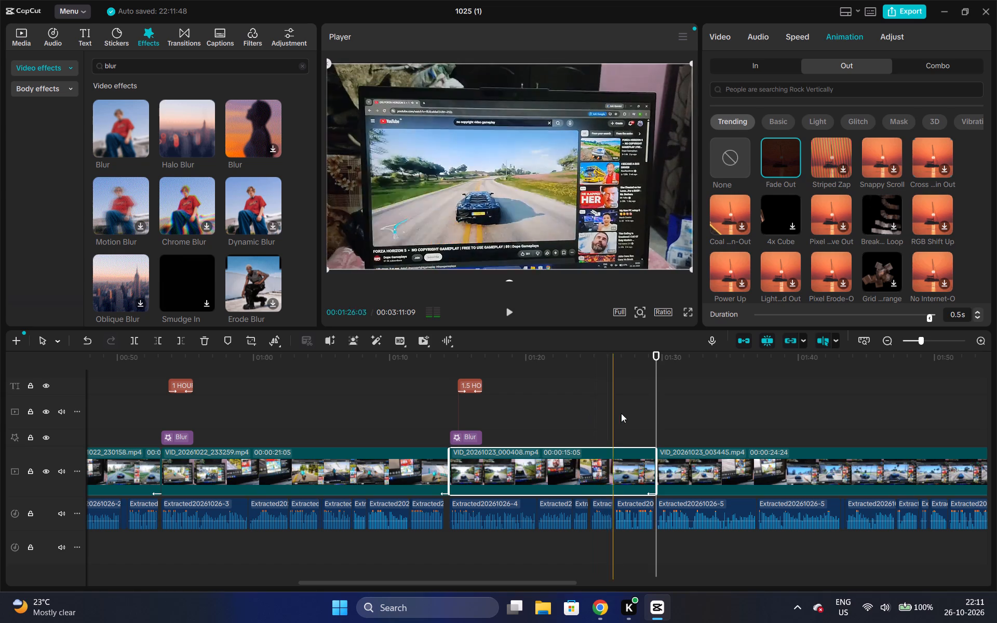
{"action": "left_click", "coordinate": [644, 387]}
{"action": "key", "text": "space"}
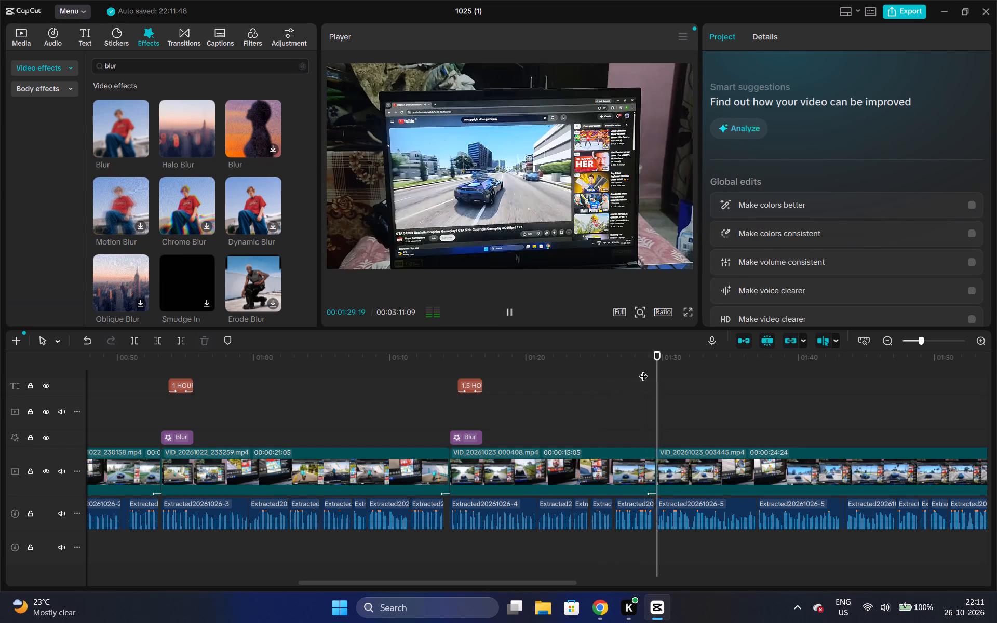
{"action": "key", "text": "space"}
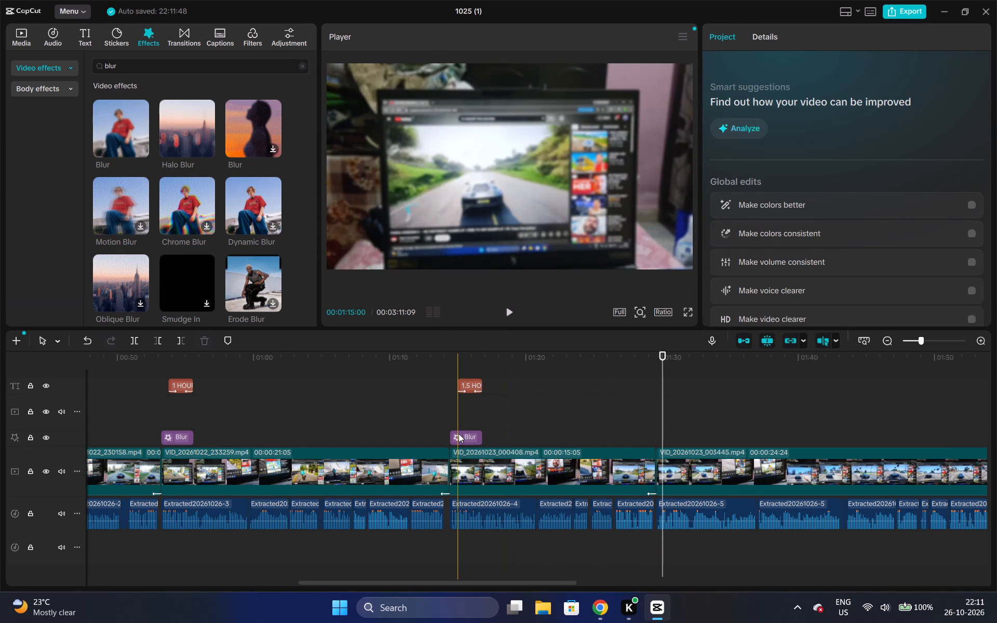
Duplicate the Blur effect under "1.5 HOUR" to the start of the VID_20261023_003445.mp4 clip on the same effect track.
{"action": "left_click", "coordinate": [459, 434]}
{"action": "key", "text": "ctrl+c"}
{"action": "key", "text": "ctrl+v"}
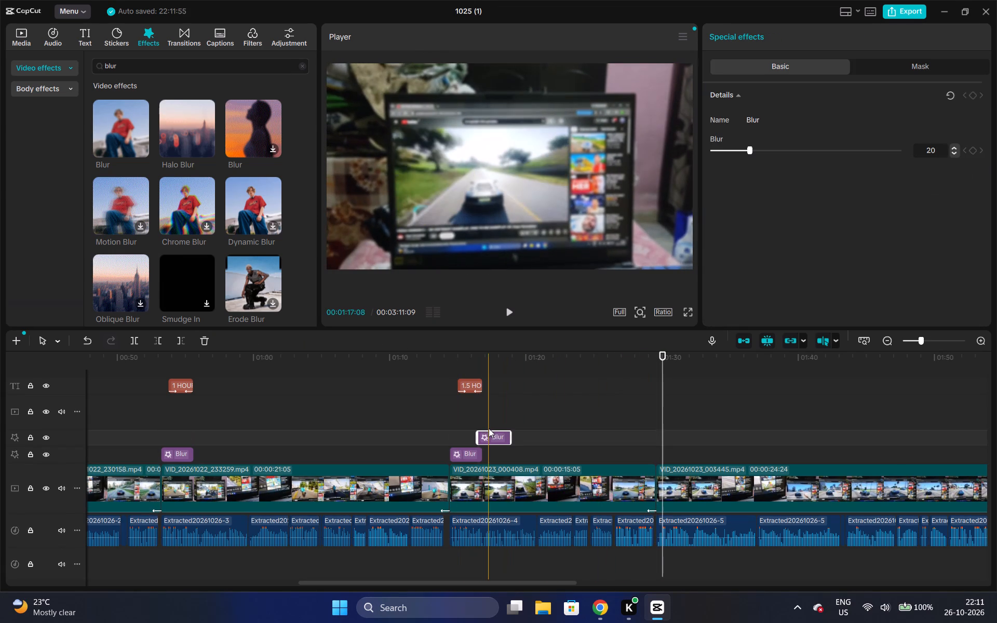
{"action": "left_click_drag", "start_coordinate": [491, 437], "coordinate": [667, 455]}
Duplicate the "1.5 HOUR" text and place the copy above the Blur effect at the start of the VID_20261023_003445.mp4 clip.
{"action": "left_click", "coordinate": [468, 386]}
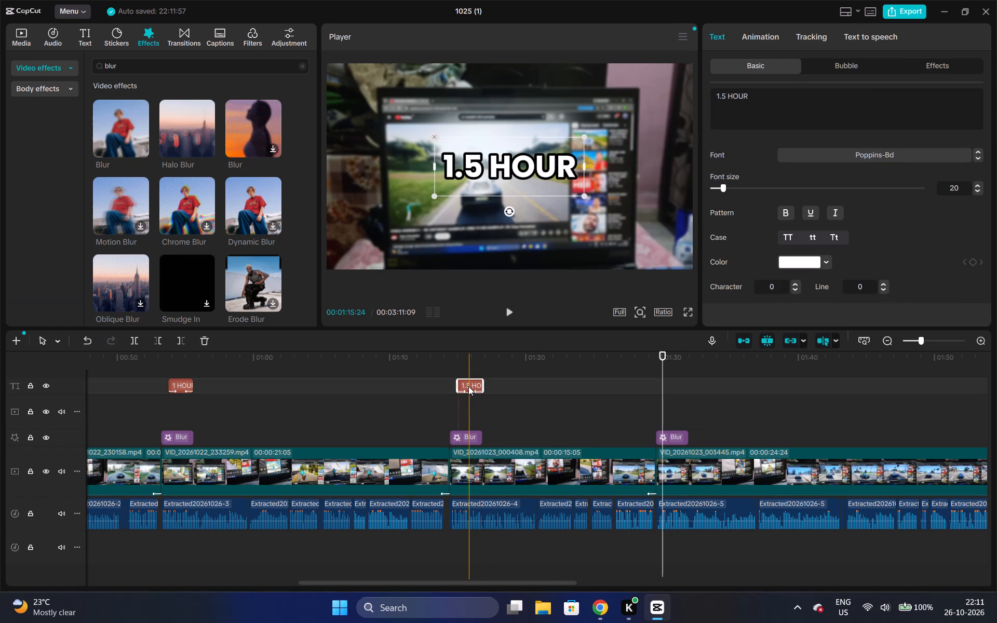
{"action": "key", "text": "ctrl+c"}
{"action": "key", "text": "ctrl+v"}
{"action": "left_click_drag", "start_coordinate": [484, 380], "coordinate": [619, 412]}
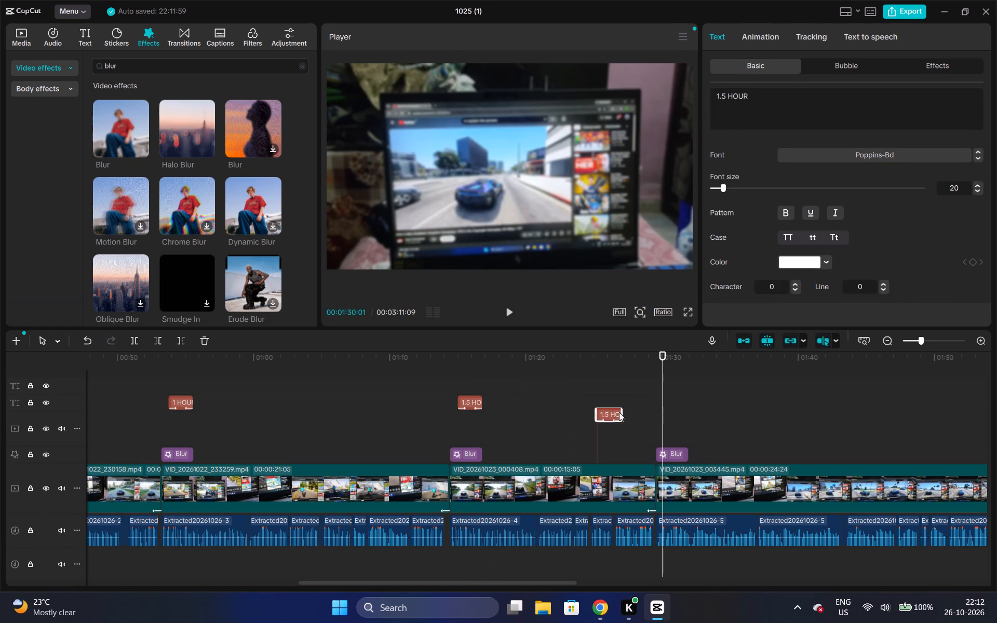
{"action": "left_click_drag", "start_coordinate": [619, 412], "coordinate": [677, 431]}
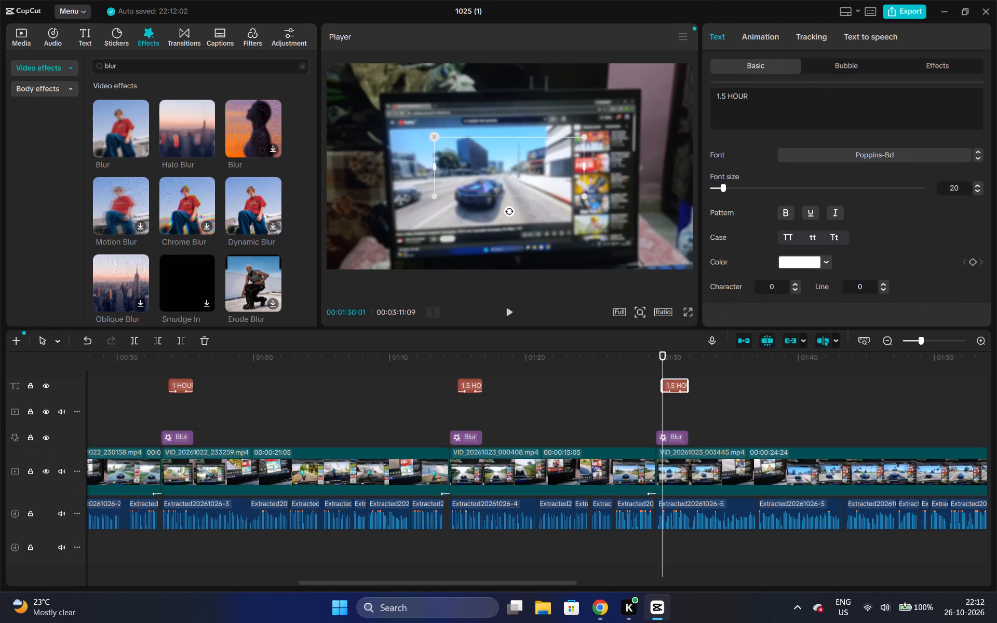
Change the copied text's wording to "2 HOURS".
{"action": "left_click", "coordinate": [726, 98]}
{"action": "key", "text": "BackSpace"}
{"action": "key", "text": "BackSpace"}
{"action": "key", "text": "BackSpace"}
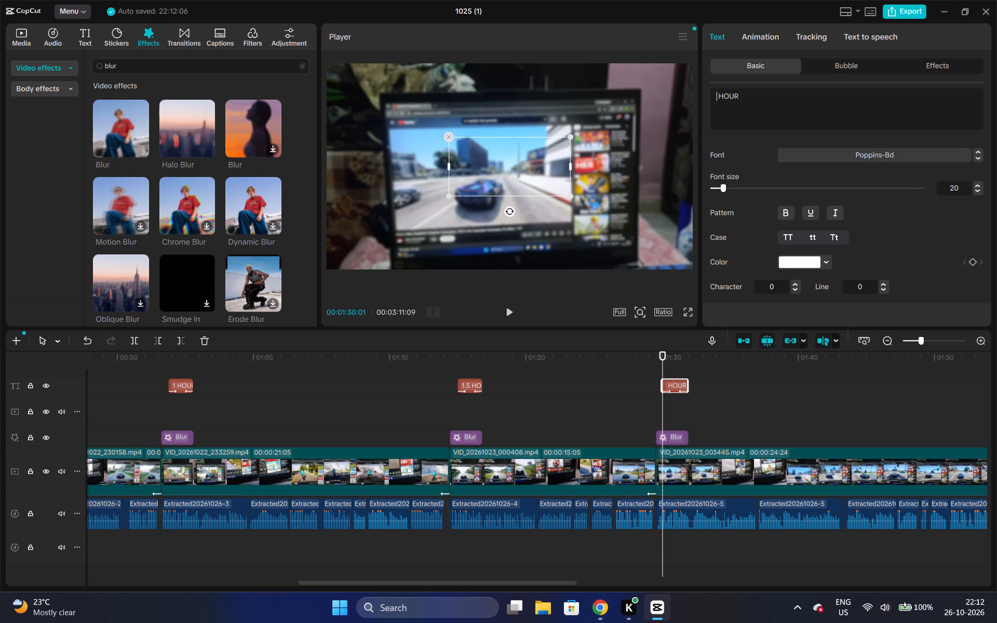
{"action": "key", "text": "2"}
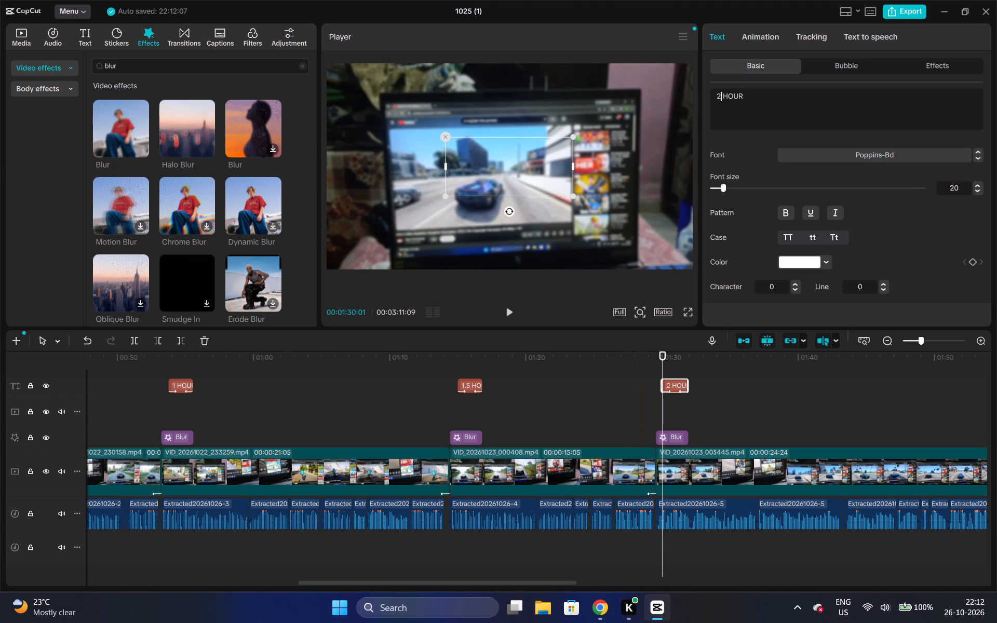
{"action": "left_click", "coordinate": [747, 95]}
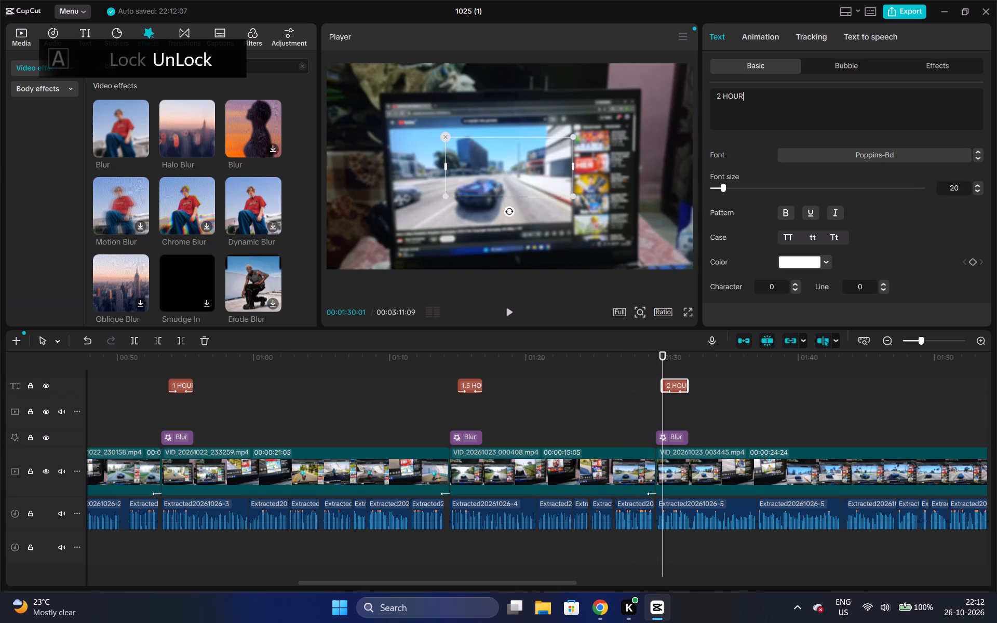
{"action": "key", "text": "s"}
{"action": "key", "text": "BackSpace"}
{"action": "key", "text": "s"}
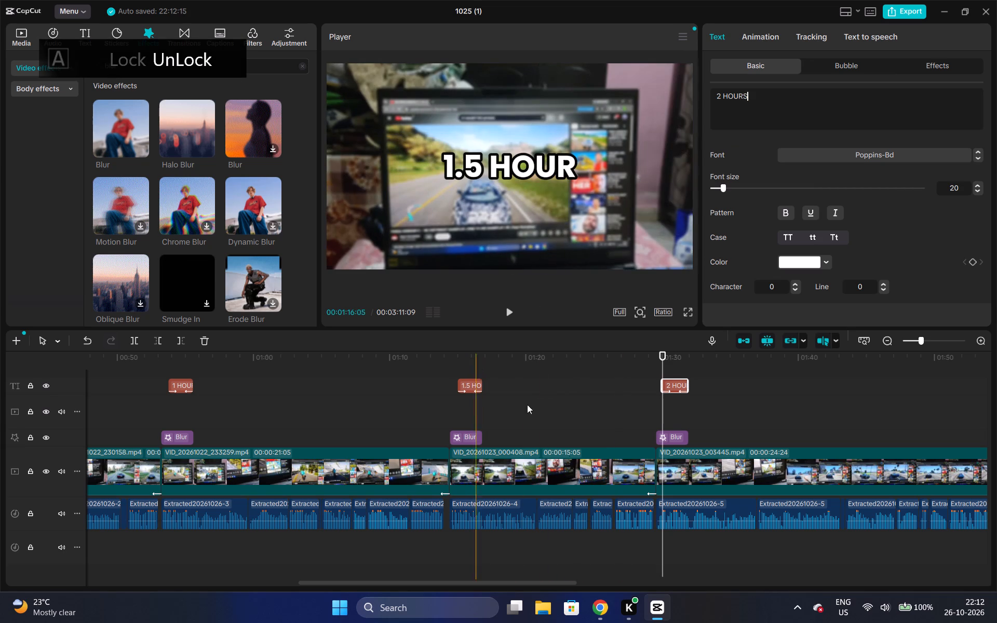
Switch to Chrome and search Google for "2 hour or 2 hours which is correct".
{"action": "left_click_drag", "start_coordinate": [603, 610], "coordinate": [602, 602]}
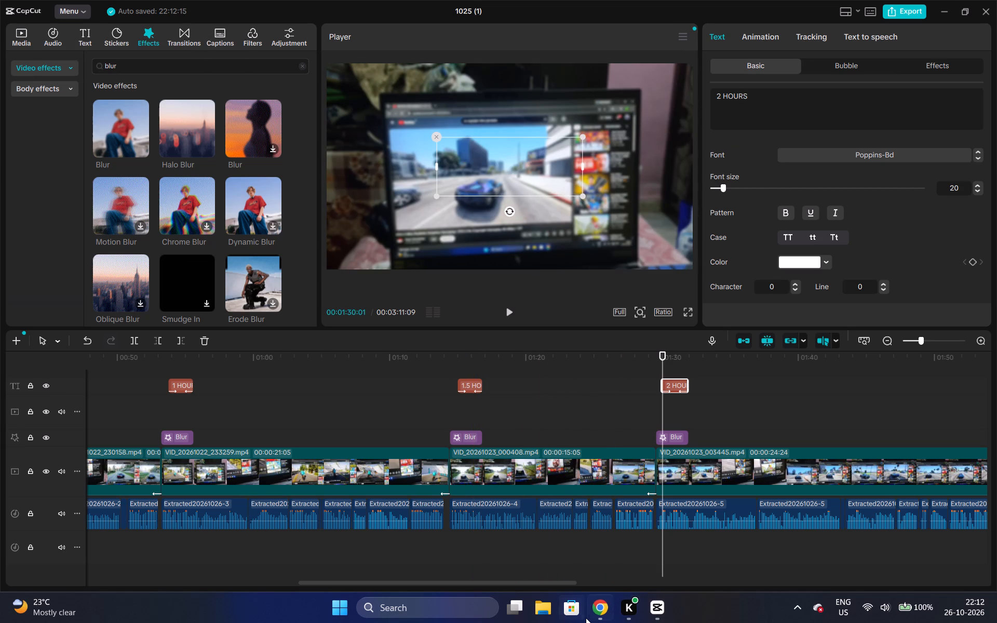
{"action": "left_click", "coordinate": [589, 616]}
{"action": "left_click", "coordinate": [194, 5]}
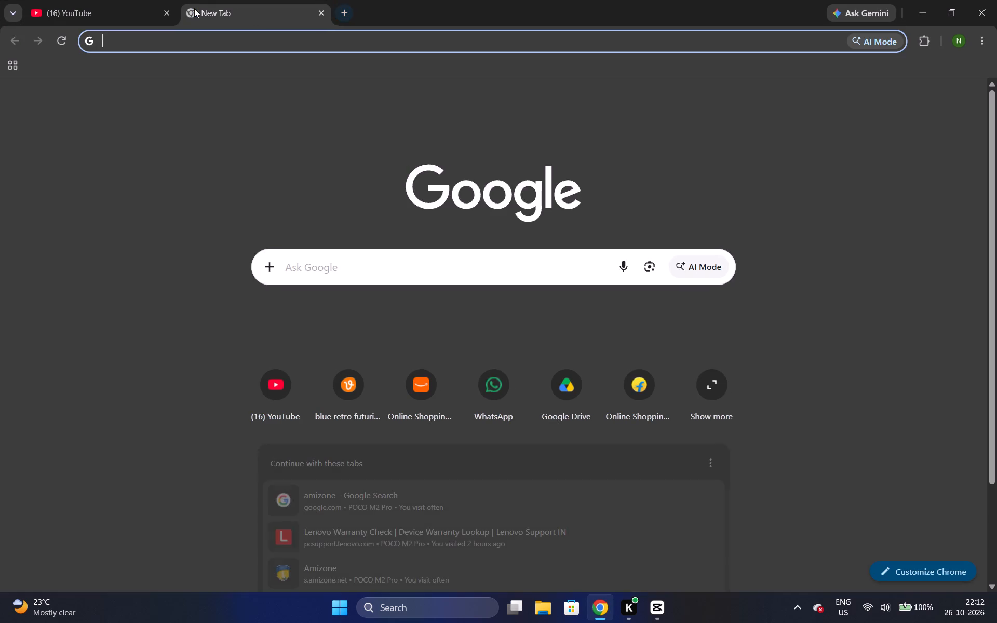
{"action": "type", "text": "2 h"}
{"action": "type", "text": "ur or"}
{"action": "key", "text": "space"}
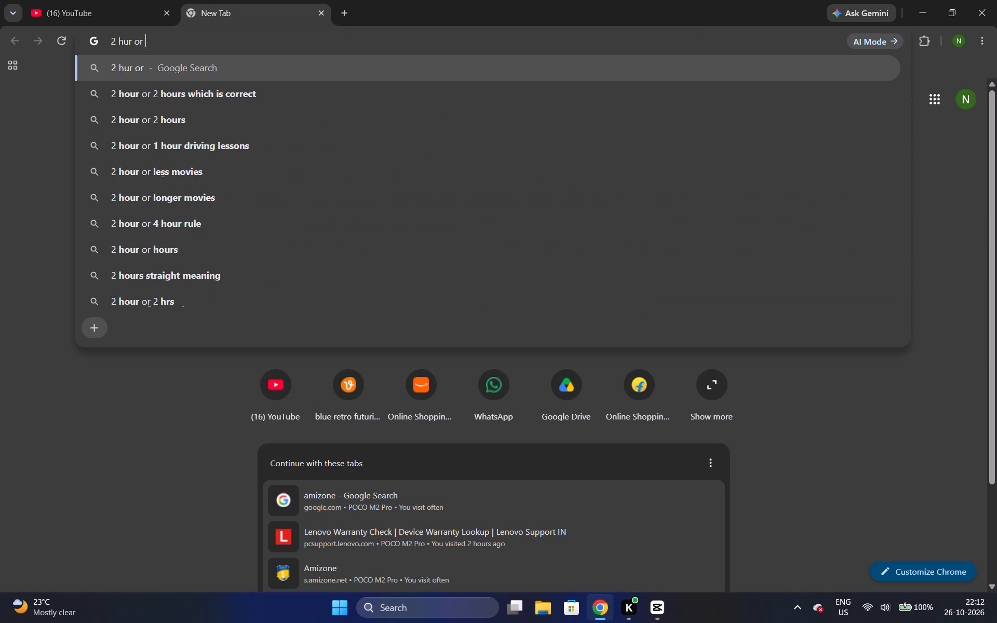
{"action": "left_click", "coordinate": [213, 96]}
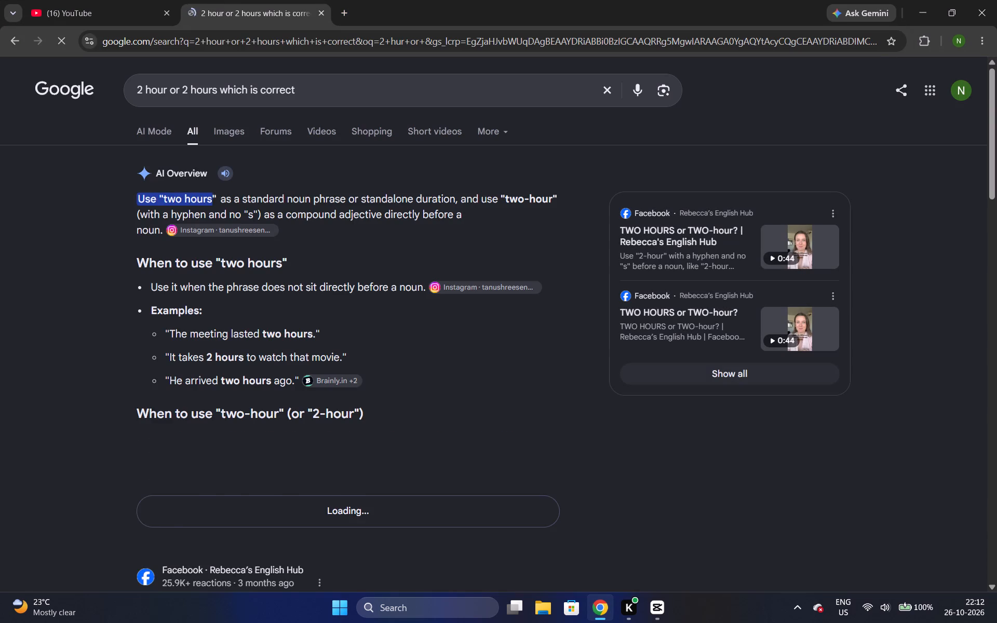
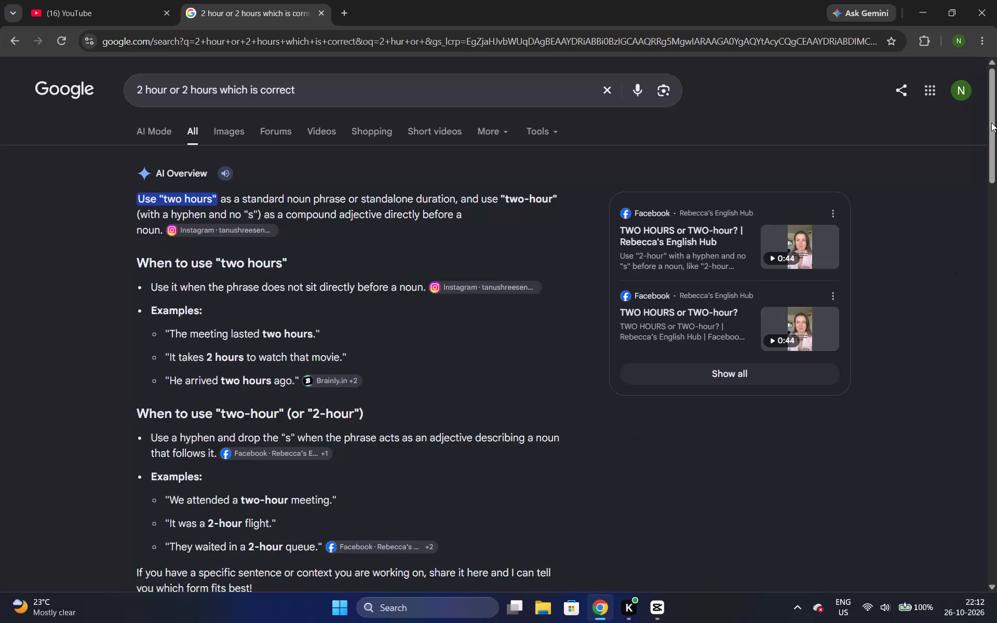
Read the AI Overview answer on "two hours" versus "two-hour" and close the search tab.
{"action": "left_click_drag", "start_coordinate": [991, 123], "coordinate": [990, 153]}
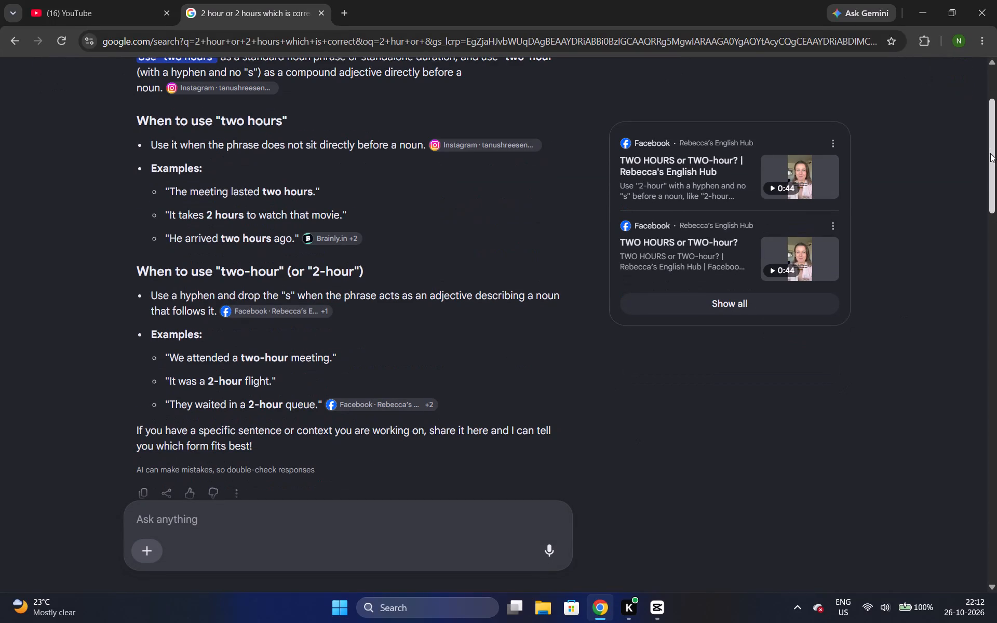
{"action": "left_click_drag", "start_coordinate": [990, 153], "coordinate": [994, 117]}
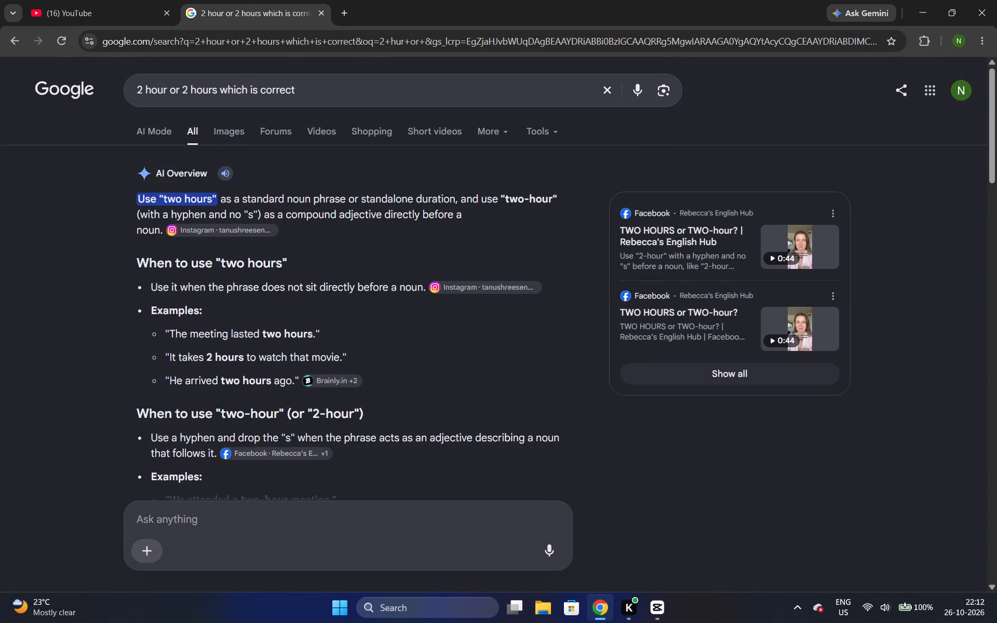
{"action": "left_click", "coordinate": [320, 10]}
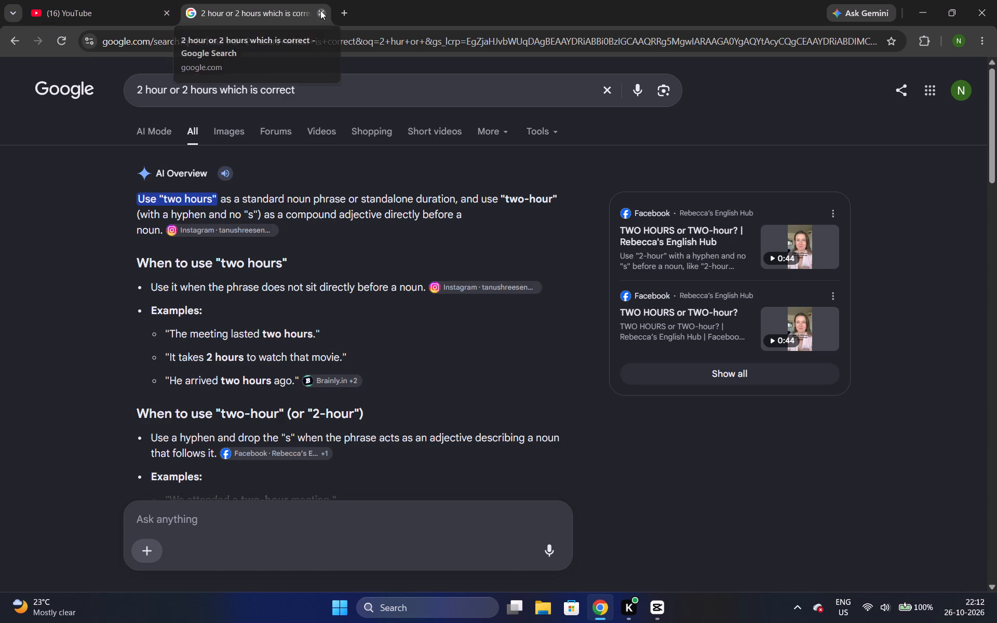
Switch to CapCut and change the "1 HOUR" caption's wording to "1 HOURS".
{"action": "left_click", "coordinate": [645, 609]}
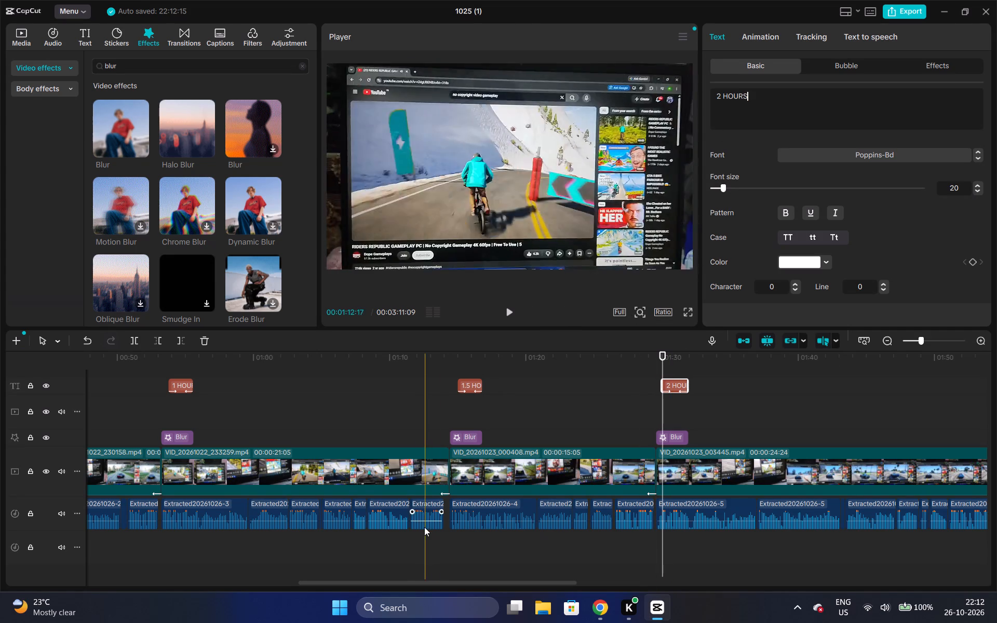
{"action": "left_click", "coordinate": [470, 374]}
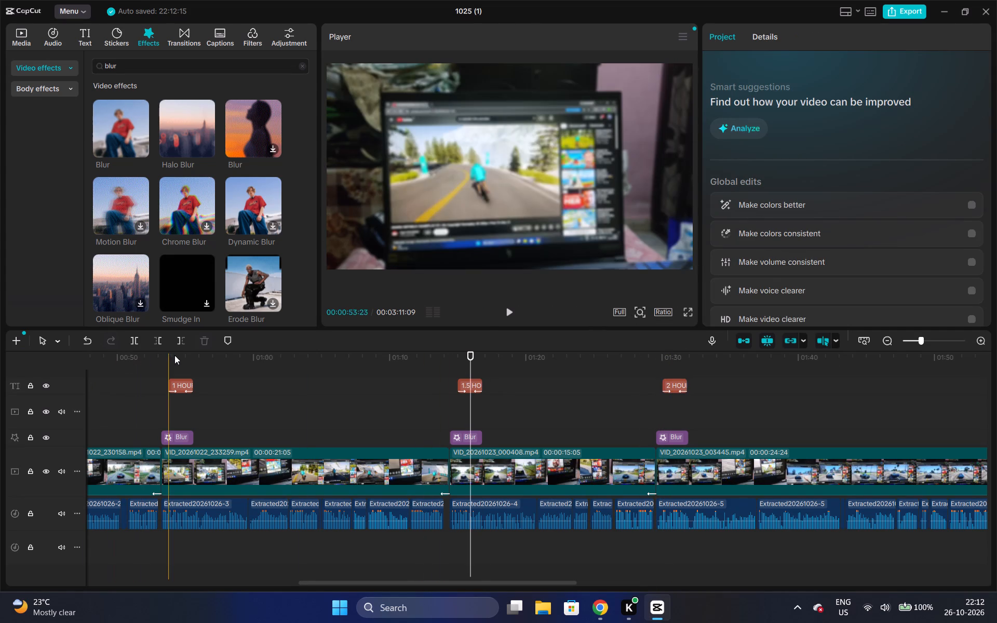
{"action": "left_click", "coordinate": [176, 359]}
{"action": "left_click", "coordinate": [531, 184]}
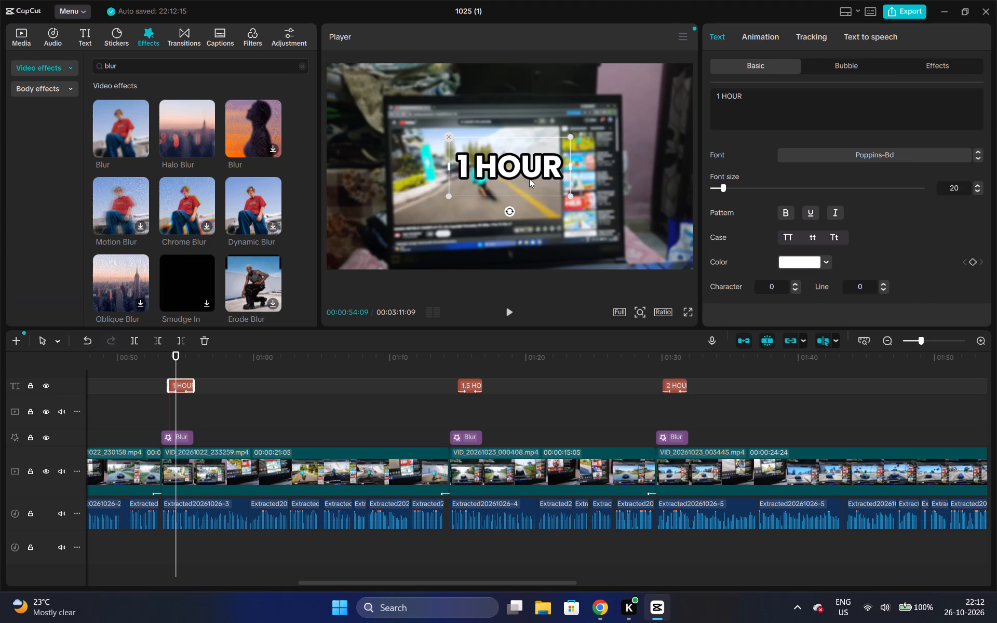
{"action": "left_click", "coordinate": [759, 95]}
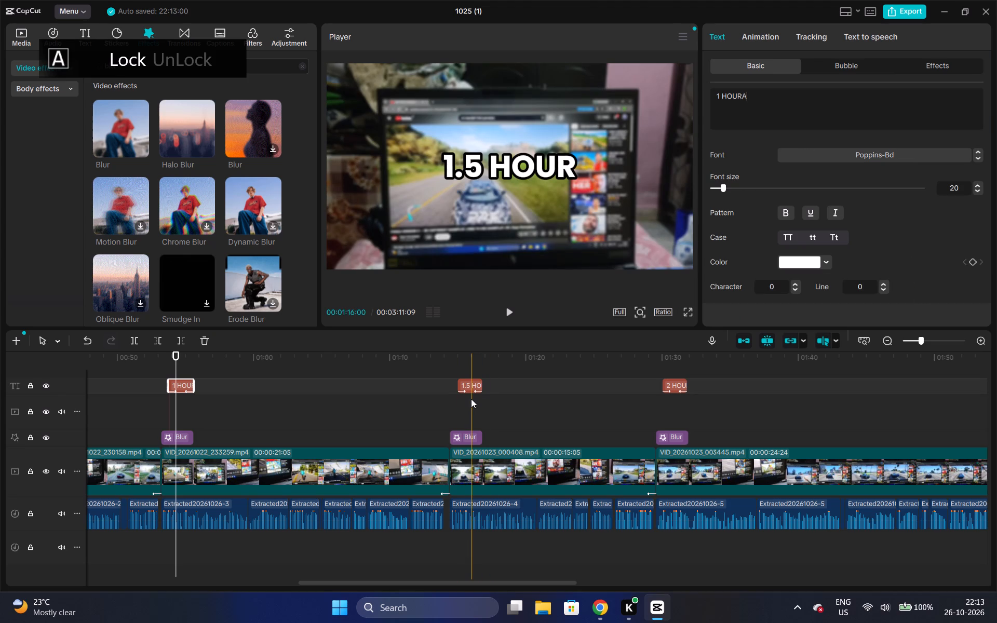
{"action": "key", "text": "BackSpace"}
{"action": "key", "text": "s"}
Change the "1.5 HOUR" caption's wording to "1.5 HOURS".
{"action": "left_click", "coordinate": [471, 399]}
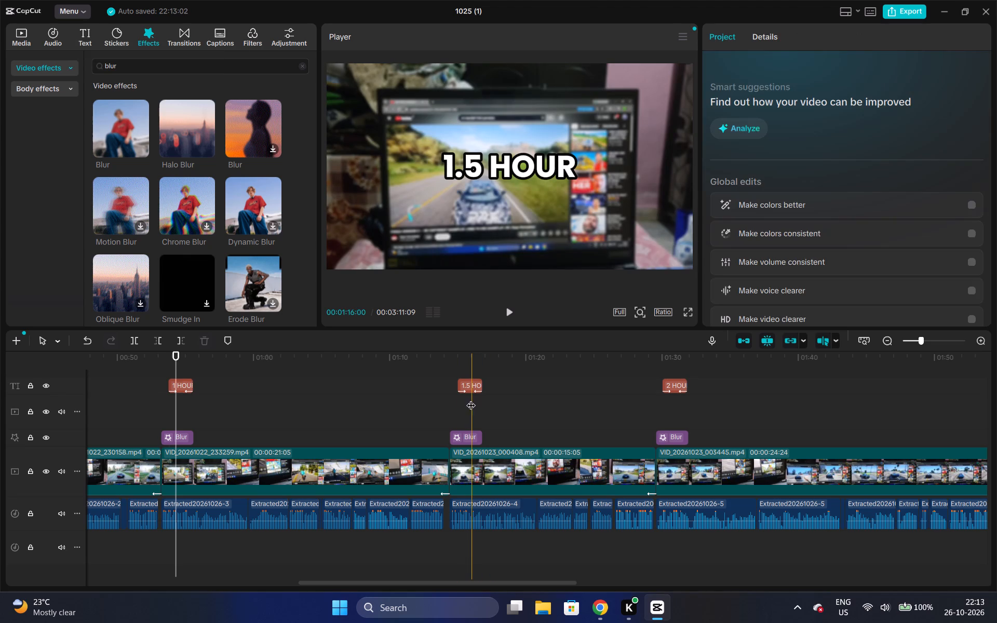
{"action": "left_click", "coordinate": [474, 382]}
{"action": "left_click", "coordinate": [744, 103]}
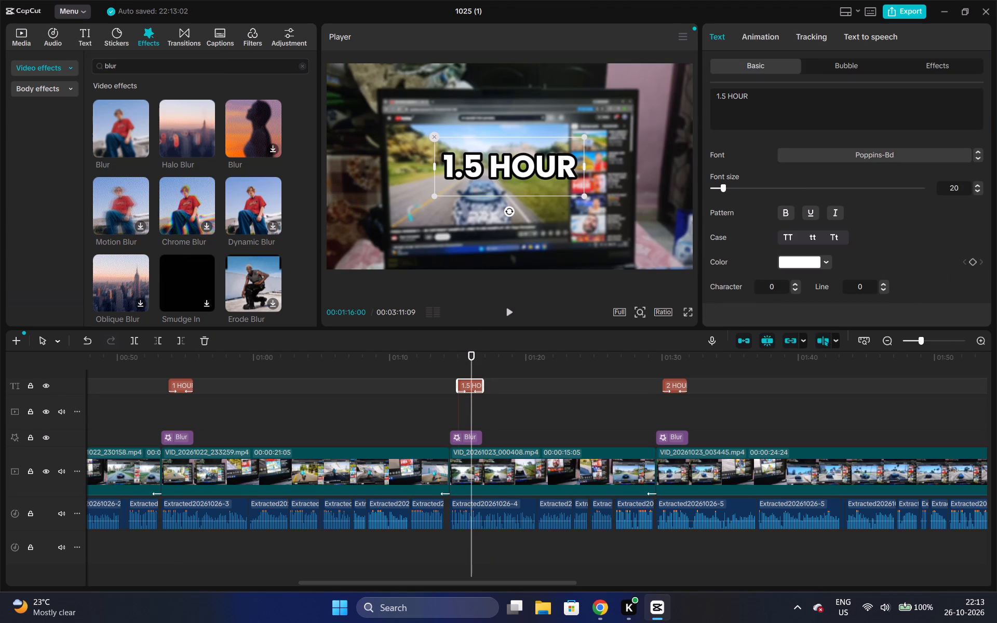
{"action": "key", "text": "s"}
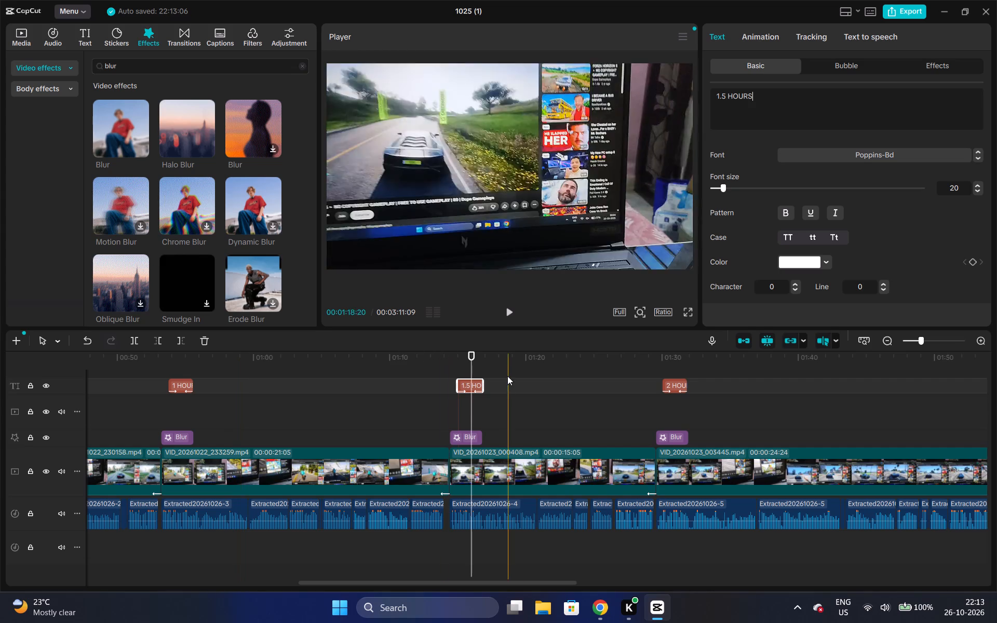
Play the start of VID_20261023_003445.mp4 and shift the "2 HOURS" caption about half a second later.
{"action": "left_click", "coordinate": [645, 371]}
{"action": "key", "text": "space"}
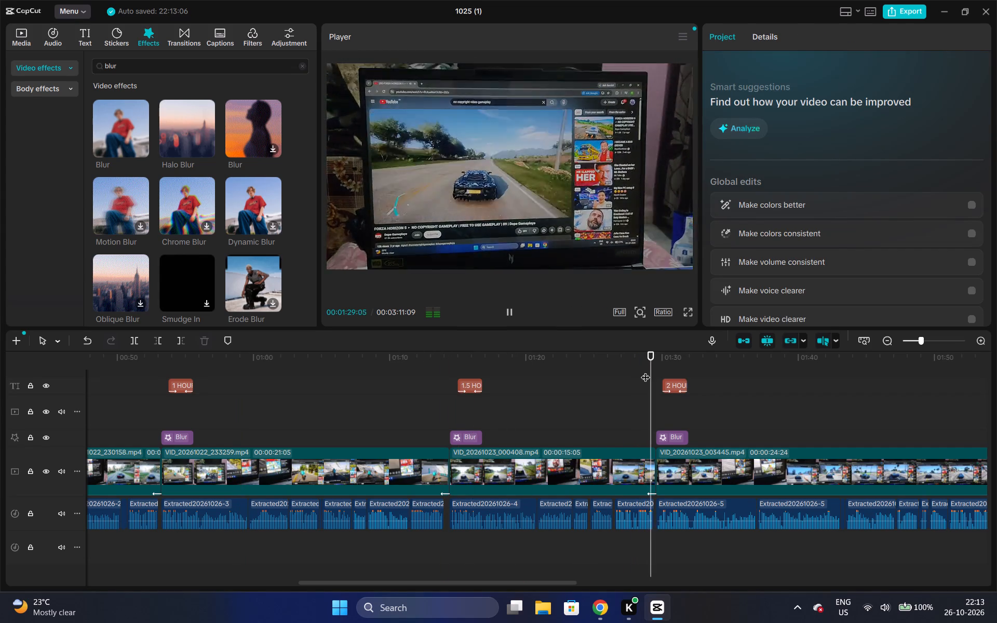
{"action": "key", "text": "space"}
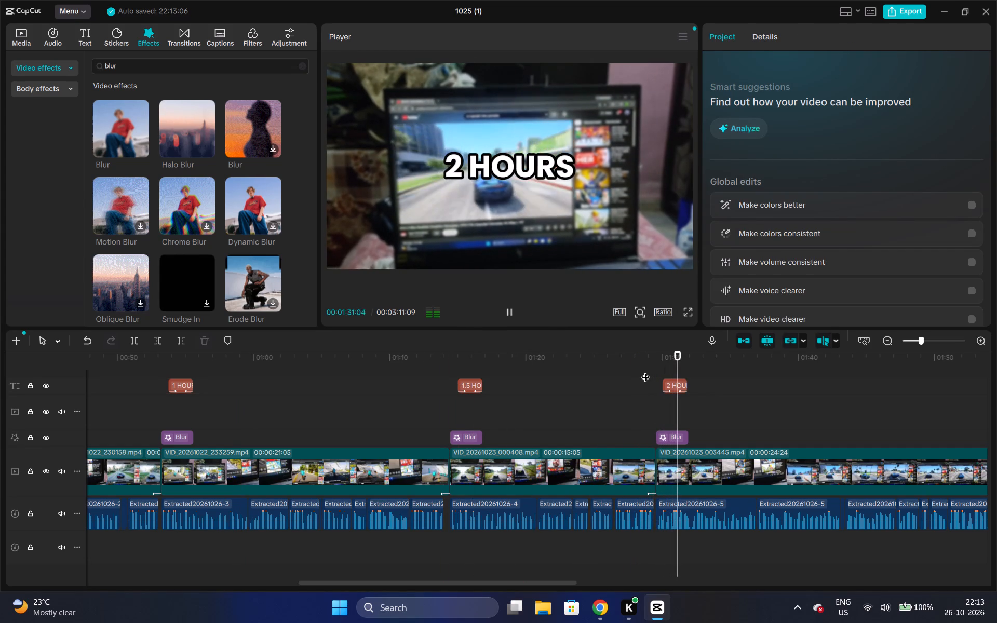
{"action": "left_click_drag", "start_coordinate": [669, 381], "coordinate": [676, 384]}
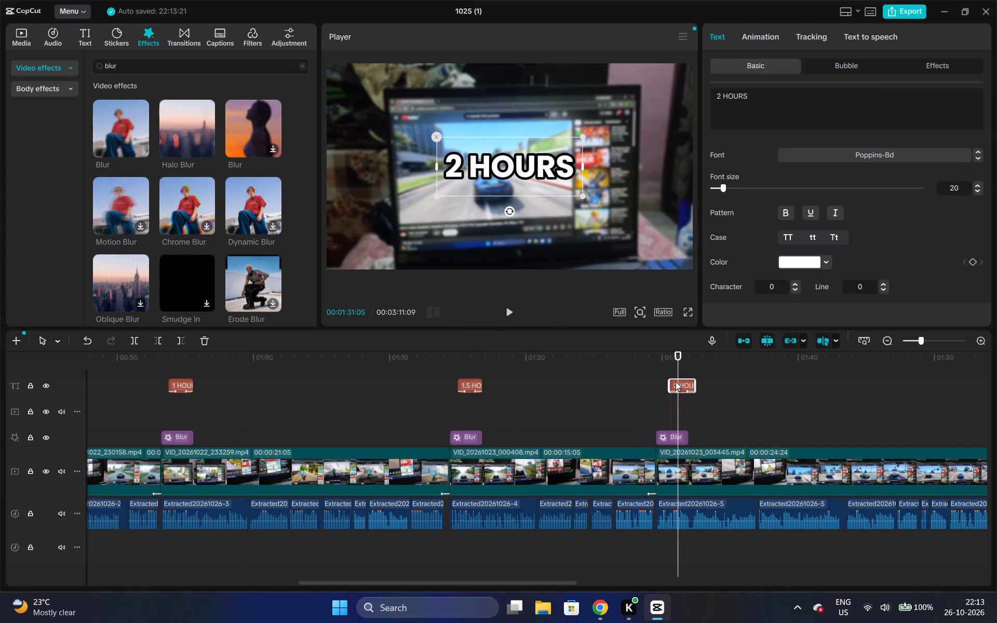
Trim the end of the "2 HOURS" caption to match the end of the Blur effect beneath it, and play it back.
{"action": "left_click", "coordinate": [649, 368]}
{"action": "key", "text": "space"}
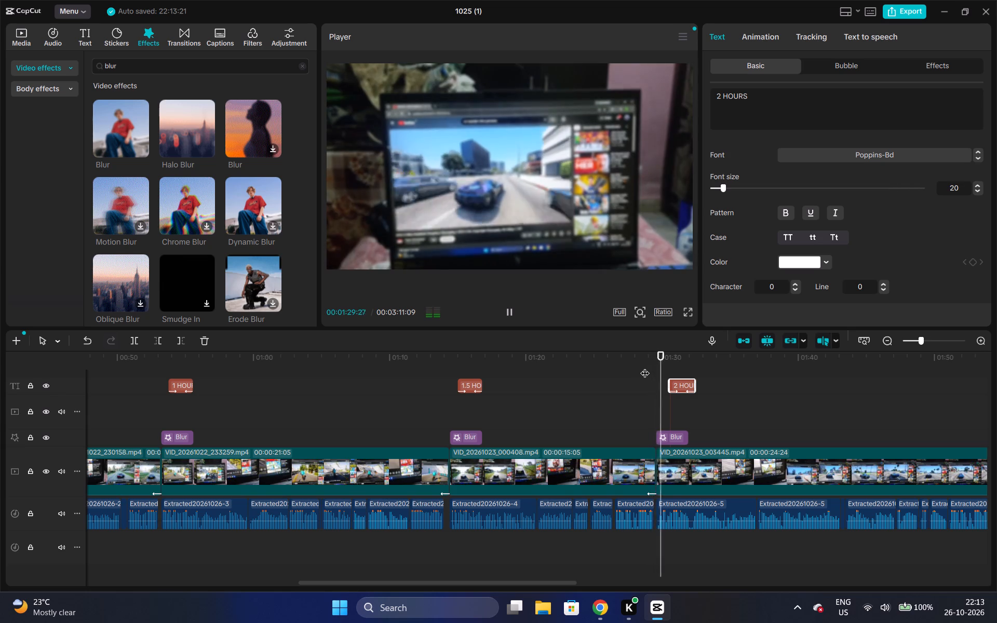
{"action": "key", "text": "space"}
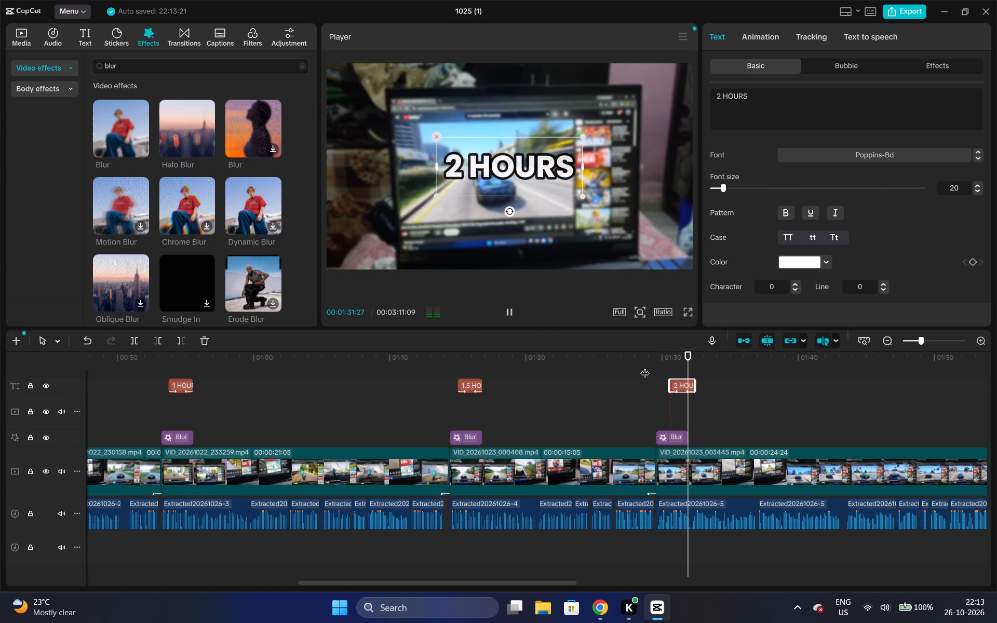
{"action": "left_click_drag", "start_coordinate": [694, 384], "coordinate": [688, 379]}
{"action": "left_click", "coordinate": [659, 360]}
{"action": "key", "text": "space"}
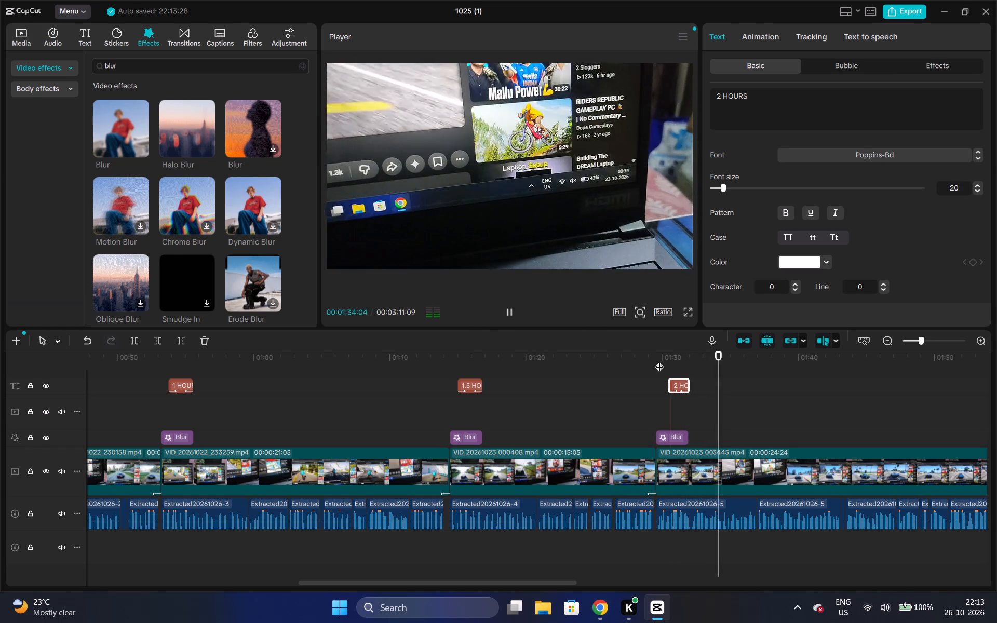
Apply the Fade Out animation to the end of VID_20261023_003445.mp4 and play it back.
{"action": "left_click_drag", "start_coordinate": [544, 585], "coordinate": [647, 587]}
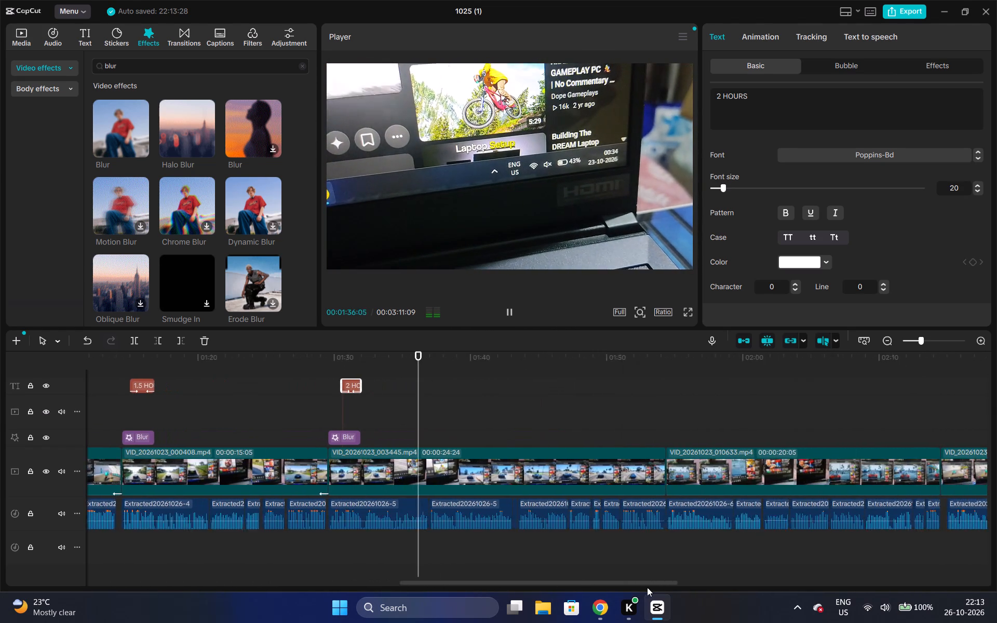
{"action": "left_click_drag", "start_coordinate": [647, 587], "coordinate": [668, 591]}
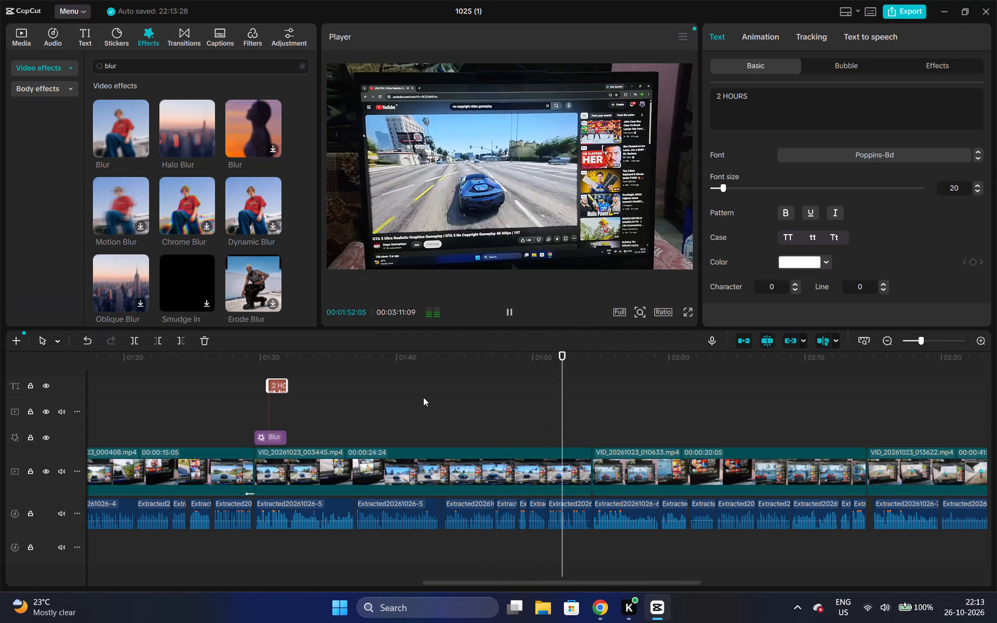
{"action": "key", "text": "space"}
{"action": "left_click", "coordinate": [533, 473]}
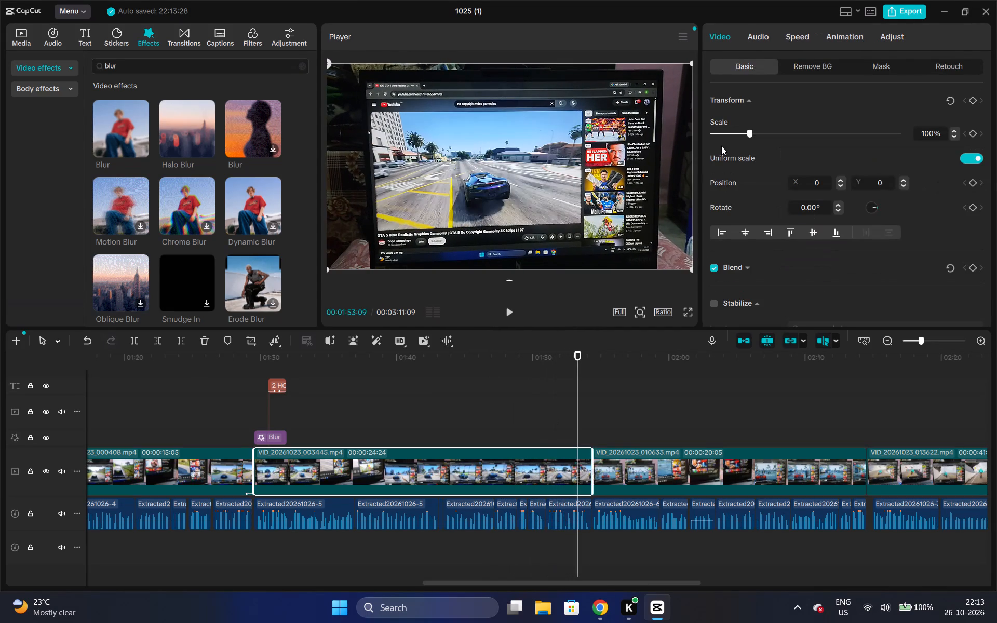
{"action": "left_click", "coordinate": [840, 43]}
{"action": "left_click", "coordinate": [783, 164]}
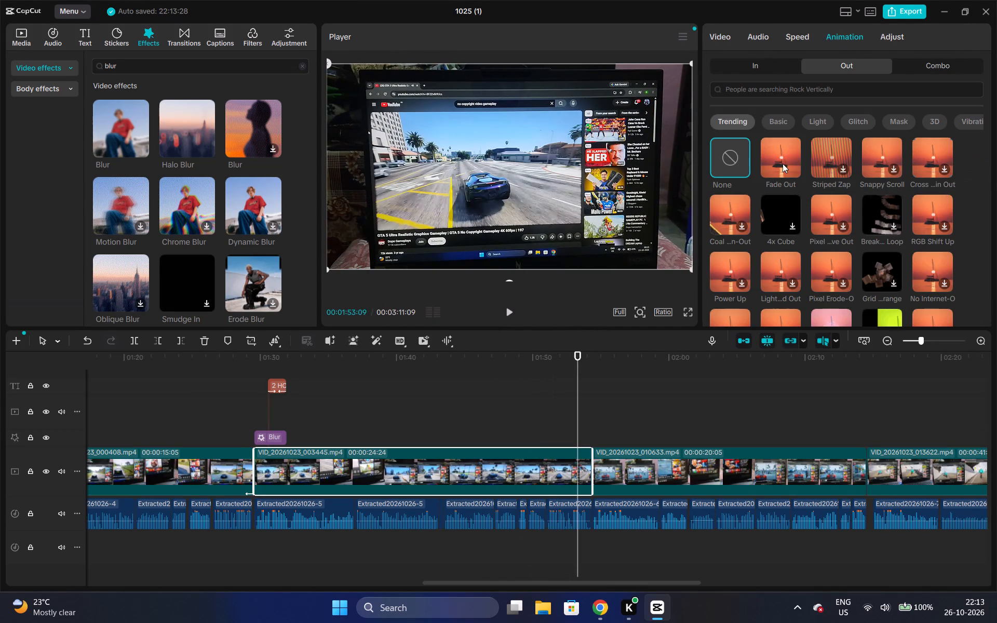
{"action": "key", "text": "space"}
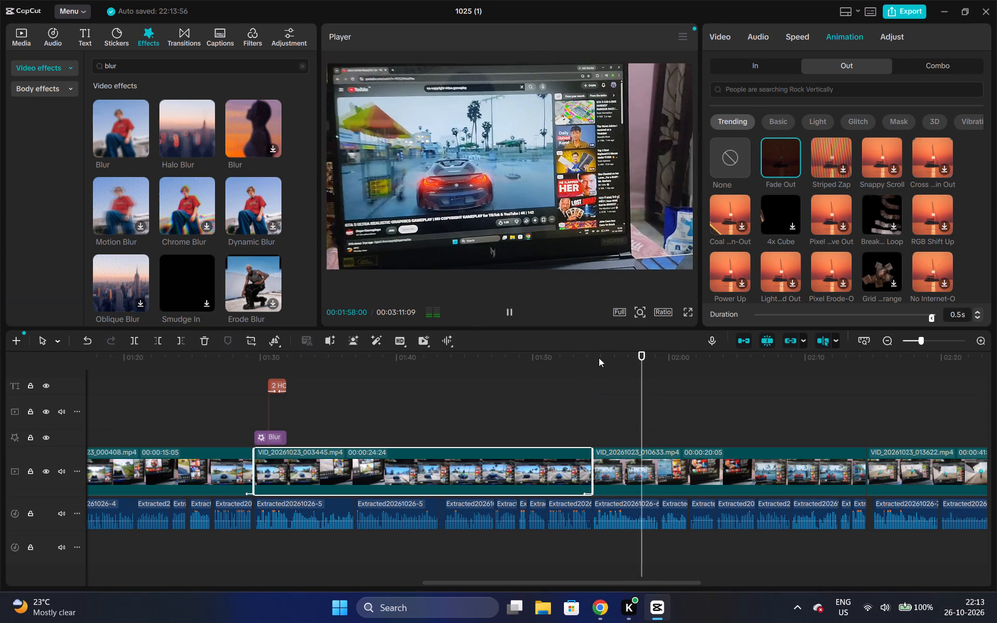
Duplicate the Blur effect under "2 HOURS" to the start of VID_20261023_010633.mp4 on the same effect track.
{"action": "left_click", "coordinate": [599, 358]}
{"action": "left_click", "coordinate": [263, 441]}
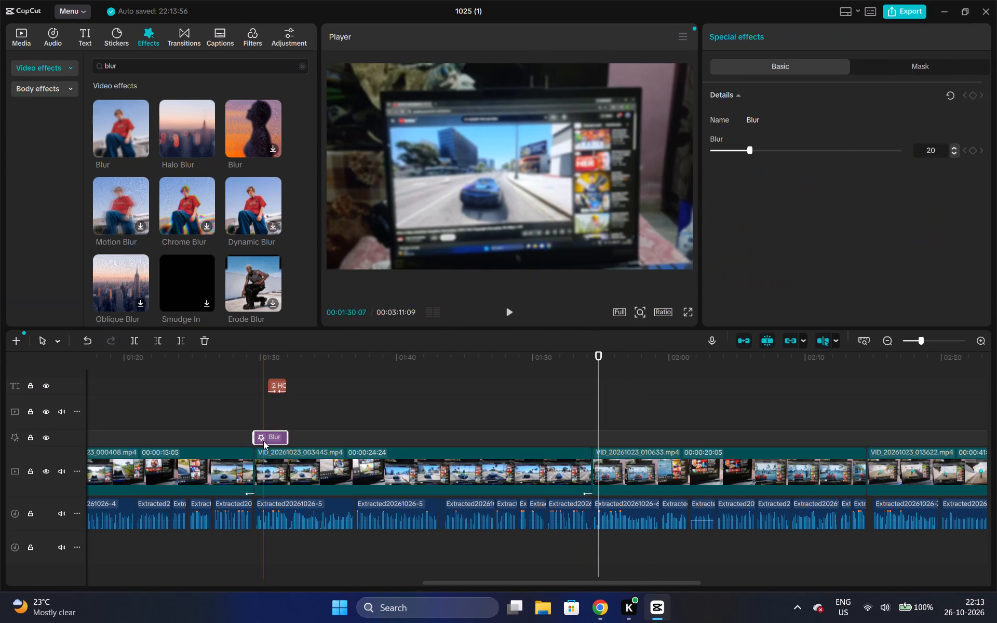
{"action": "key", "text": "ctrl+c"}
{"action": "key", "text": "ctrl+v"}
{"action": "left_click_drag", "start_coordinate": [274, 431], "coordinate": [584, 445]}
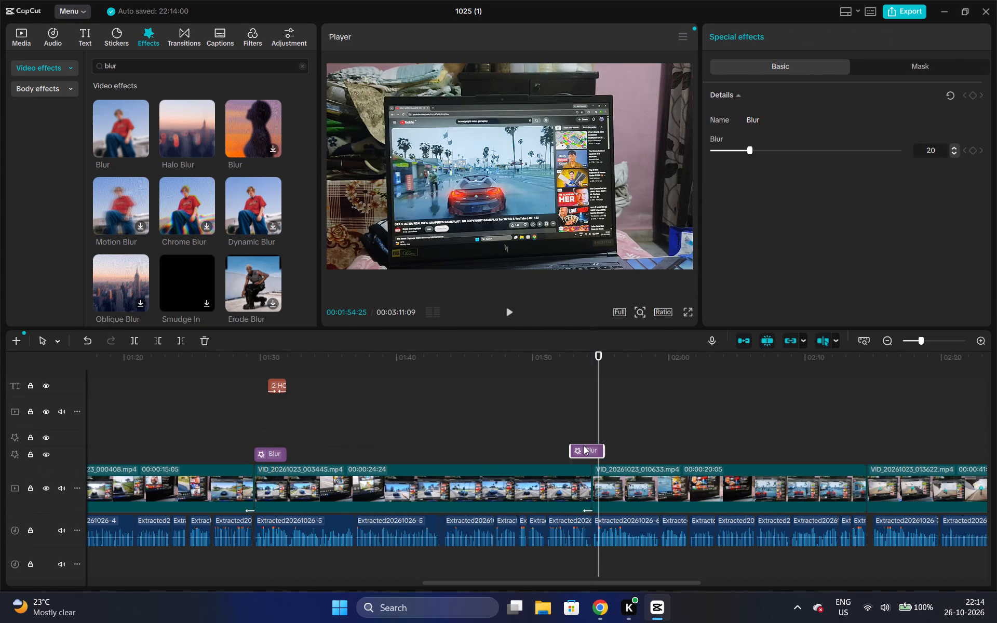
{"action": "left_click_drag", "start_coordinate": [584, 445], "coordinate": [600, 453]}
Duplicate the "2 HOURS" text and place the copy on the same text track above the new Blur effect, starting at about 00:01:55:15.
{"action": "left_click", "coordinate": [585, 367]}
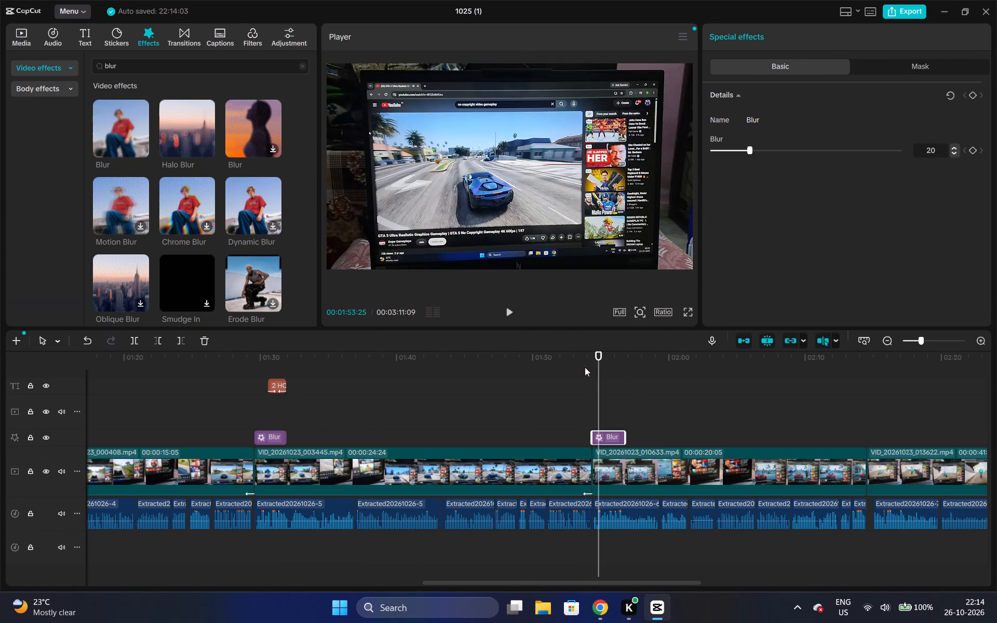
{"action": "key", "text": "space"}
{"action": "key", "text": "space"}
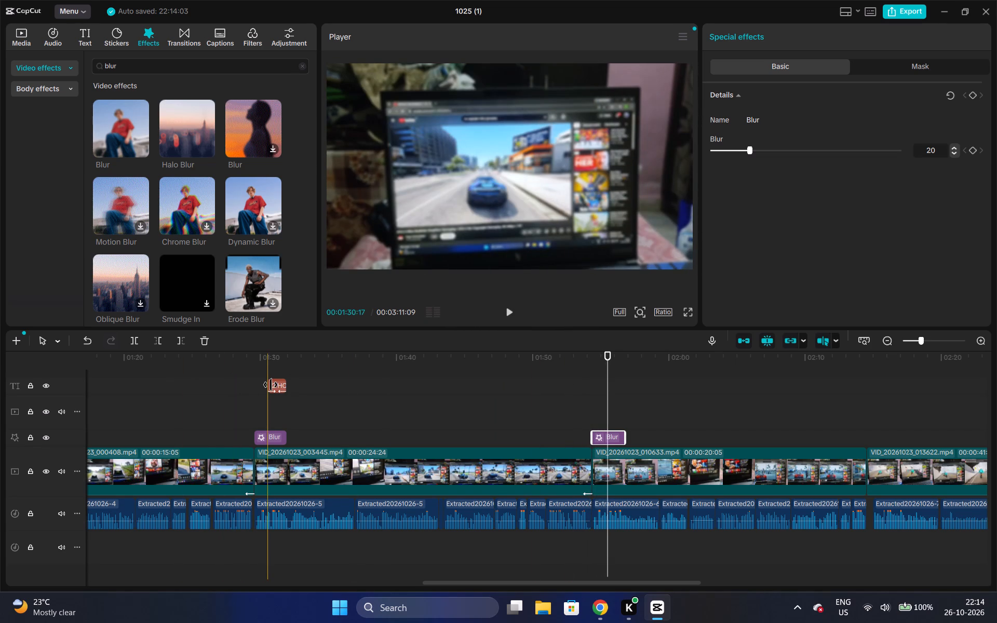
{"action": "left_click", "coordinate": [280, 384]}
{"action": "key", "text": "ctrl+c"}
{"action": "key", "text": "ctrl+v"}
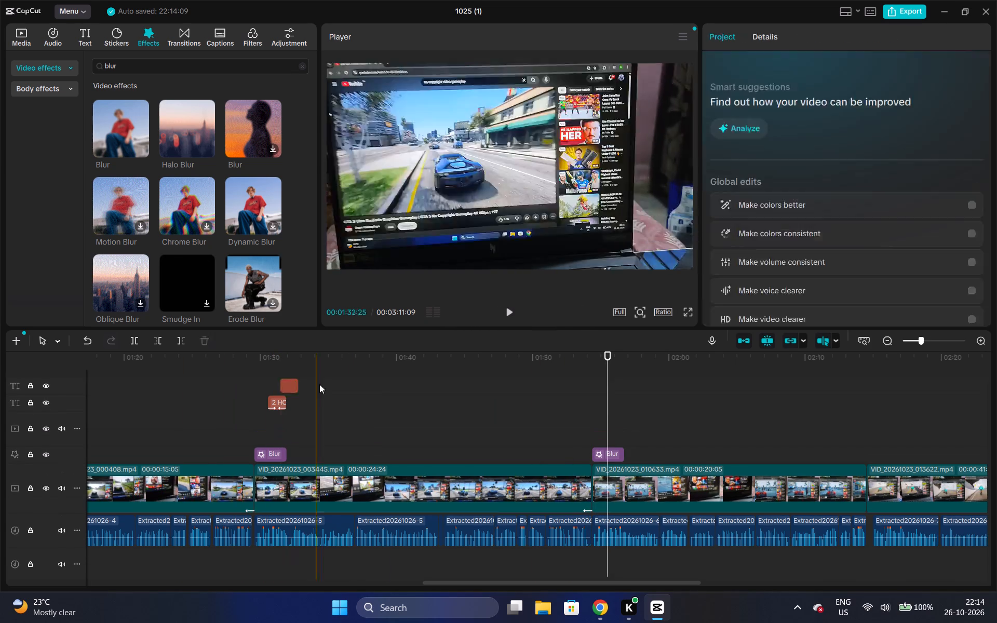
{"action": "left_click_drag", "start_coordinate": [293, 386], "coordinate": [569, 412]}
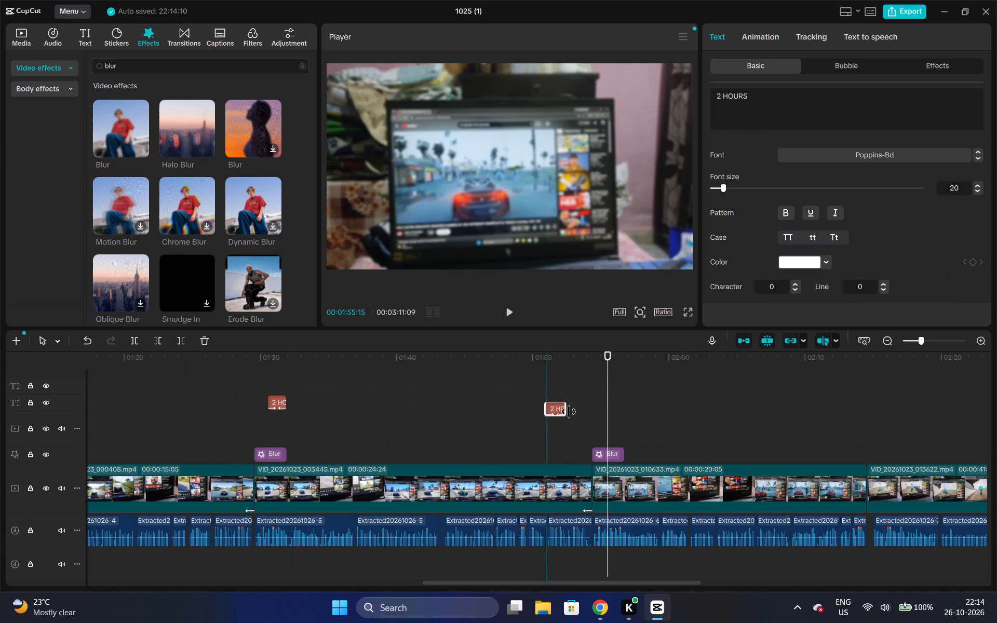
{"action": "left_click_drag", "start_coordinate": [569, 412], "coordinate": [619, 429]}
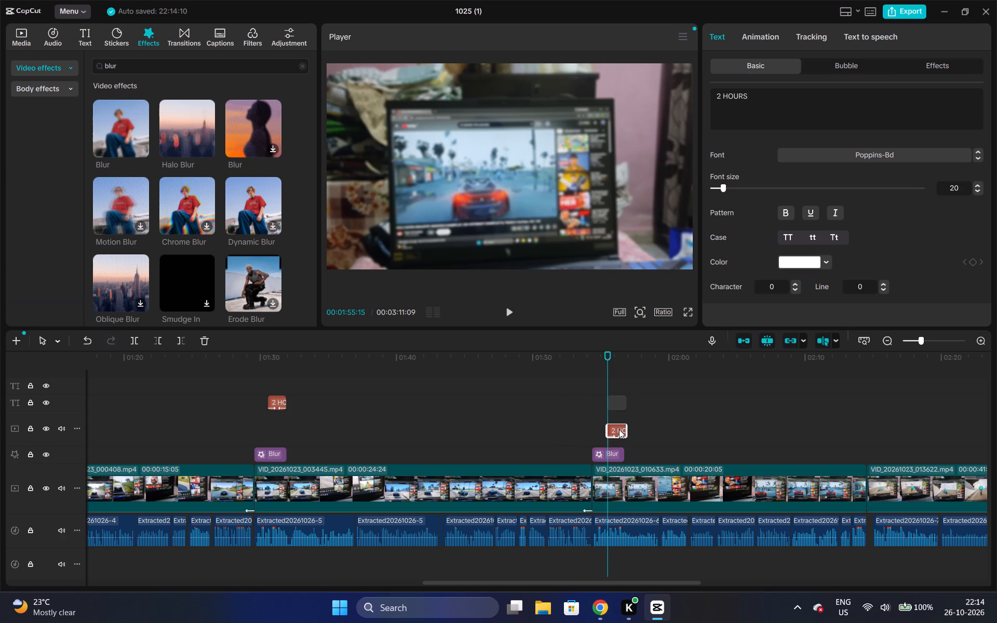
{"action": "left_click_drag", "start_coordinate": [619, 429], "coordinate": [618, 442]}
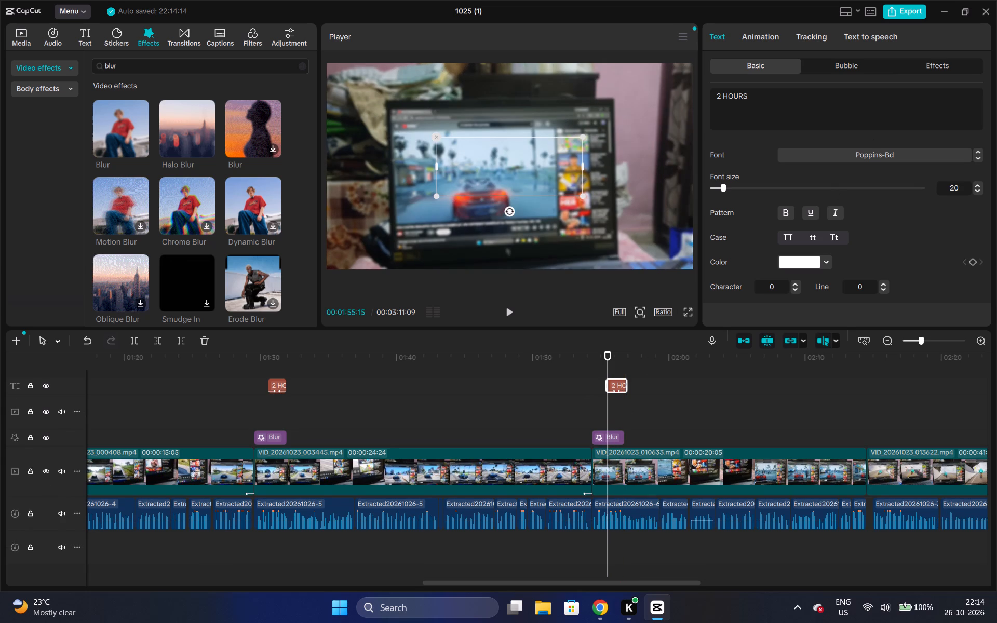
Change the copied text's wording to "2.5 HOURS".
{"action": "left_click", "coordinate": [720, 99]}
{"action": "type", "text": ".5"}
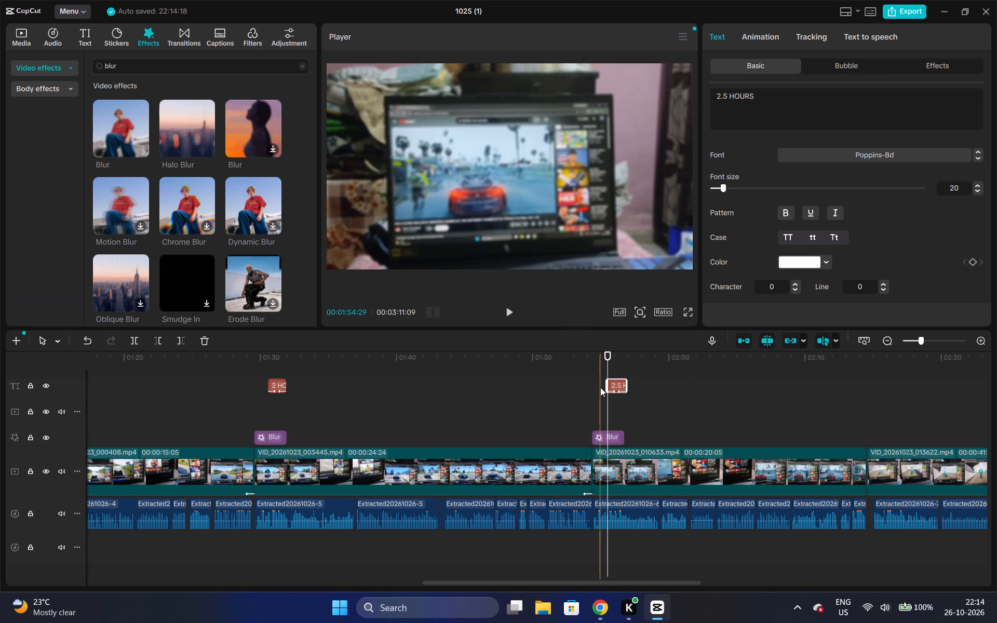
Move the "2.5 HOURS" caption slightly earlier so it ends together with the Blur effect, and play it back.
{"action": "left_click", "coordinate": [591, 360]}
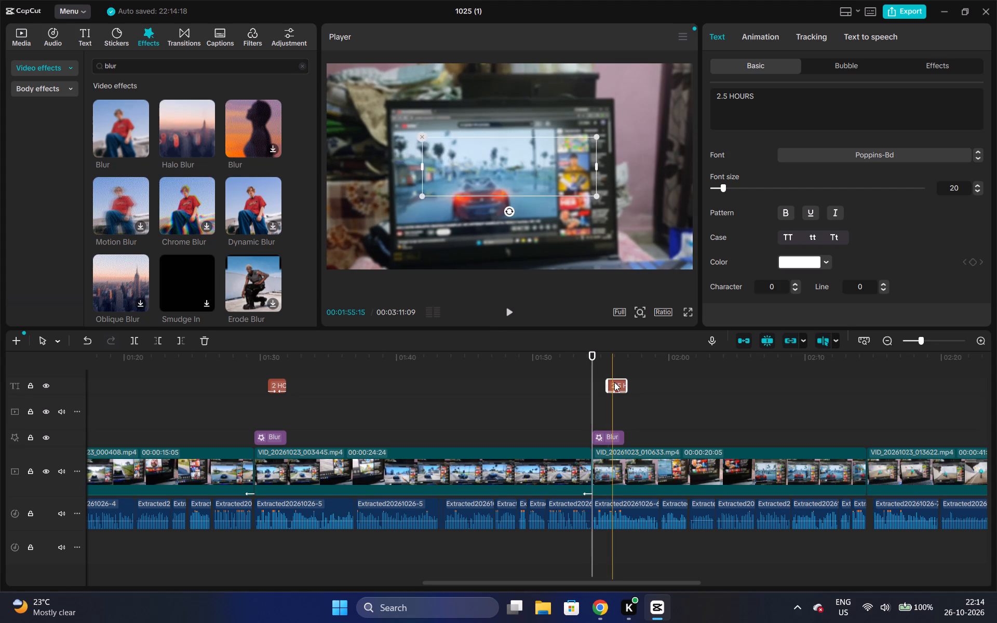
{"action": "left_click_drag", "start_coordinate": [614, 382], "coordinate": [608, 419]}
{"action": "left_click_drag", "start_coordinate": [617, 385], "coordinate": [619, 390]}
{"action": "left_click", "coordinate": [577, 370]}
{"action": "key", "text": "space"}
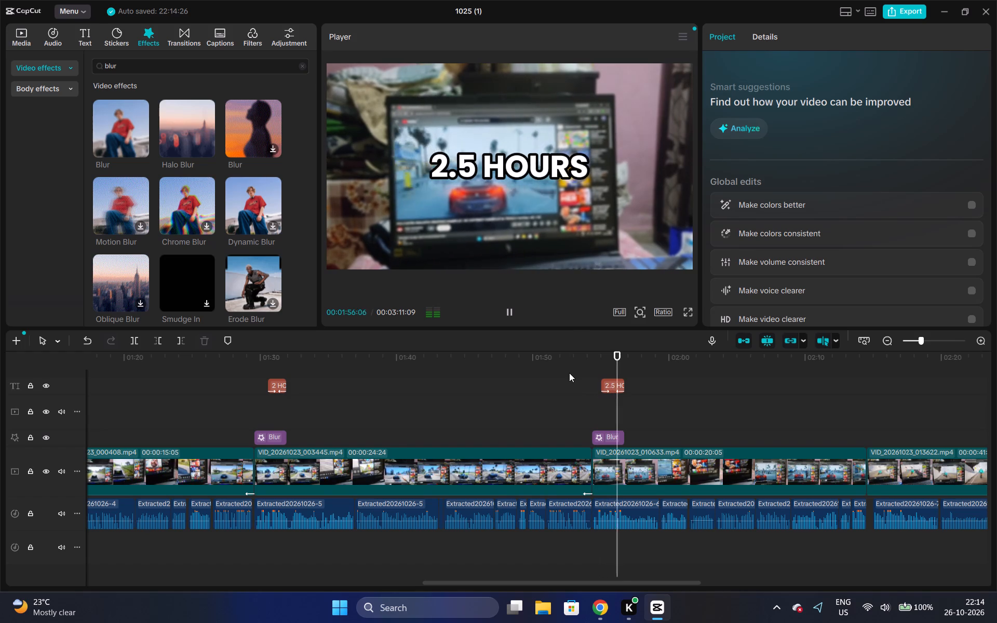
{"action": "key", "text": "space"}
Apply the Fade Out animation to the end of VID_20261023_010633.mp4 and play the cut into the following clip.
{"action": "key", "text": "space"}
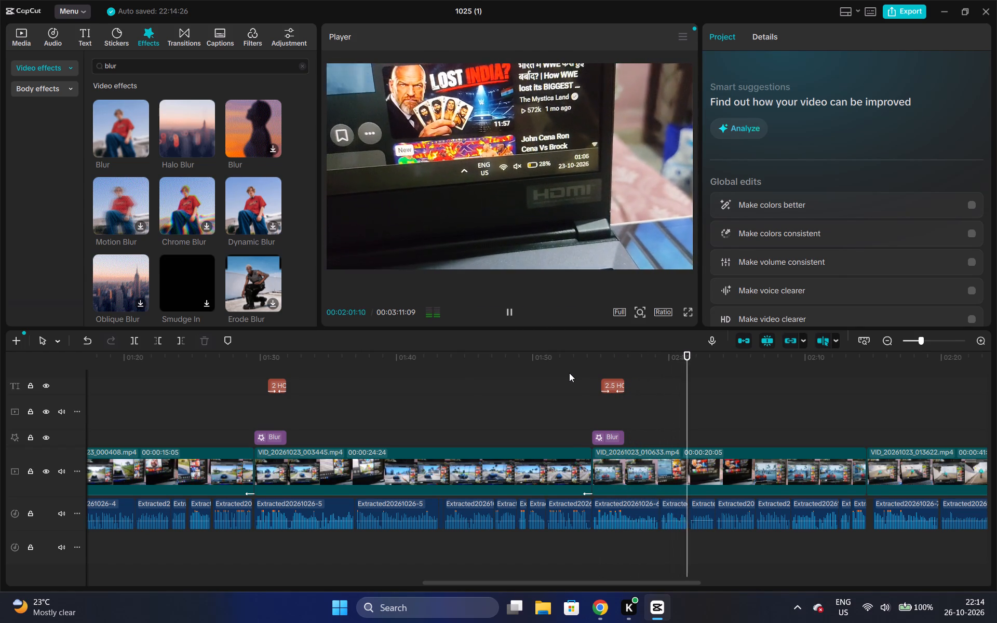
{"action": "left_click_drag", "start_coordinate": [610, 581], "coordinate": [708, 588]}
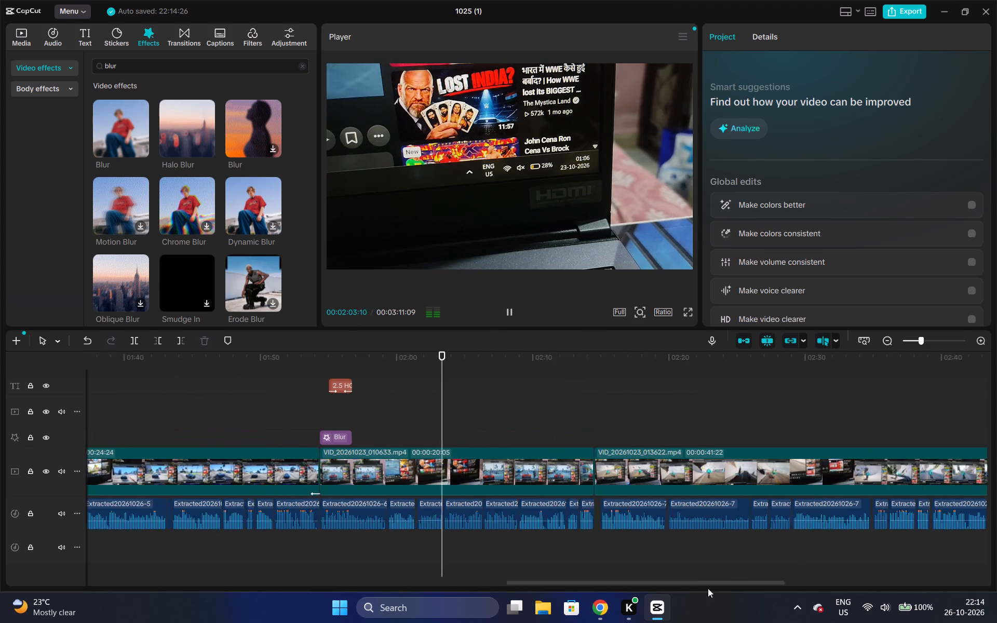
{"action": "left_click_drag", "start_coordinate": [708, 588], "coordinate": [737, 592]}
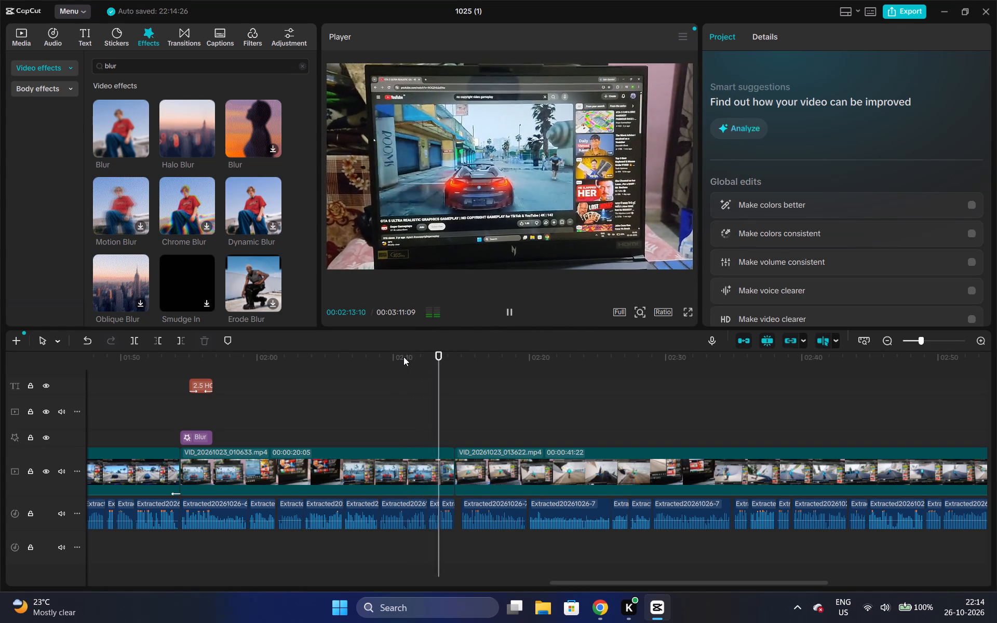
{"action": "key", "text": "space"}
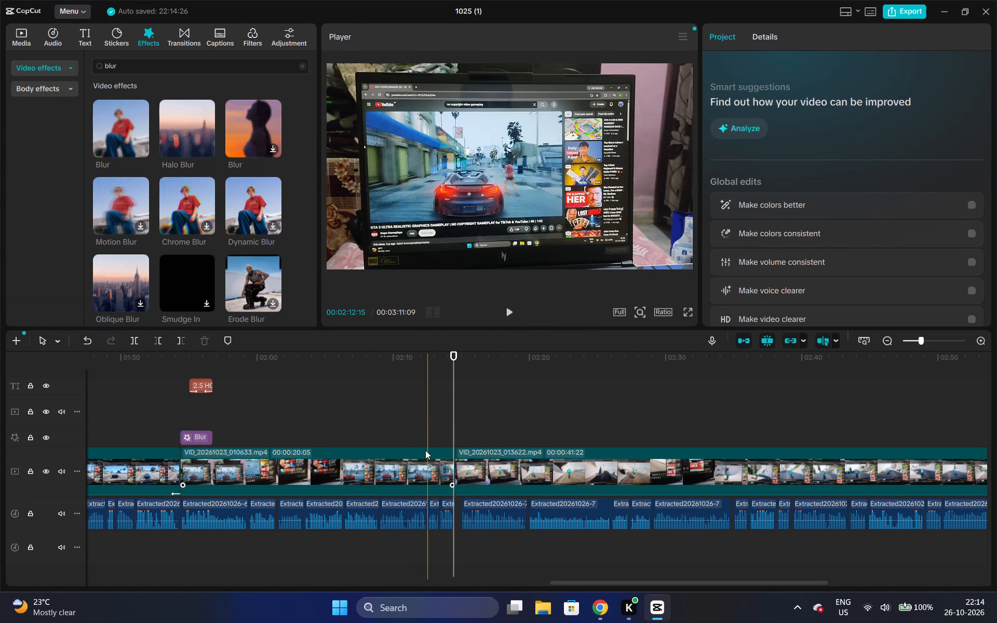
{"action": "left_click", "coordinate": [425, 450]}
{"action": "left_click", "coordinate": [860, 37]}
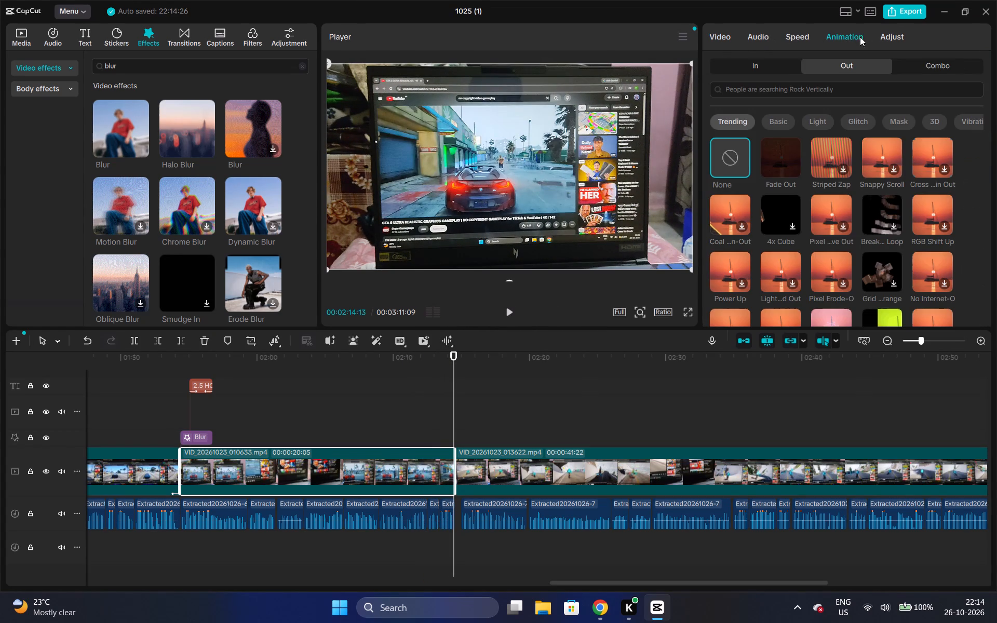
{"action": "left_click", "coordinate": [790, 147]}
{"action": "key", "text": "space"}
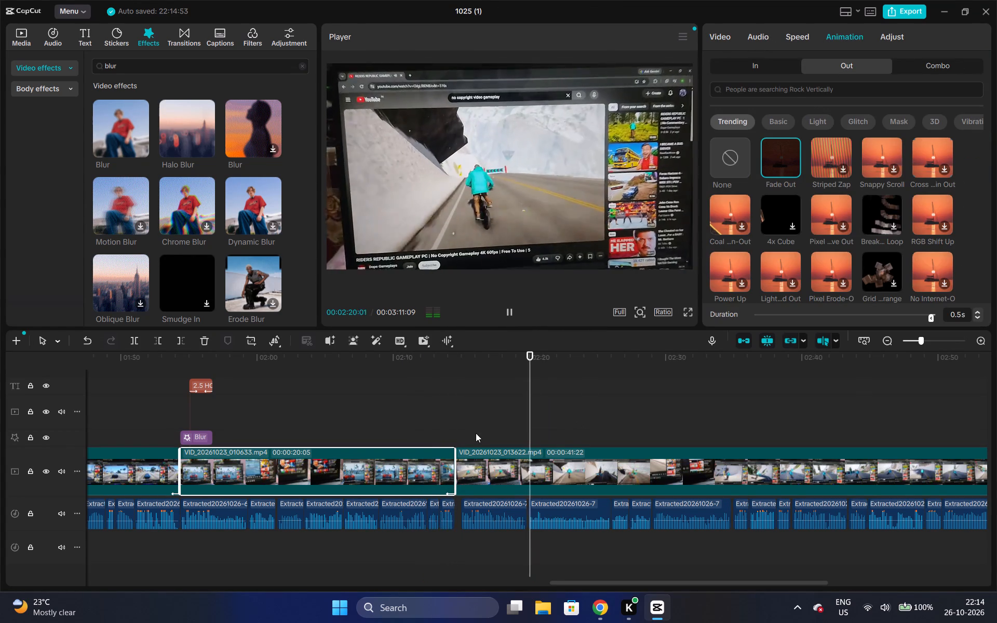
Duplicate the Blur effect under "2.5 HOURS" to the start of VID_20261023_013622.mp4 on the same effect track.
{"action": "left_click", "coordinate": [455, 360]}
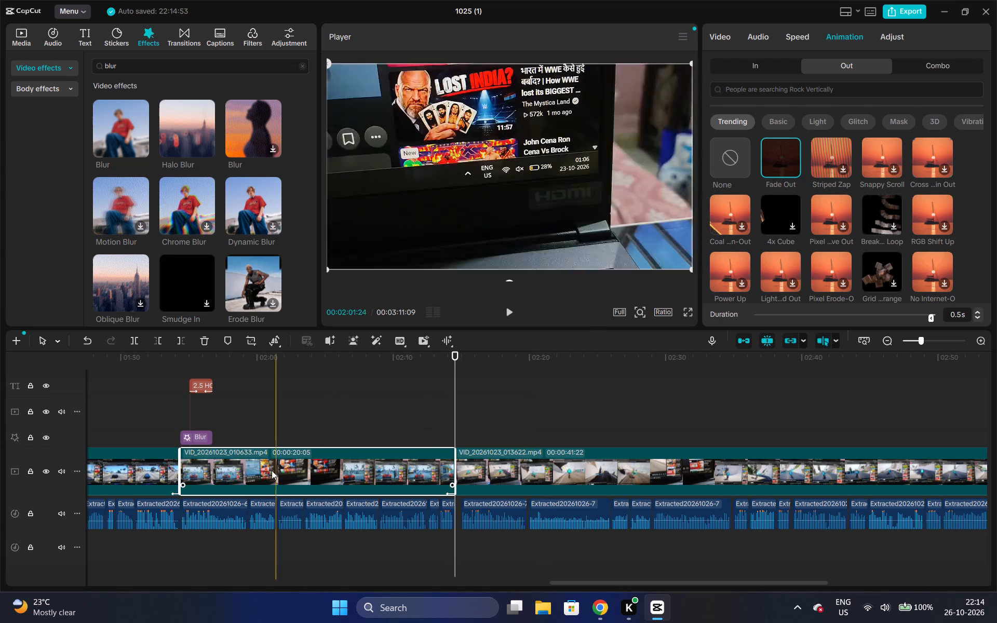
{"action": "left_click", "coordinate": [204, 436]}
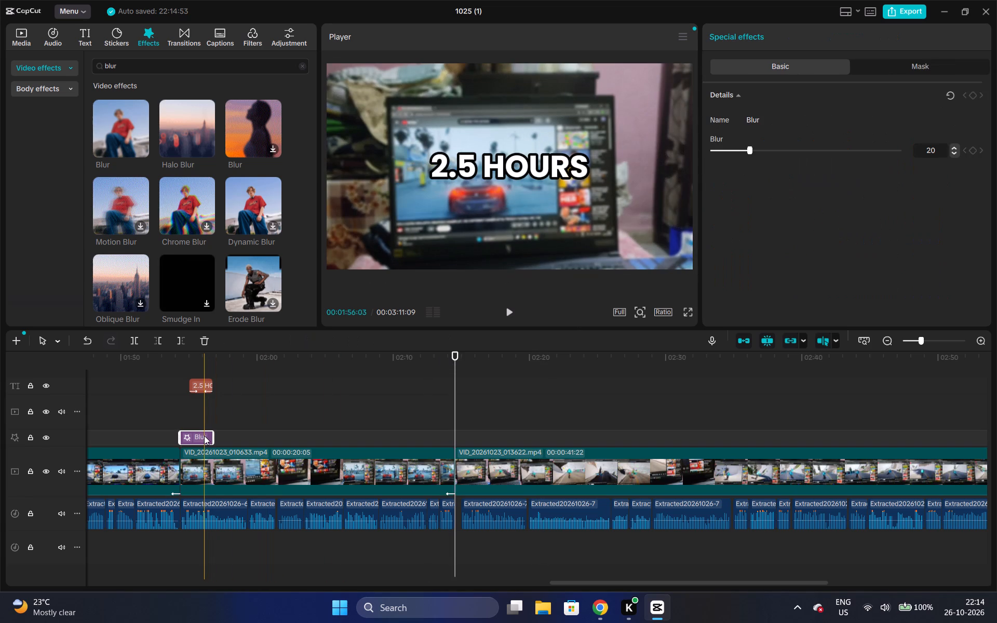
{"action": "key", "text": "ctrl+c"}
{"action": "key", "text": "ctrl+v"}
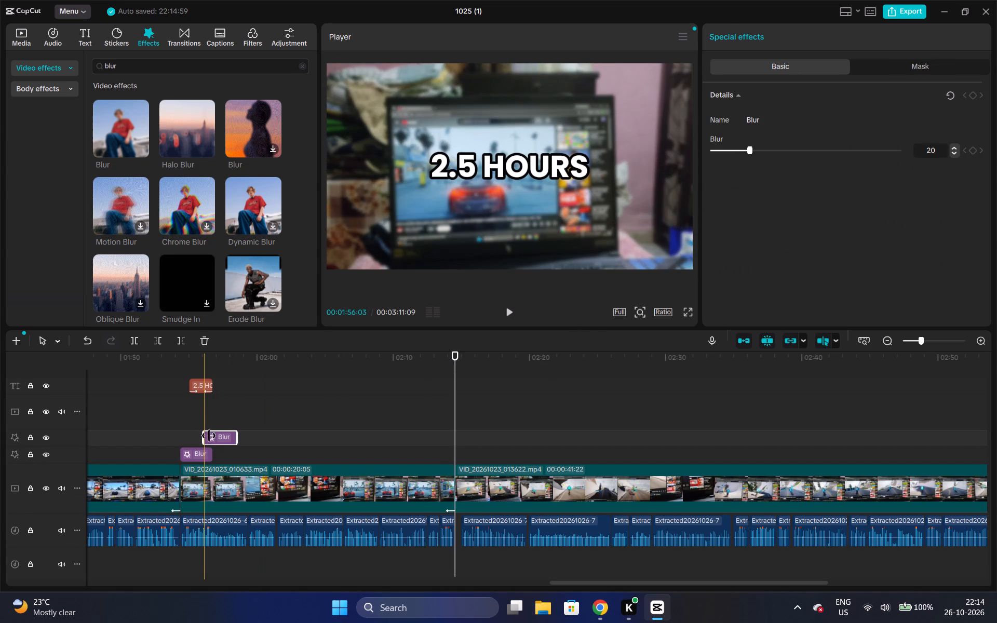
{"action": "left_click_drag", "start_coordinate": [213, 436], "coordinate": [472, 455]}
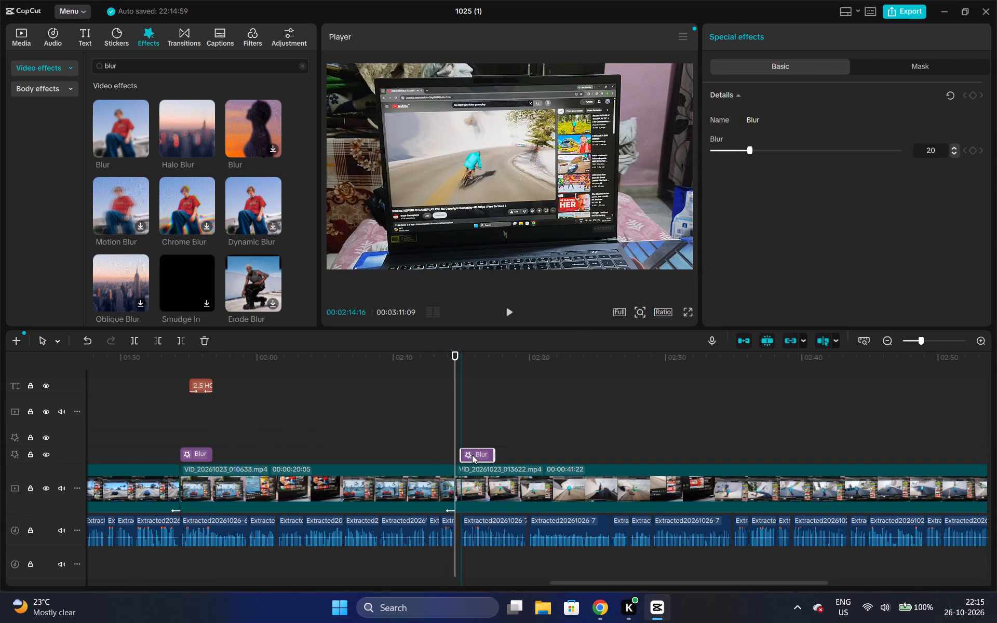
{"action": "left_click_drag", "start_coordinate": [472, 455], "coordinate": [466, 454]}
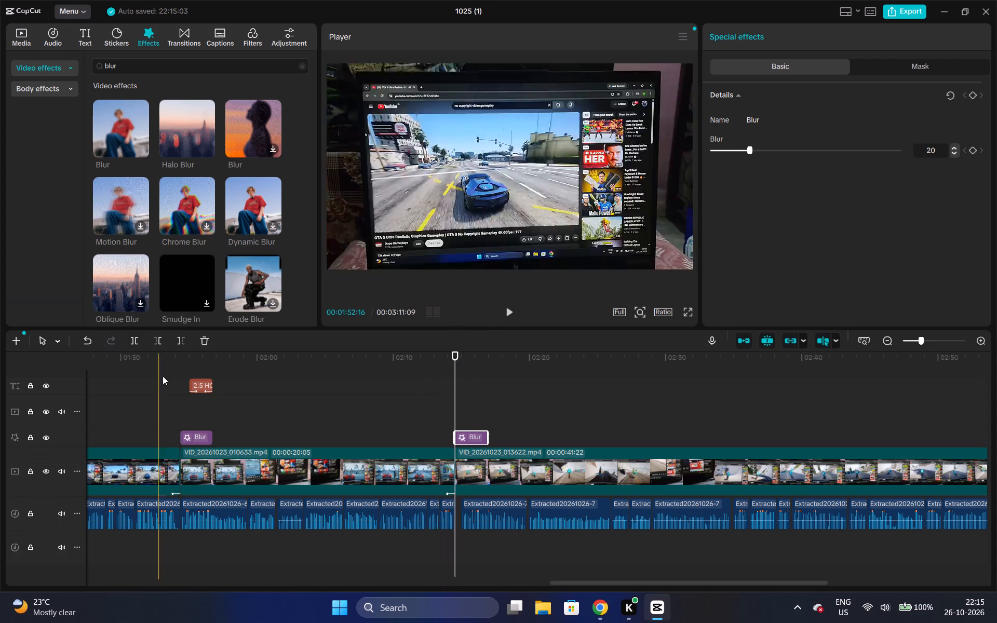
Duplicate the "2.5 HOURS" text and place the copy on the same text track above the new Blur effect, starting just after it.
{"action": "left_click", "coordinate": [196, 387]}
{"action": "key", "text": "ctrl+c"}
{"action": "key", "text": "ctrl+v"}
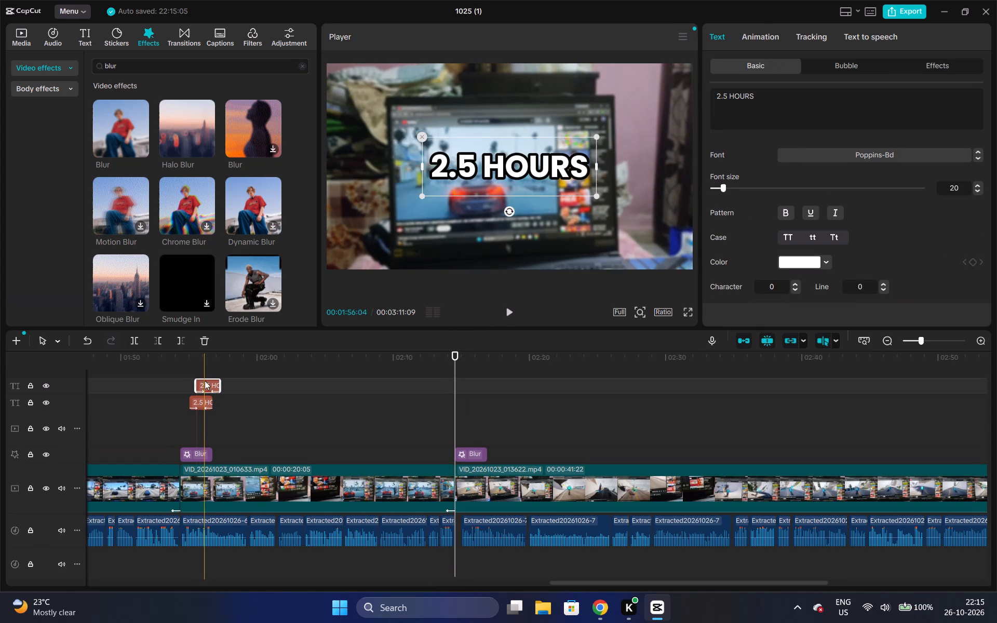
{"action": "left_click_drag", "start_coordinate": [207, 386], "coordinate": [470, 449]}
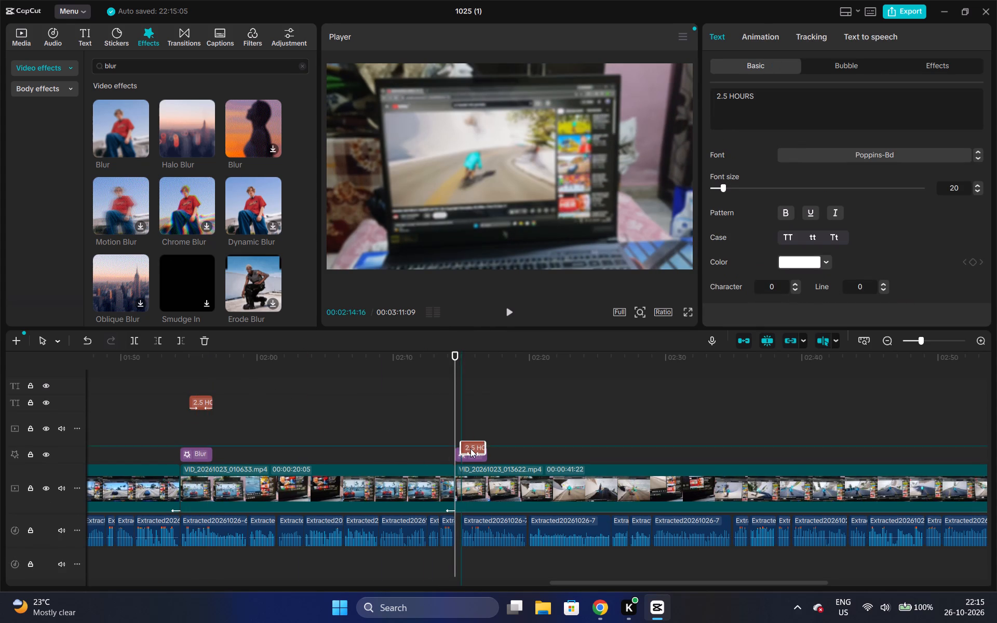
{"action": "left_click_drag", "start_coordinate": [470, 449], "coordinate": [467, 440]}
{"action": "left_click_drag", "start_coordinate": [465, 387], "coordinate": [466, 395]}
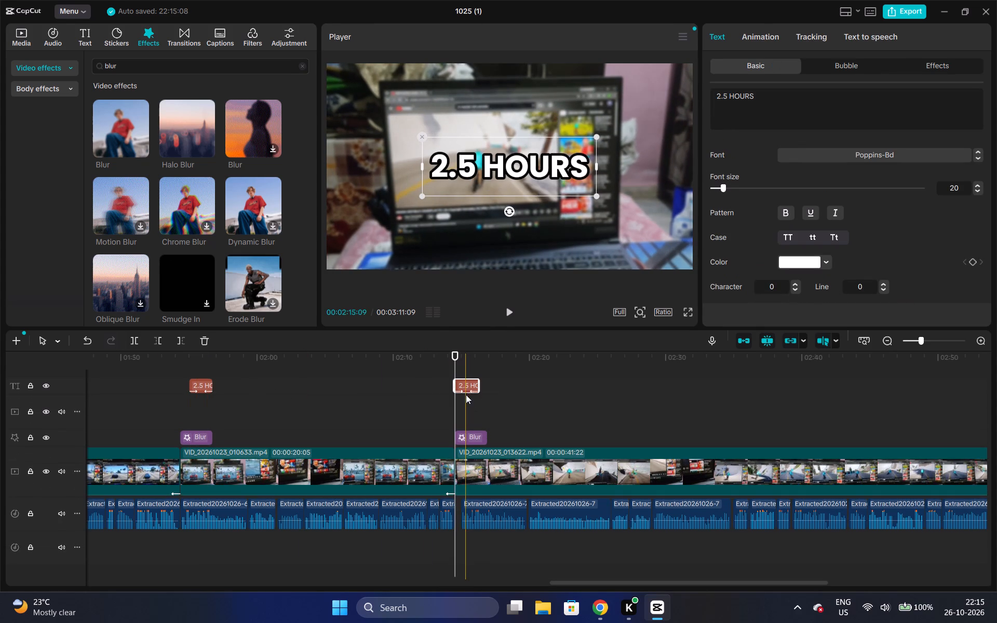
{"action": "left_click_drag", "start_coordinate": [466, 395], "coordinate": [473, 411]}
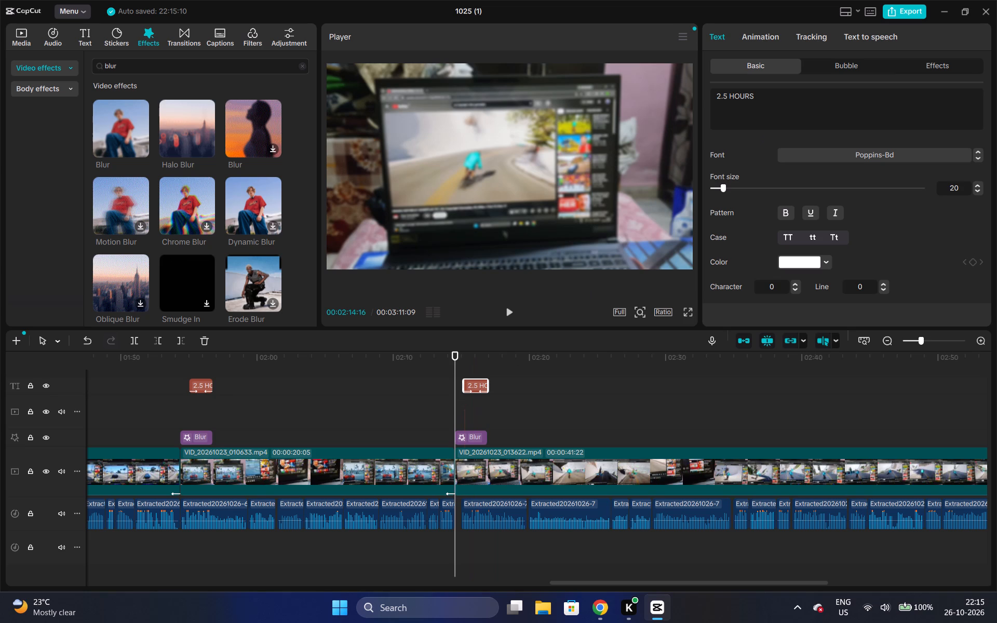
Change the copied text's wording to "3 HOURS".
{"action": "left_click", "coordinate": [728, 100]}
{"action": "key", "text": "BackSpace"}
{"action": "key", "text": "BackSpace"}
{"action": "key", "text": "BackSpace"}
{"action": "key", "text": "BackSpace"}
{"action": "type", "text": "3"}
{"action": "key", "text": "space"}
Move the "3 HOURS" caption slightly earlier so it ends within the Blur effect, and play it back.
{"action": "left_click_drag", "start_coordinate": [476, 386], "coordinate": [471, 421]}
{"action": "left_click", "coordinate": [443, 372]}
{"action": "key", "text": "space"}
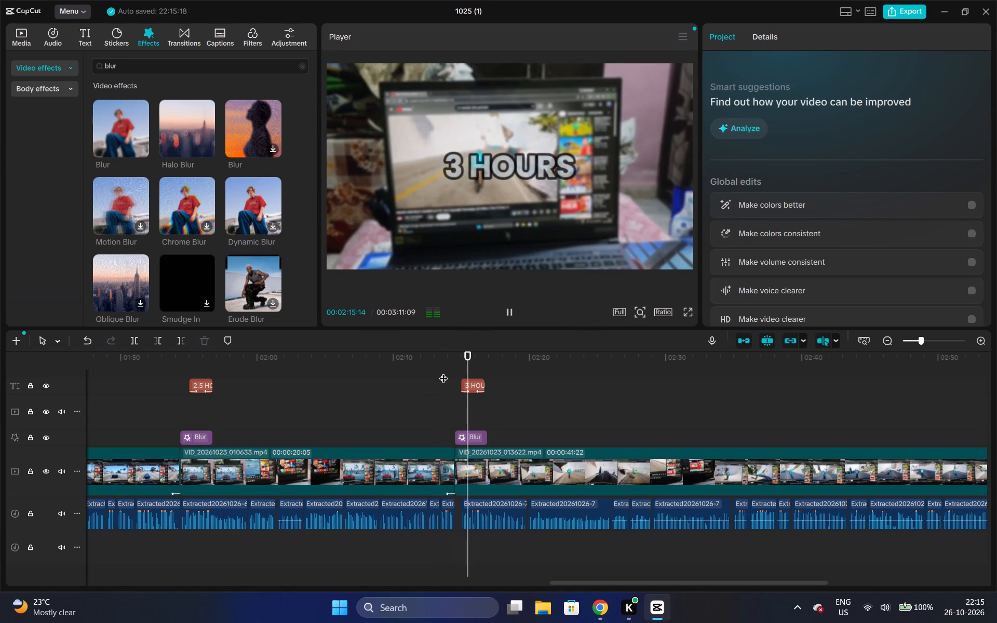
{"action": "key", "text": "space"}
{"action": "key", "text": "space"}
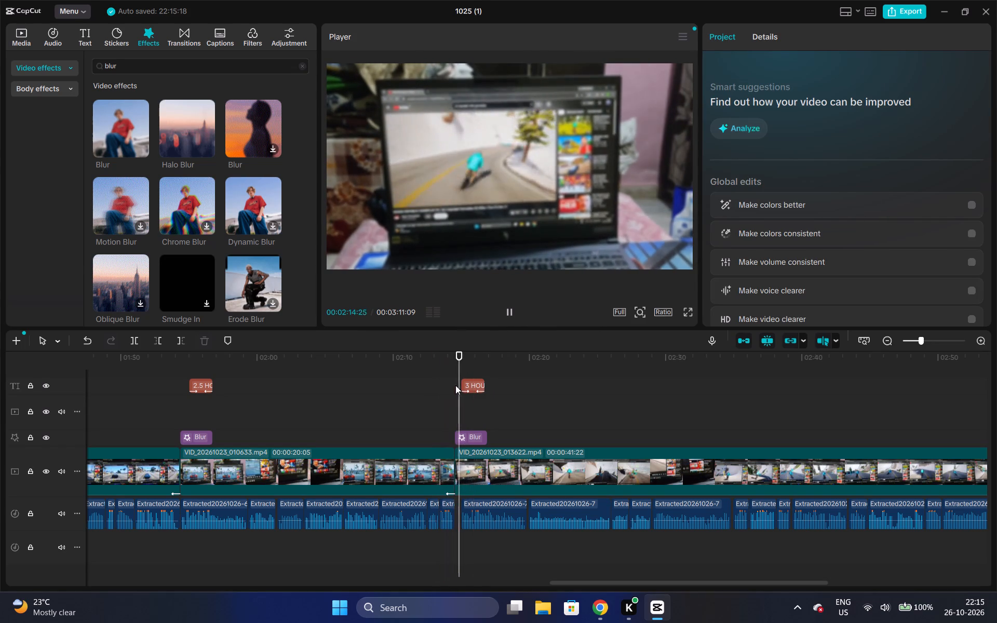
{"action": "key", "text": "space"}
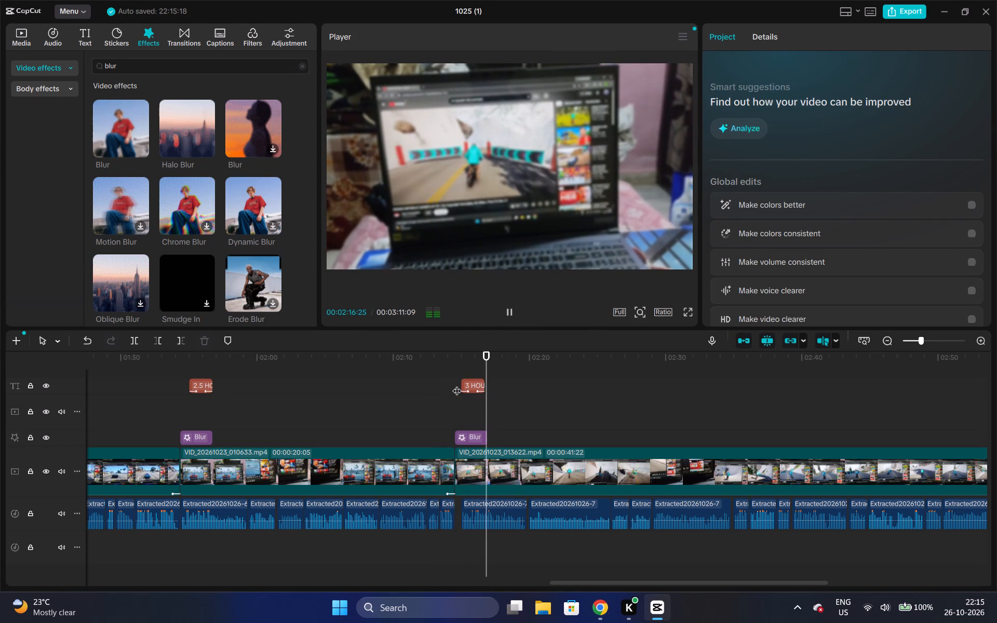
{"action": "key", "text": "space"}
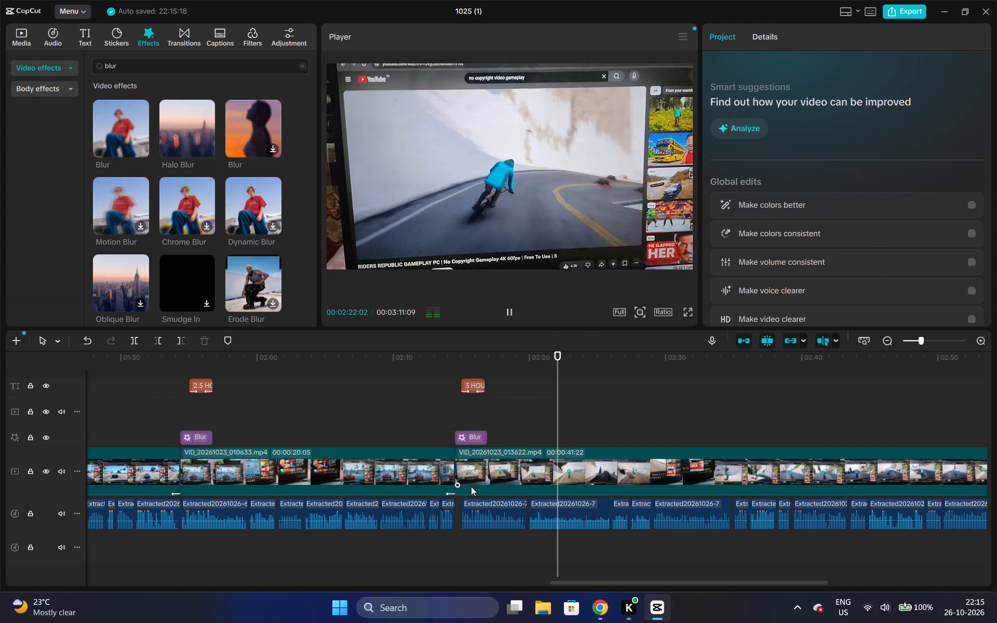
Review VID_20261023_013622.mp4 from about 00:02:22 to 00:02:37, checking the close-up of the laptop's battery level around 00:02:30.
{"action": "left_click_drag", "start_coordinate": [559, 582], "coordinate": [593, 590]}
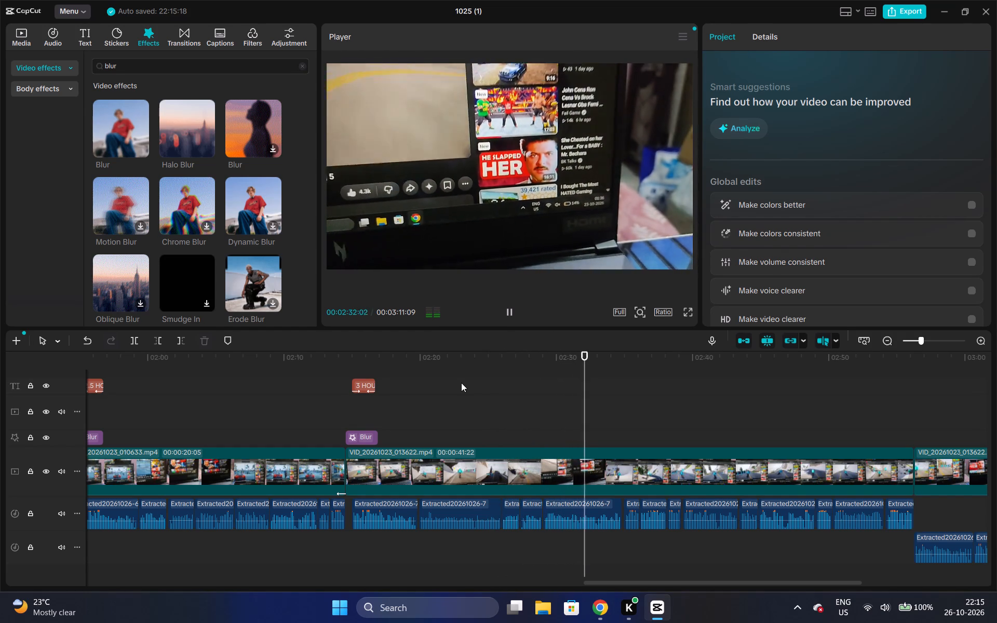
{"action": "key", "text": "space"}
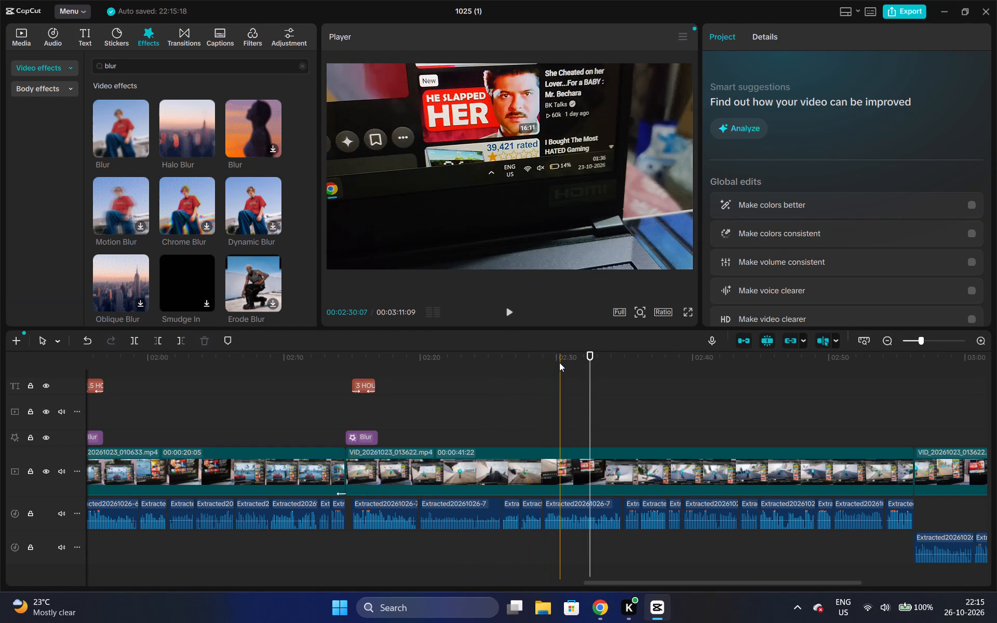
{"action": "left_click", "coordinate": [559, 362]}
{"action": "key", "text": "space"}
{"action": "key", "text": "space"}
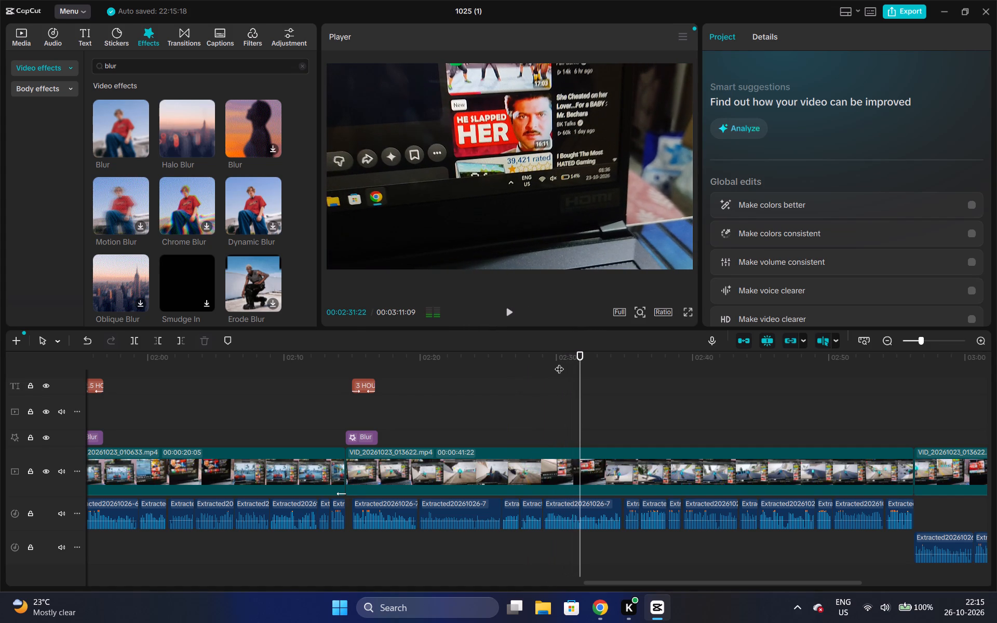
{"action": "key", "text": "Left"}
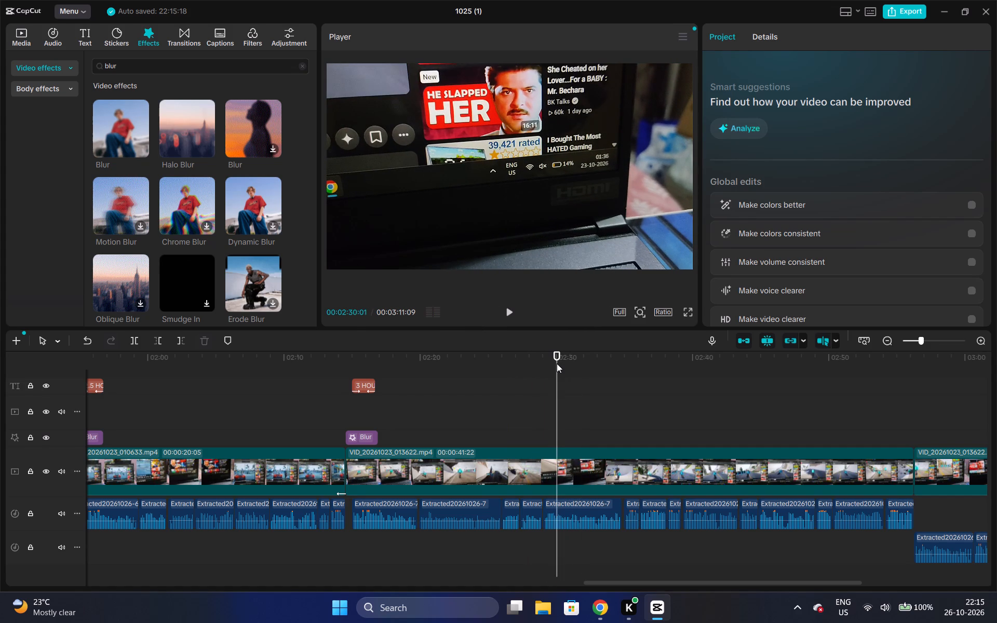
{"action": "key", "text": "space"}
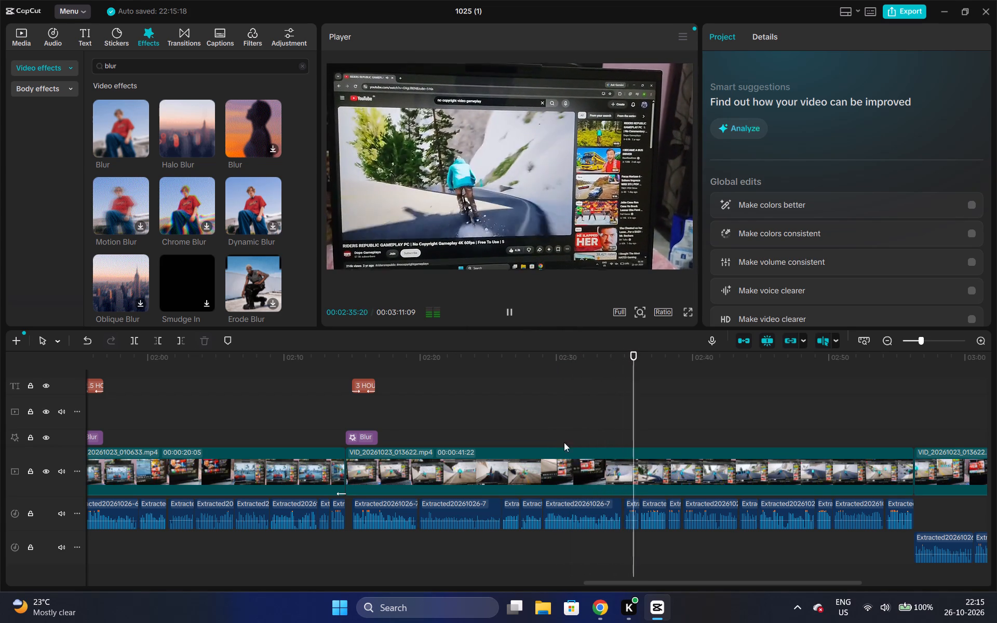
{"action": "left_click_drag", "start_coordinate": [618, 580], "coordinate": [646, 585]}
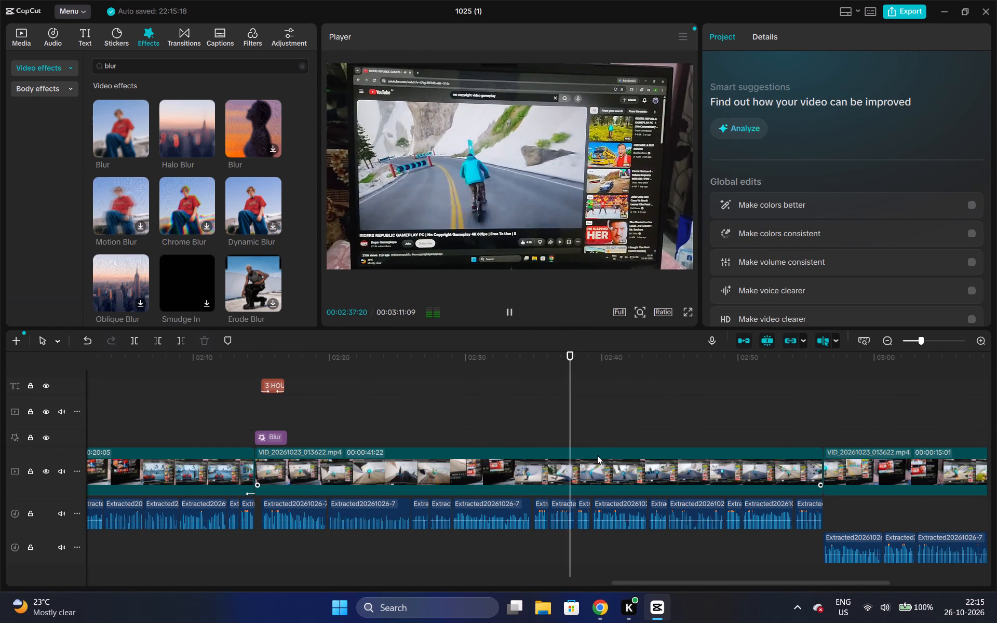
{"action": "left_click", "coordinate": [522, 355]}
{"action": "key", "text": "space"}
{"action": "key", "text": "space"}
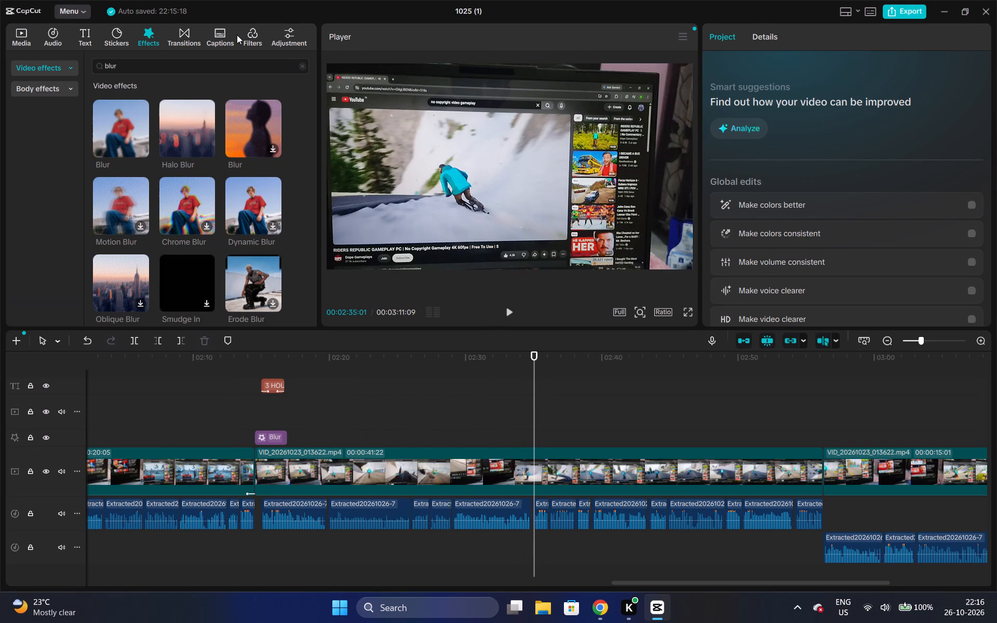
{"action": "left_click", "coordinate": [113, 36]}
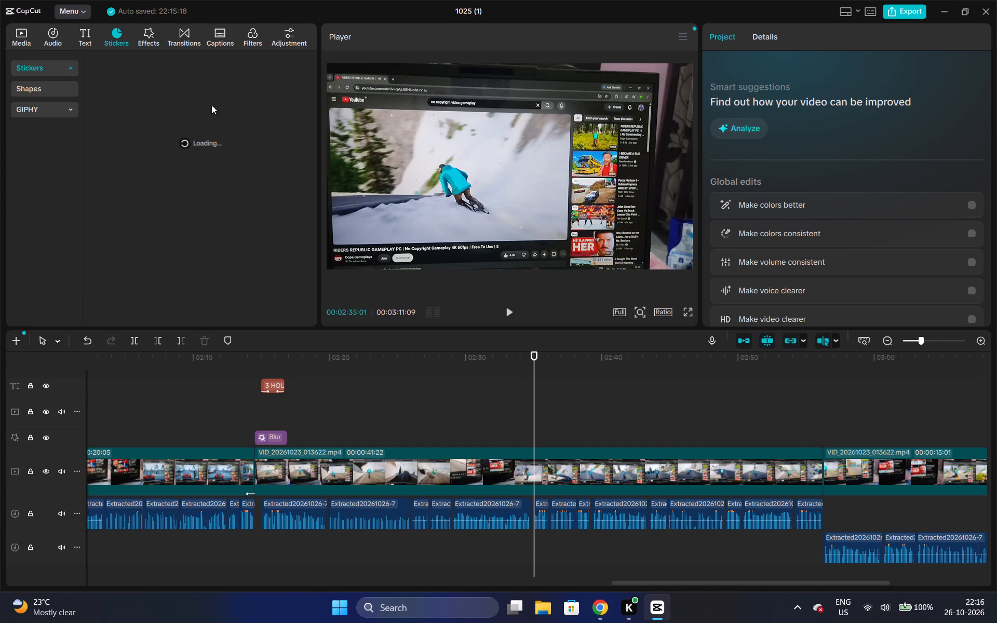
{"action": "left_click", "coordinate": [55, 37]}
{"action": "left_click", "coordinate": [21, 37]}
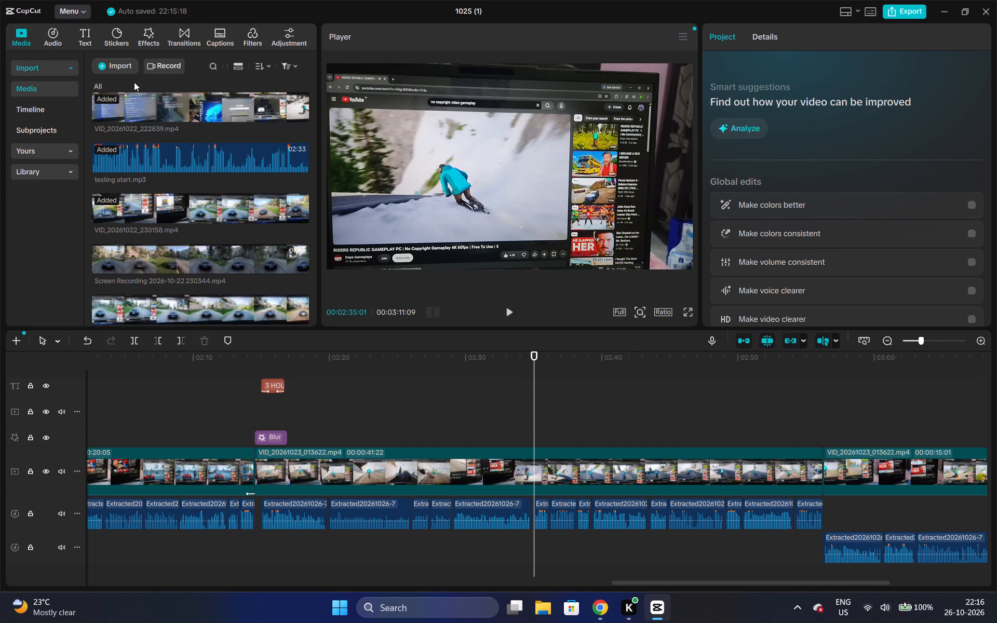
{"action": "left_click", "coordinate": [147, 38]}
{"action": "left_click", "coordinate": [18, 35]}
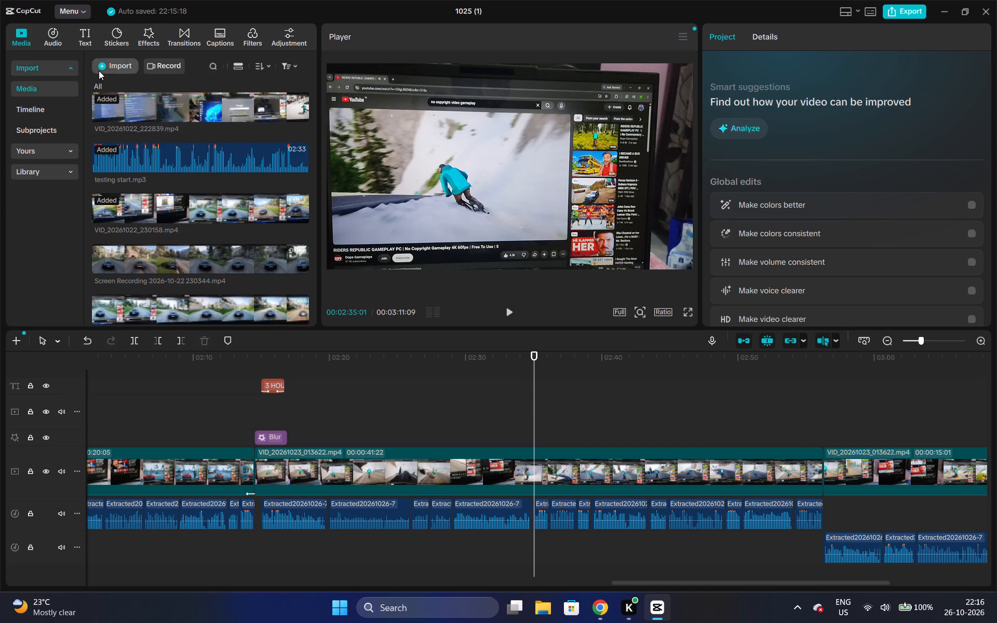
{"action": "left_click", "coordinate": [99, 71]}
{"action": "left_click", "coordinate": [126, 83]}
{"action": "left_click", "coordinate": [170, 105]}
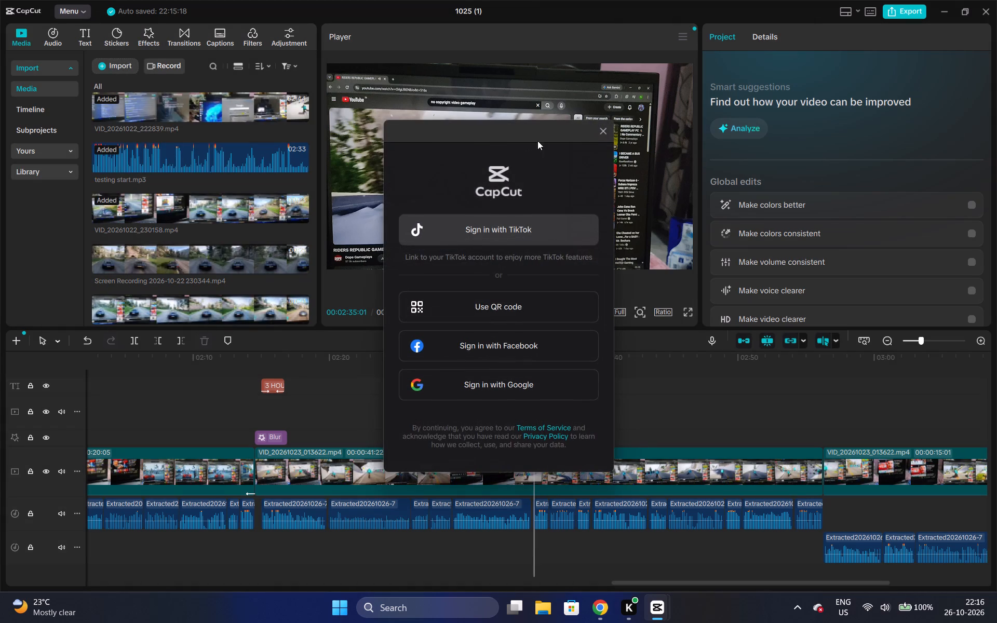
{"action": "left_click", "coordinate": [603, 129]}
{"action": "left_click", "coordinate": [111, 61]}
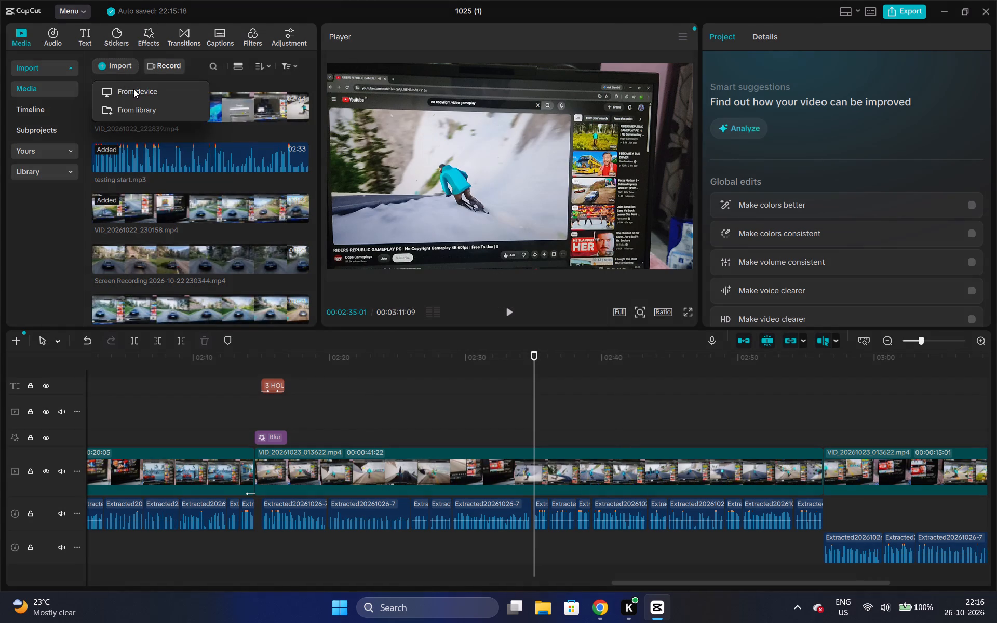
{"action": "left_click", "coordinate": [133, 89]}
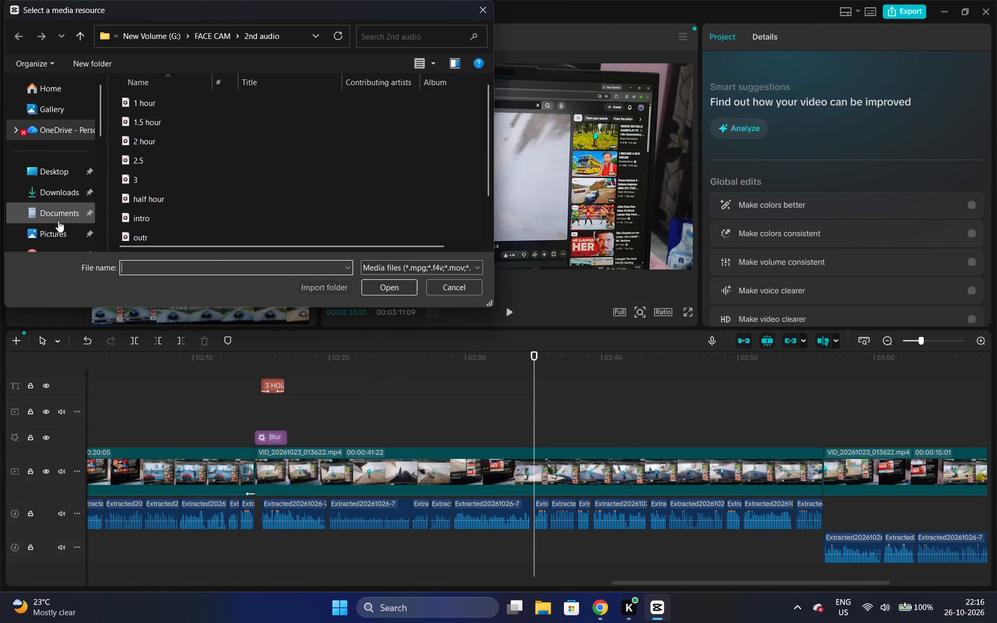
{"action": "left_click", "coordinate": [57, 213]}
{"action": "left_click_drag", "start_coordinate": [102, 132], "coordinate": [103, 162]}
{"action": "left_click", "coordinate": [65, 133]}
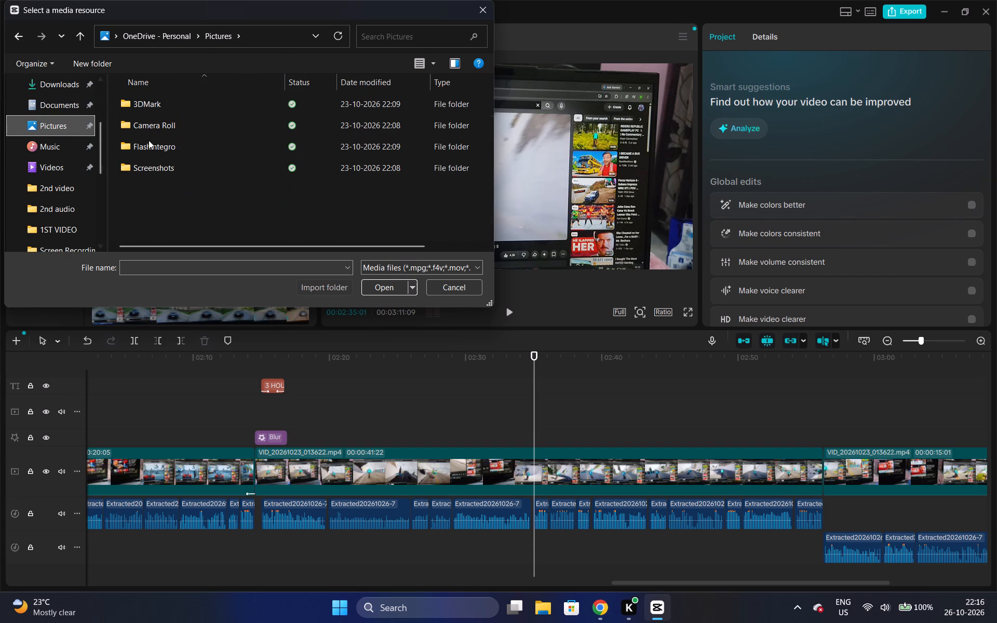
{"action": "left_click", "coordinate": [149, 140]}
{"action": "double_click", "coordinate": [159, 161]}
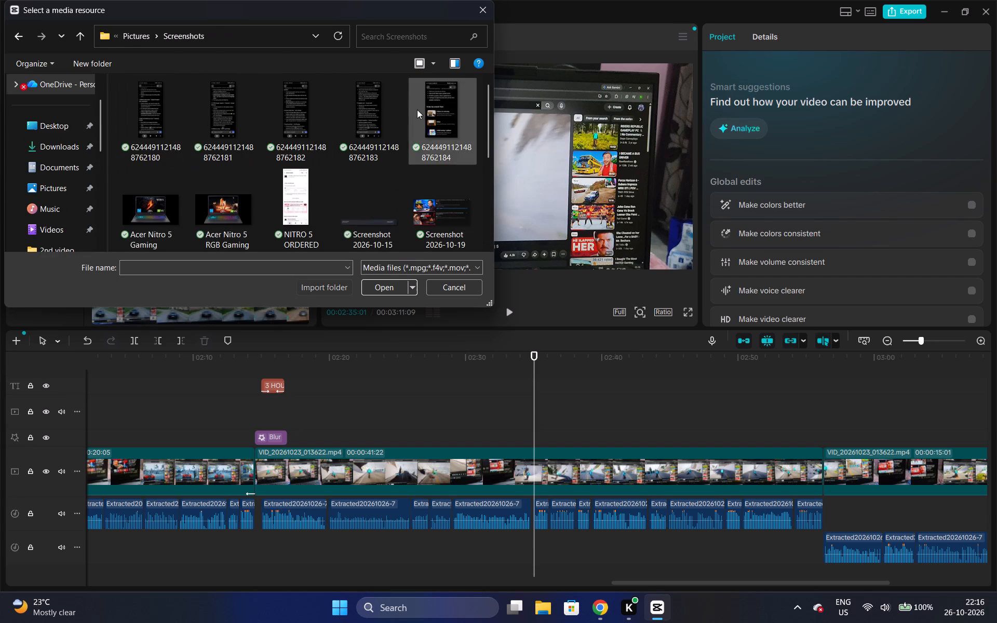
{"action": "left_click_drag", "start_coordinate": [486, 123], "coordinate": [491, 146]}
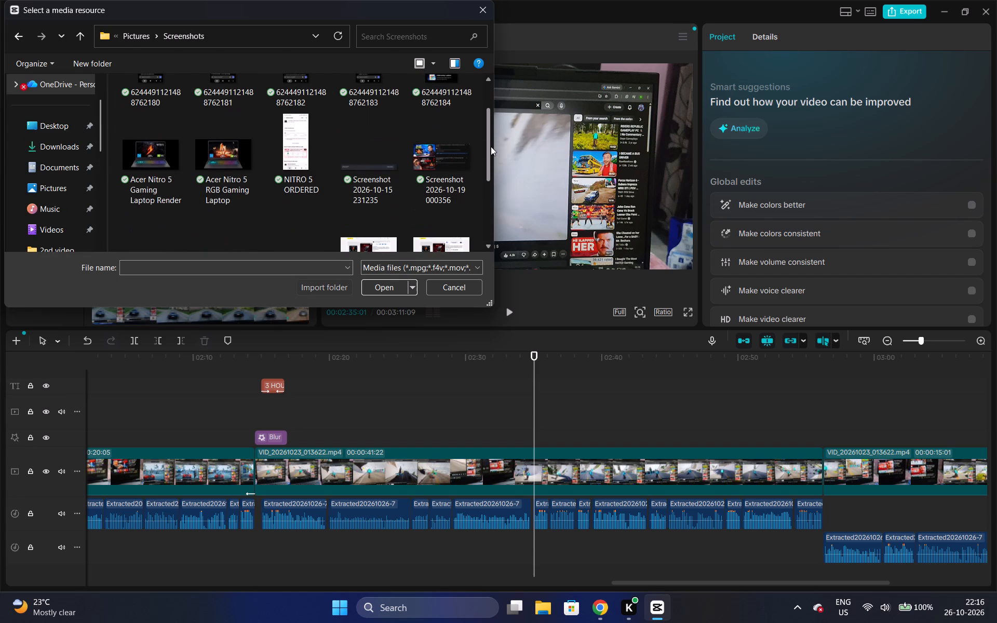
{"action": "left_click_drag", "start_coordinate": [491, 146], "coordinate": [481, 208]}
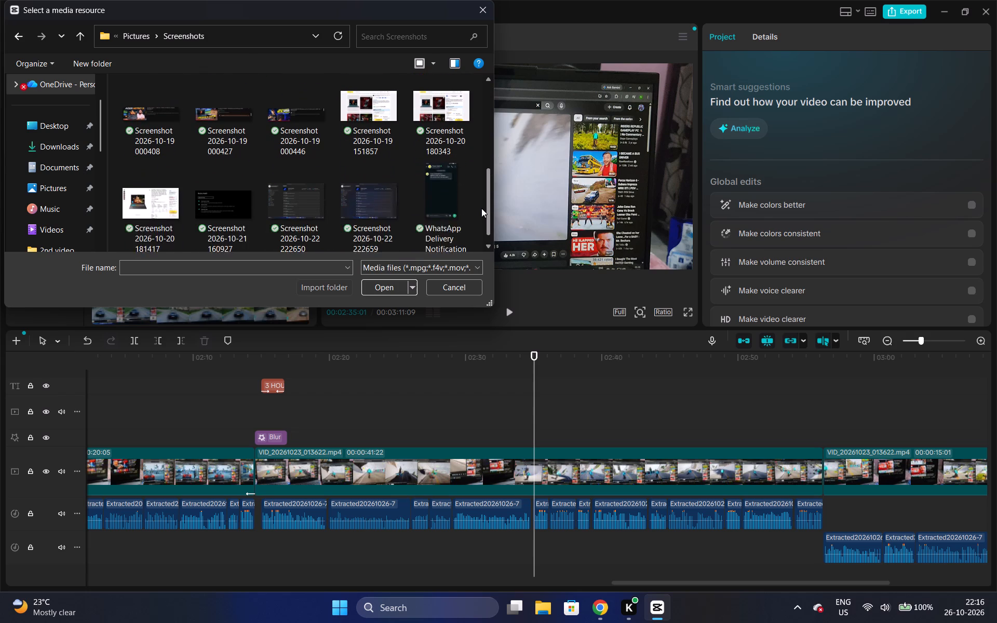
{"action": "left_click_drag", "start_coordinate": [481, 208], "coordinate": [480, 218]}
{"action": "left_click", "coordinate": [384, 112]}
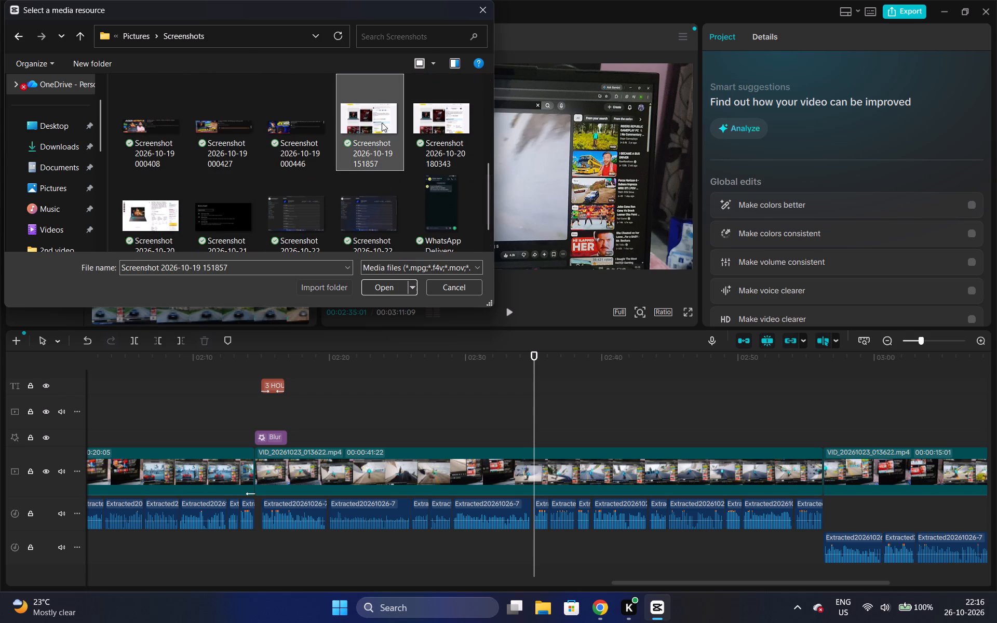
{"action": "left_click", "coordinate": [381, 283]}
{"action": "left_click", "coordinate": [381, 288]}
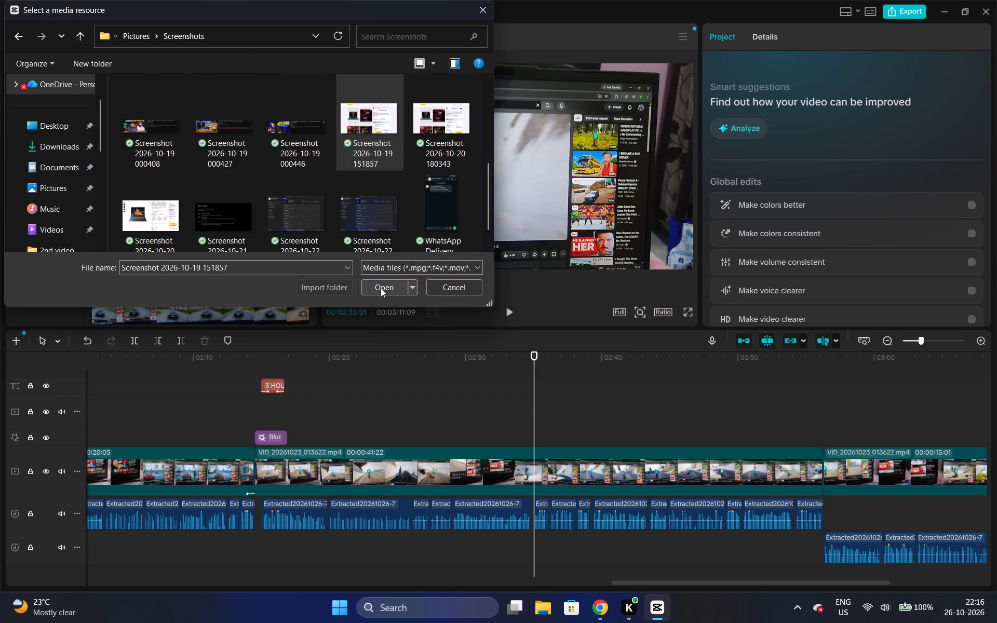
{"action": "left_click", "coordinate": [381, 288]}
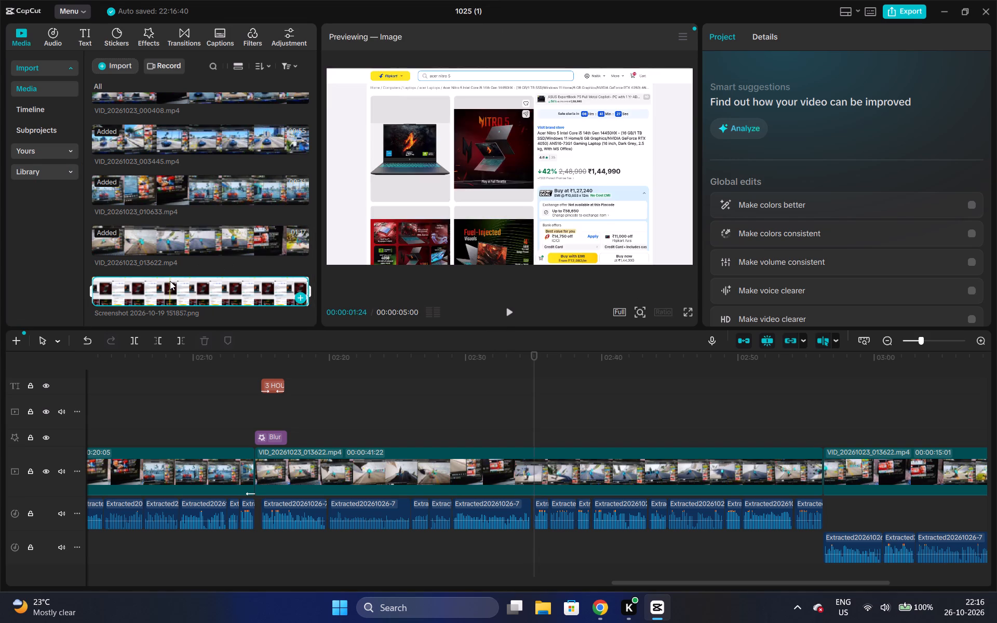
Place the imported screenshot on the overlay track above the main video, starting at about 00:02:35.
{"action": "left_click_drag", "start_coordinate": [170, 281], "coordinate": [531, 433]}
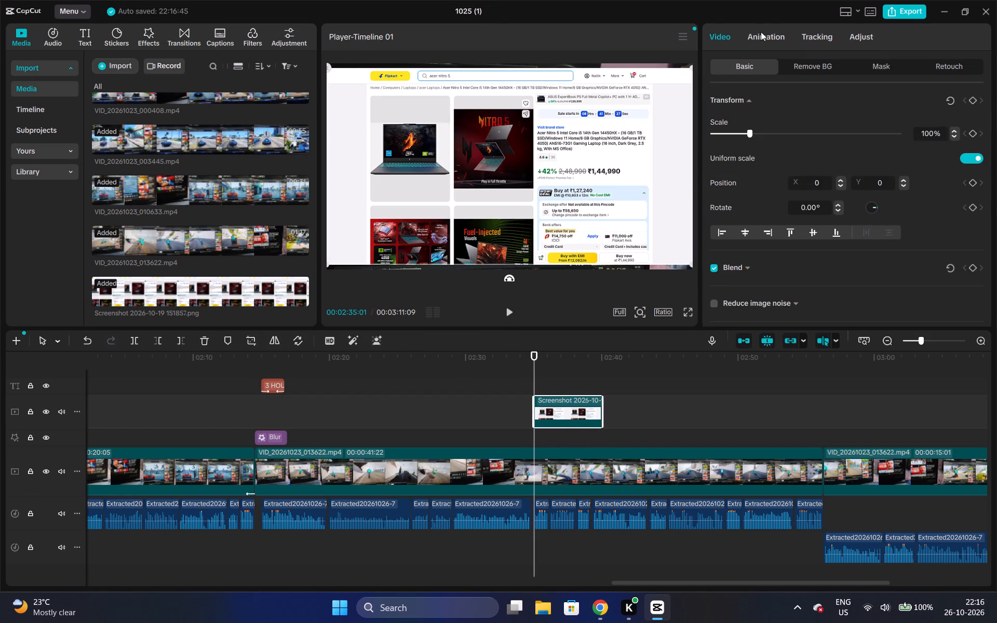
{"action": "left_click", "coordinate": [548, 204]}
{"action": "left_click", "coordinate": [533, 181]}
Enlarge the screenshot overlay to 111% and position it at X 0, Y -63 so it covers the whole frame.
{"action": "left_click_drag", "start_coordinate": [990, 150], "coordinate": [978, 246]}
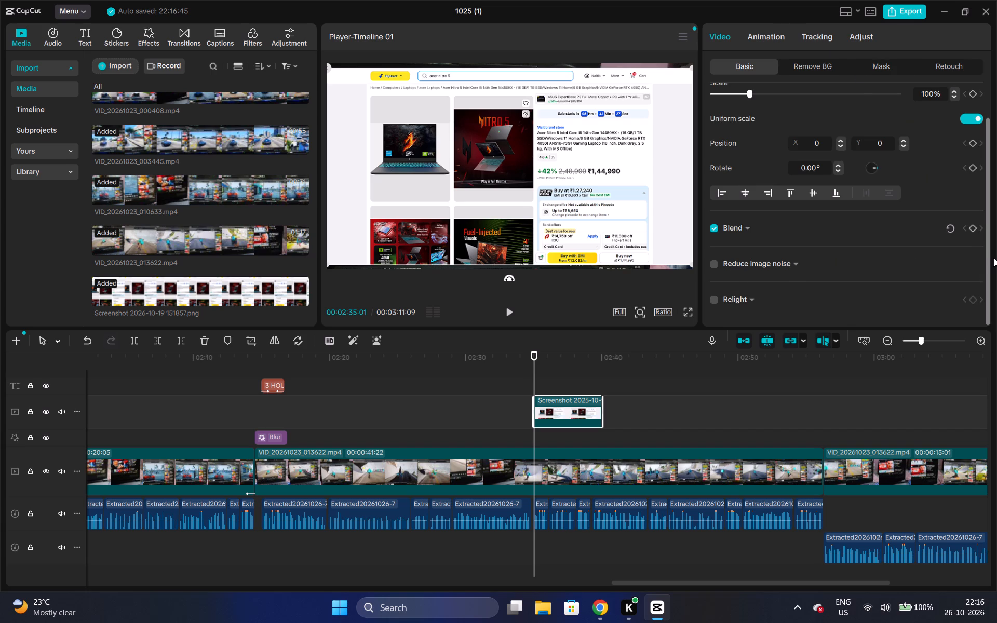
{"action": "left_click_drag", "start_coordinate": [986, 254], "coordinate": [990, 237]}
{"action": "left_click", "coordinate": [990, 237]}
{"action": "left_click_drag", "start_coordinate": [989, 237], "coordinate": [976, 146]}
{"action": "left_click", "coordinate": [614, 118]}
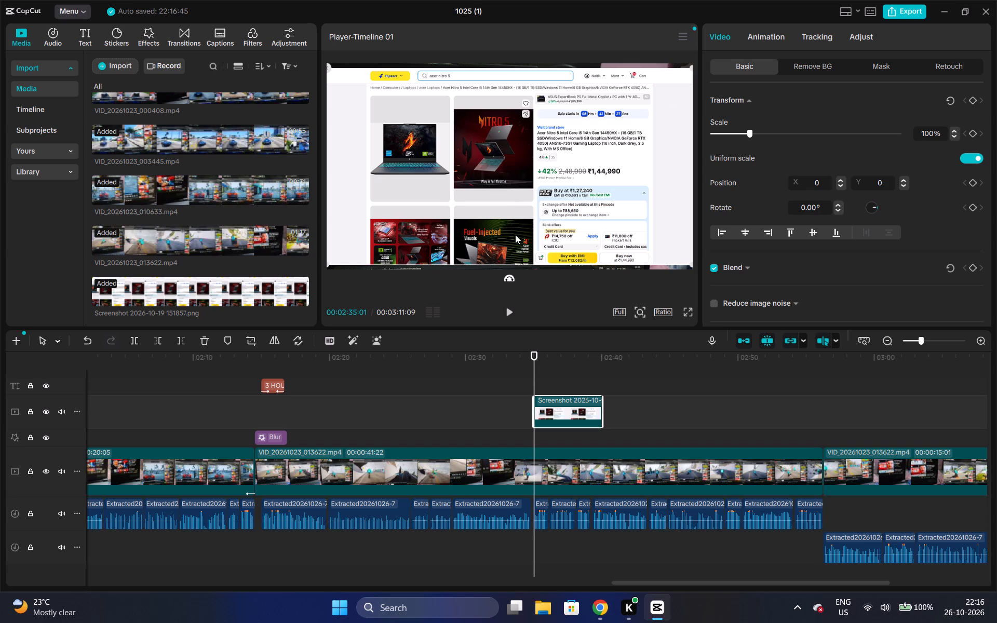
{"action": "left_click", "coordinate": [553, 361]}
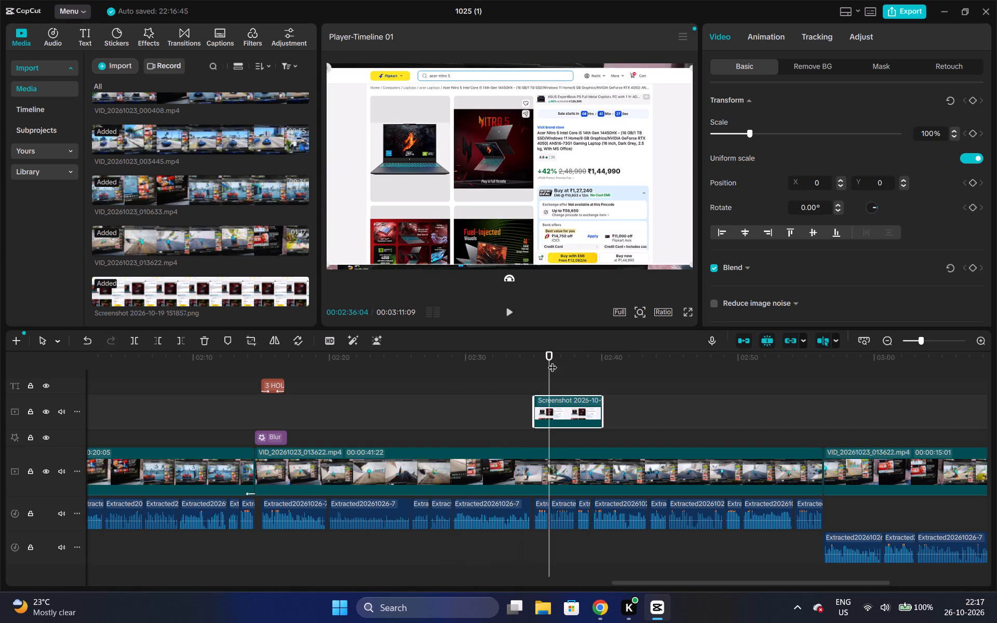
{"action": "left_click", "coordinate": [540, 237]}
{"action": "left_click_drag", "start_coordinate": [542, 223], "coordinate": [574, 216]}
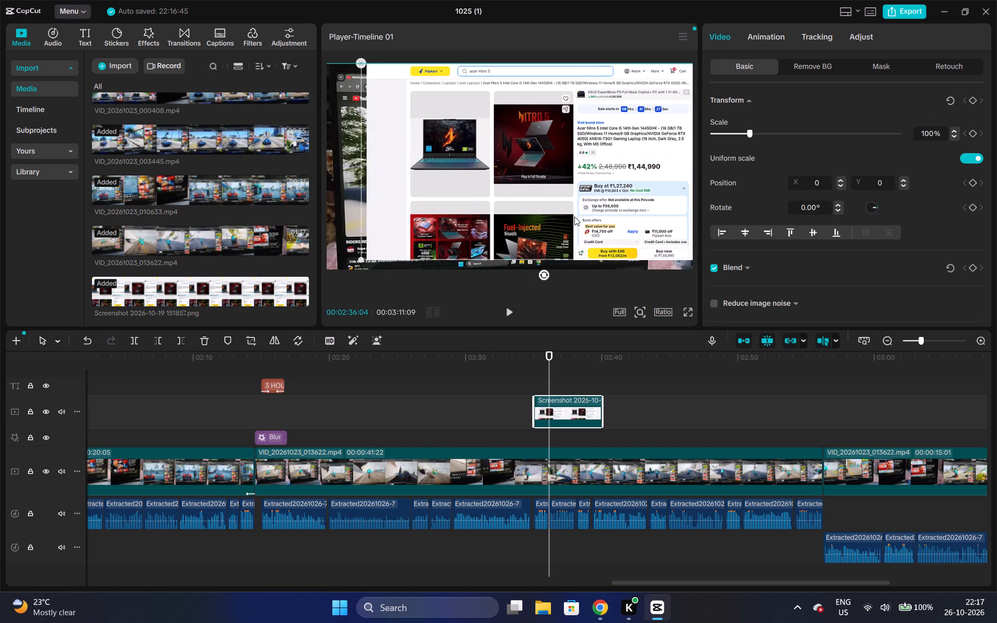
{"action": "left_click_drag", "start_coordinate": [574, 216], "coordinate": [551, 208]}
{"action": "left_click_drag", "start_coordinate": [578, 197], "coordinate": [517, 185]}
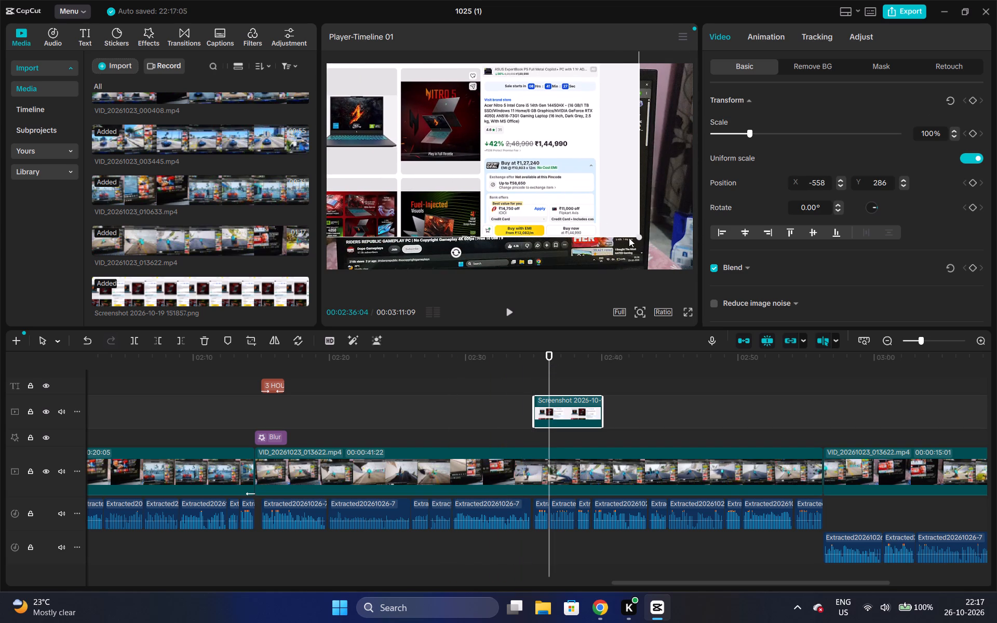
{"action": "left_click_drag", "start_coordinate": [639, 239], "coordinate": [665, 262]}
{"action": "left_click_drag", "start_coordinate": [501, 131], "coordinate": [561, 156]}
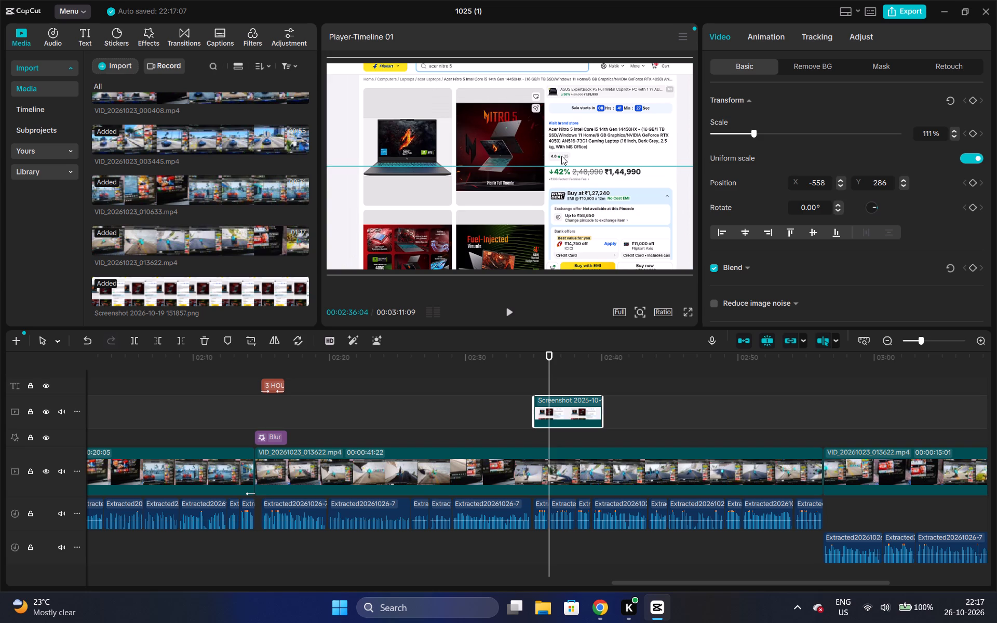
{"action": "left_click_drag", "start_coordinate": [561, 156], "coordinate": [556, 164]}
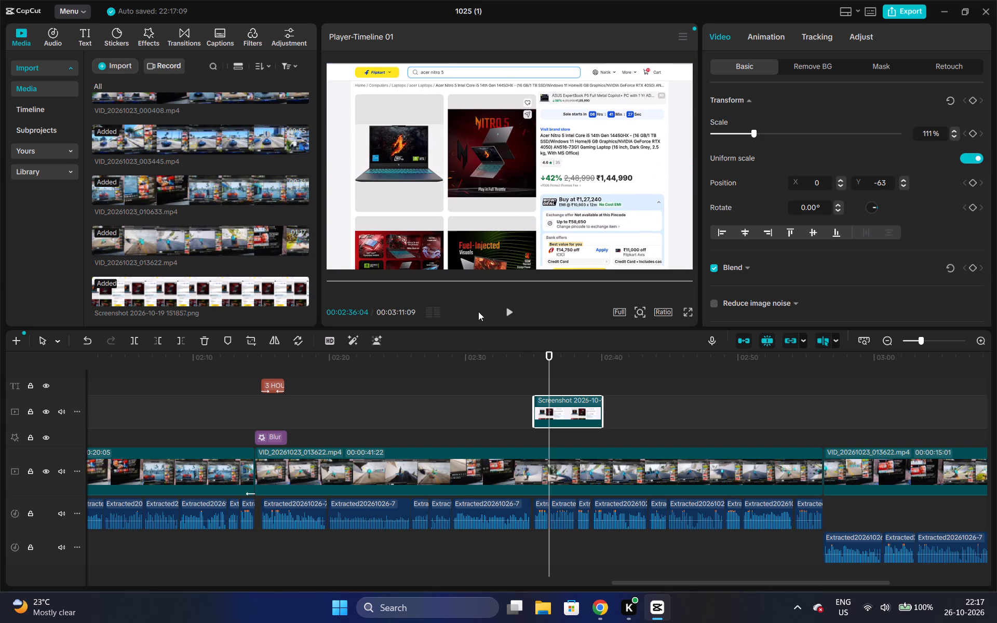
{"action": "left_click", "coordinate": [389, 296]}
Search the In animations for "paper", apply the first crumpled-paper unfolding result to the screenshot overlay, and play back its entrance.
{"action": "left_click", "coordinate": [763, 45]}
{"action": "left_click", "coordinate": [790, 75]}
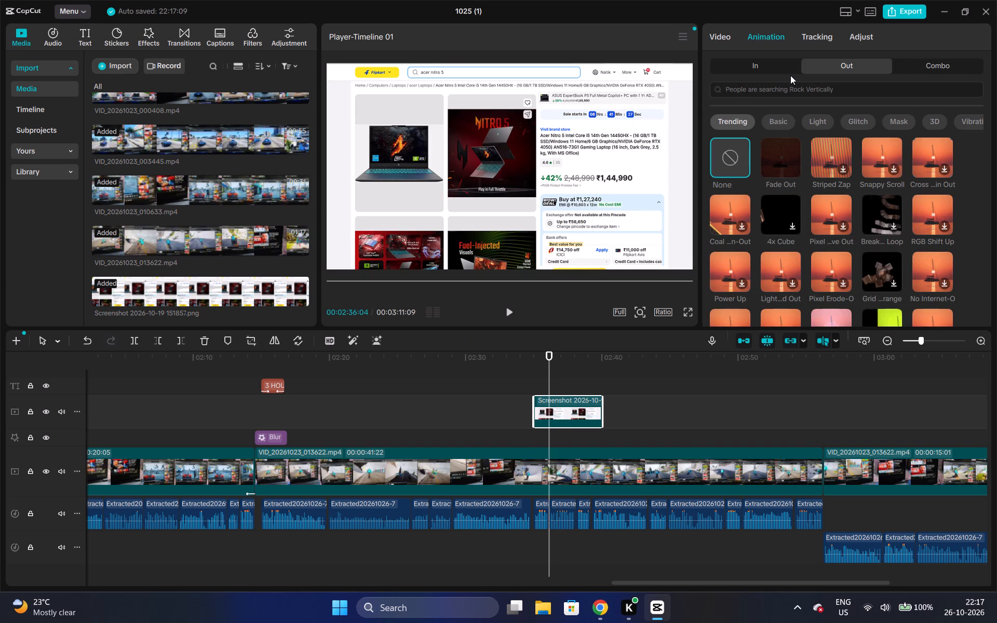
{"action": "left_click", "coordinate": [782, 68]}
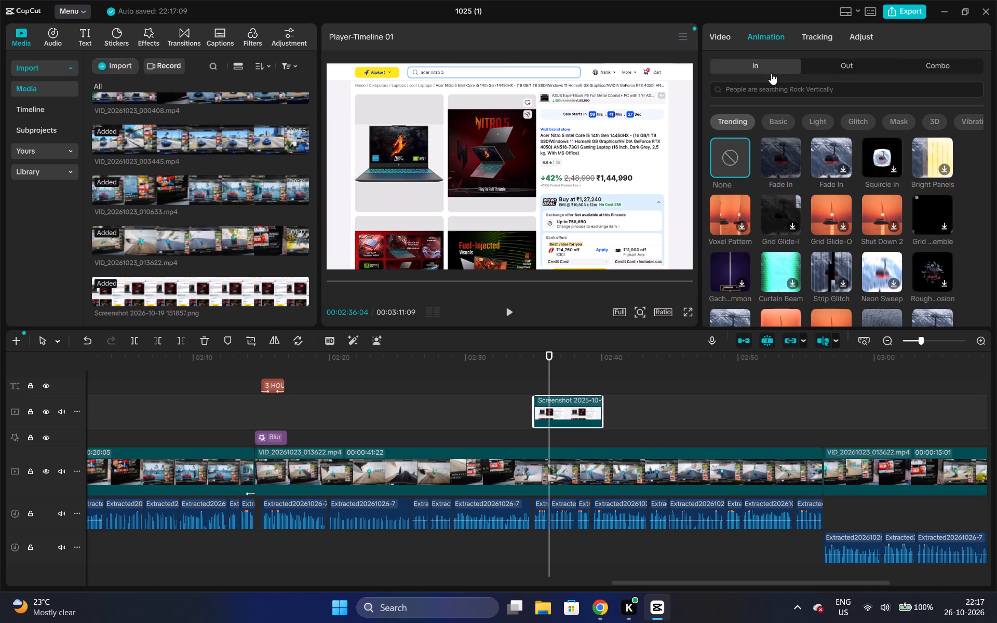
{"action": "left_click", "coordinate": [779, 86]}
{"action": "left_click", "coordinate": [735, 124]}
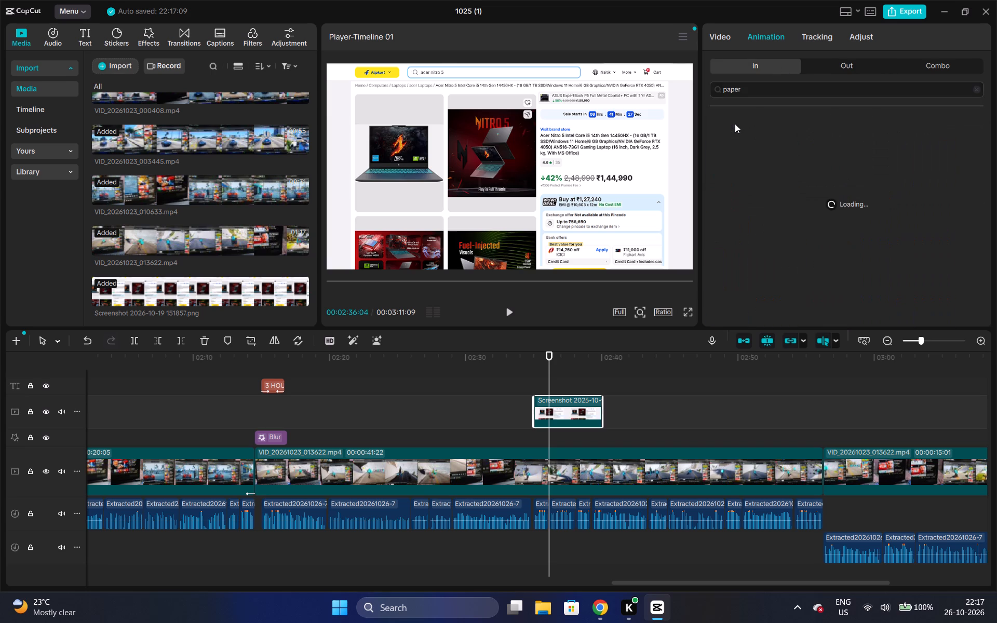
{"action": "left_click", "coordinate": [783, 145]}
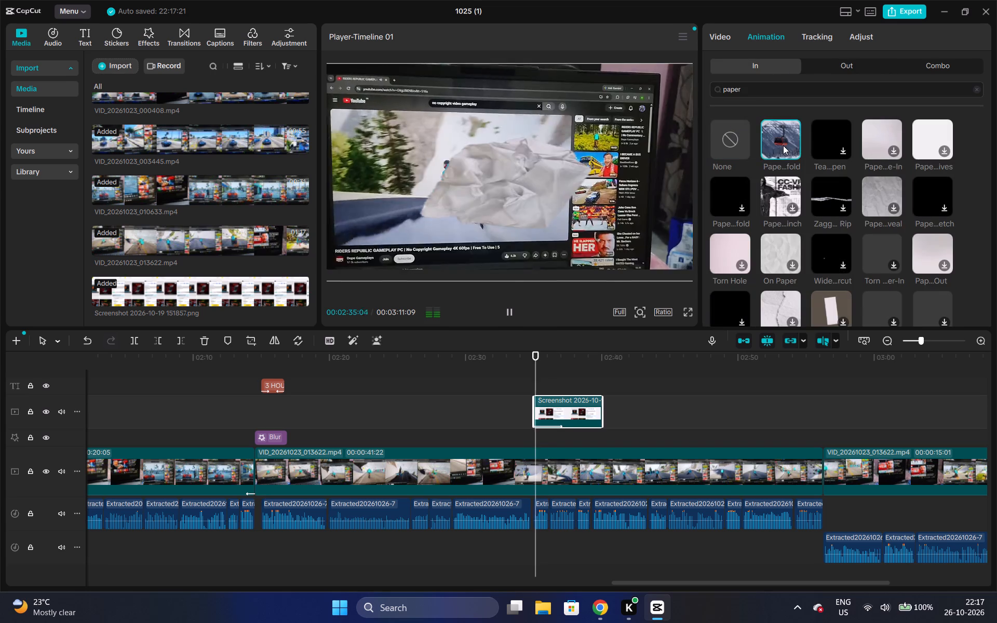
{"action": "key", "text": "space"}
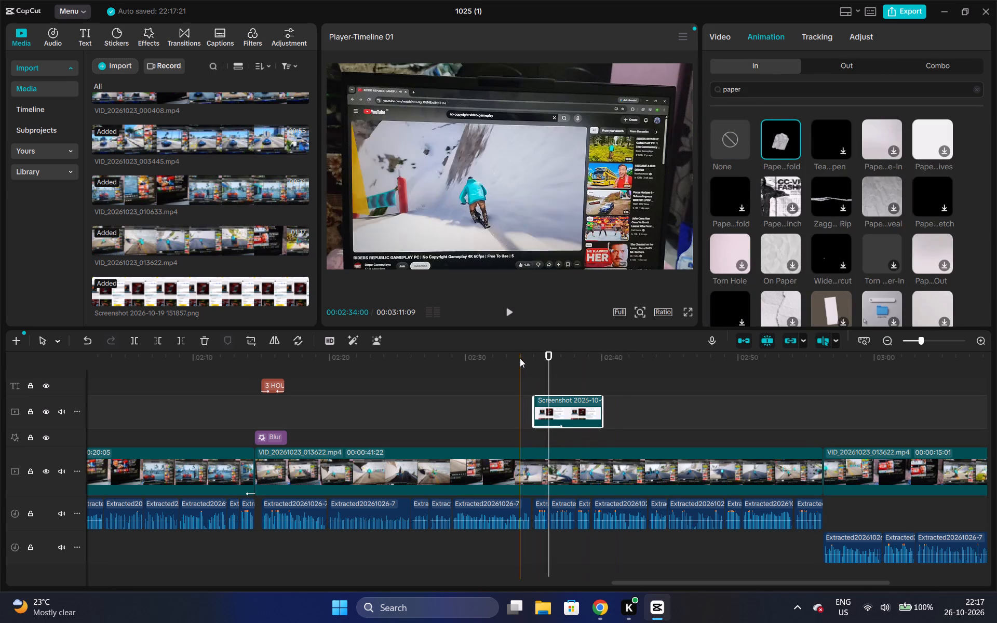
{"action": "left_click", "coordinate": [520, 358]}
{"action": "key", "text": "space"}
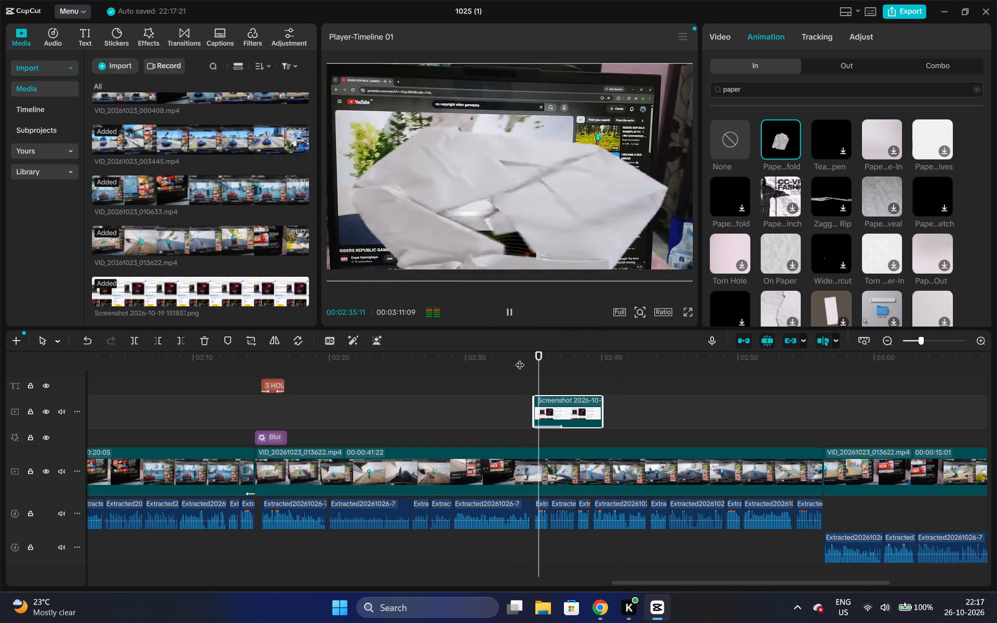
{"action": "key", "text": "space"}
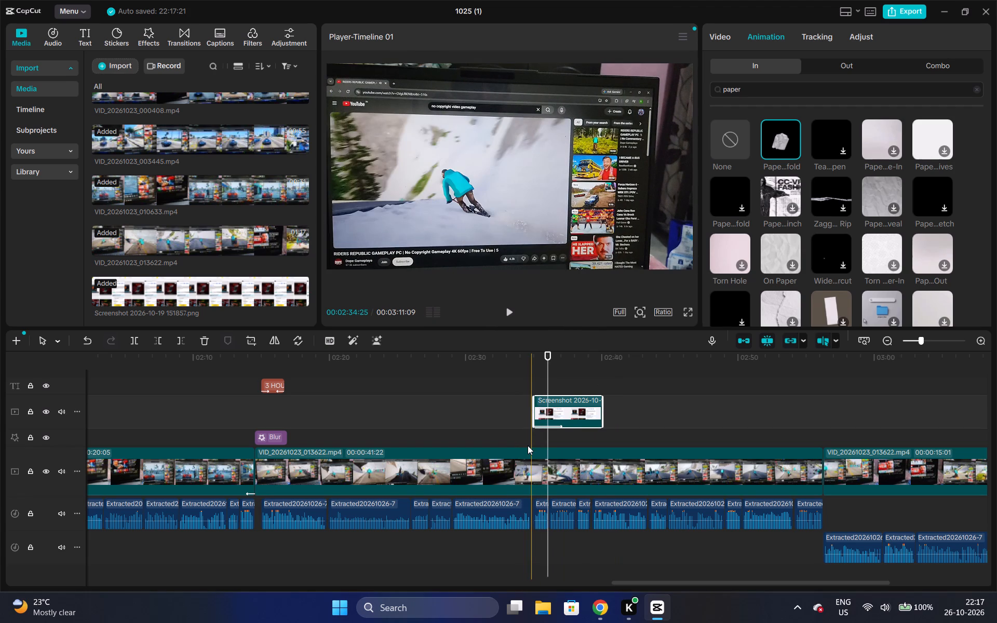
Split the main video clip at 00:02:34:25, just before the screenshot overlay begins.
{"action": "left_click", "coordinate": [528, 445]}
{"action": "left_click", "coordinate": [528, 448]}
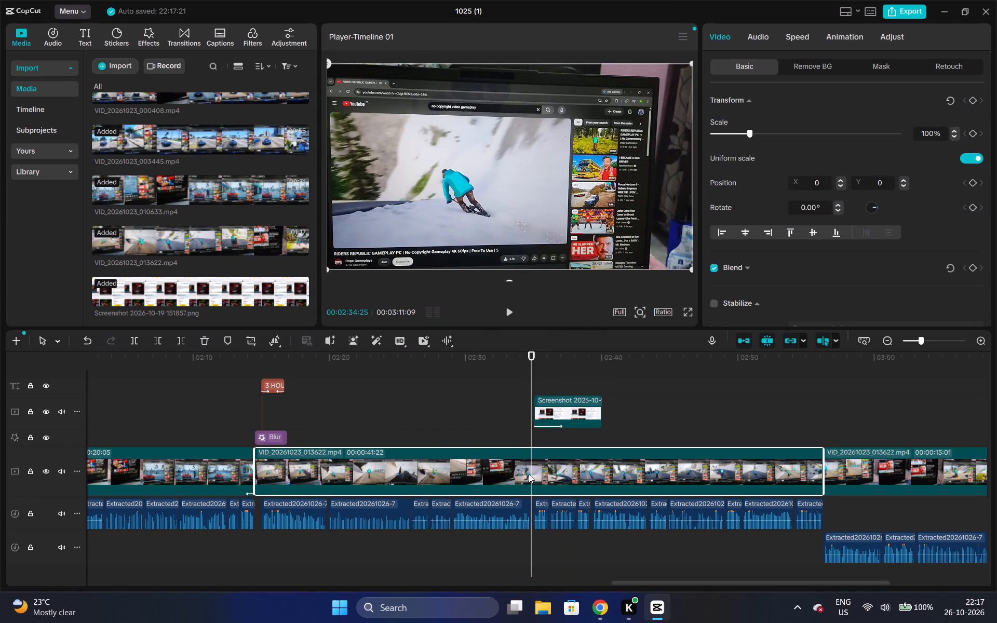
{"action": "key", "text": "ctrl+b"}
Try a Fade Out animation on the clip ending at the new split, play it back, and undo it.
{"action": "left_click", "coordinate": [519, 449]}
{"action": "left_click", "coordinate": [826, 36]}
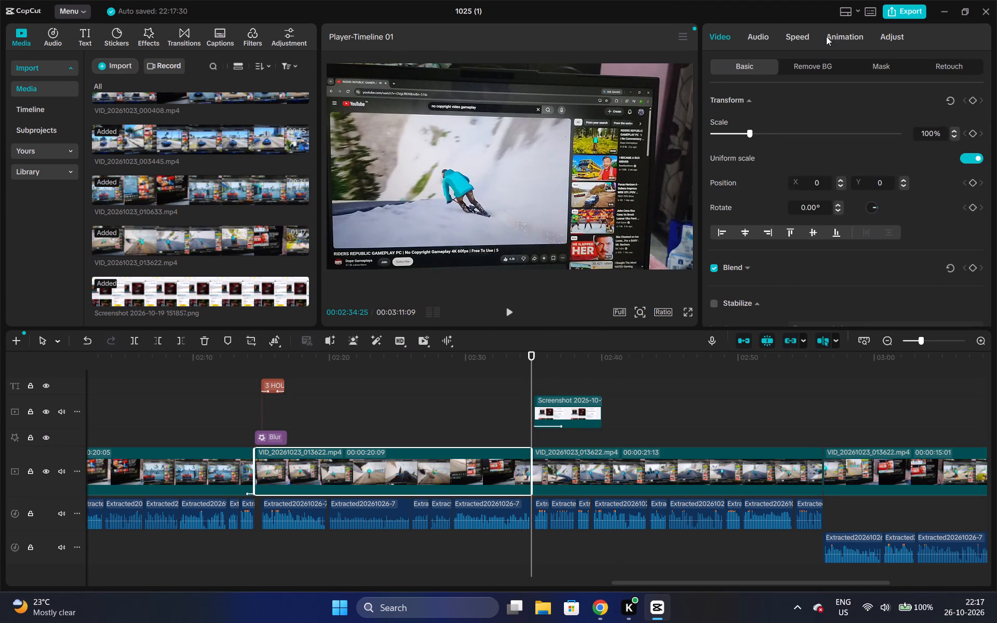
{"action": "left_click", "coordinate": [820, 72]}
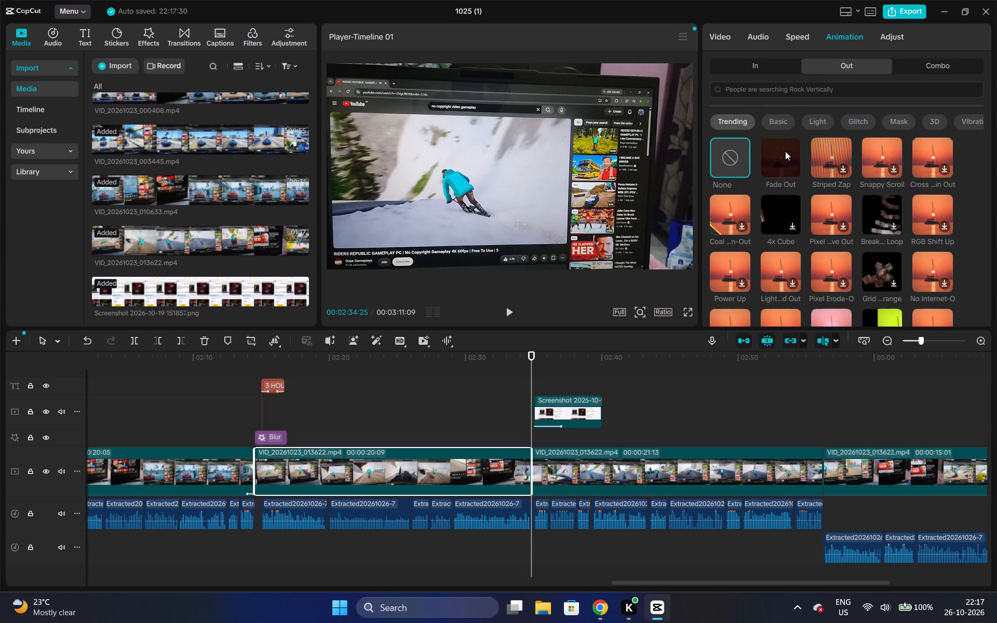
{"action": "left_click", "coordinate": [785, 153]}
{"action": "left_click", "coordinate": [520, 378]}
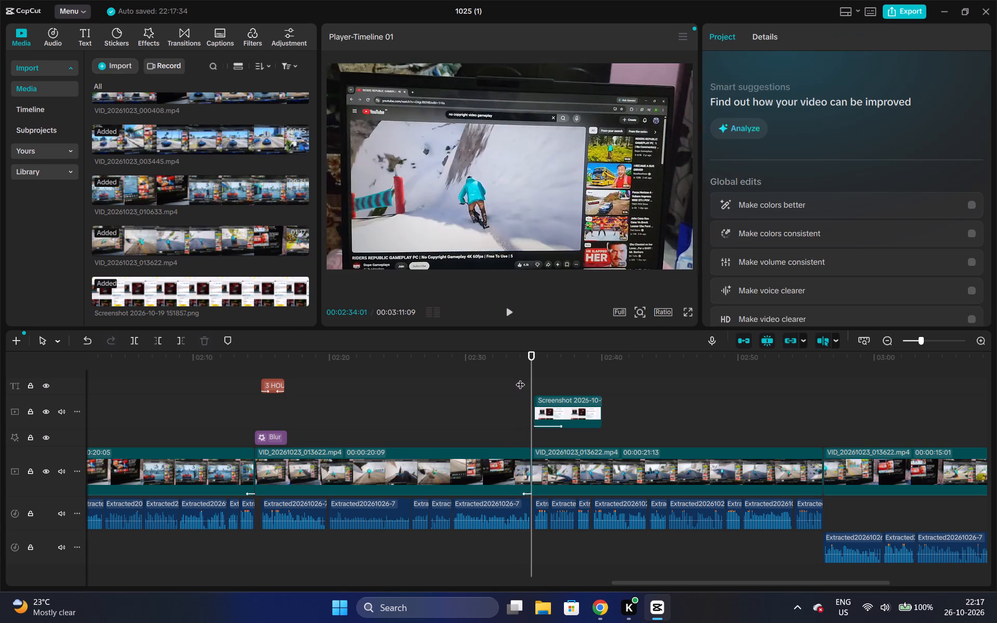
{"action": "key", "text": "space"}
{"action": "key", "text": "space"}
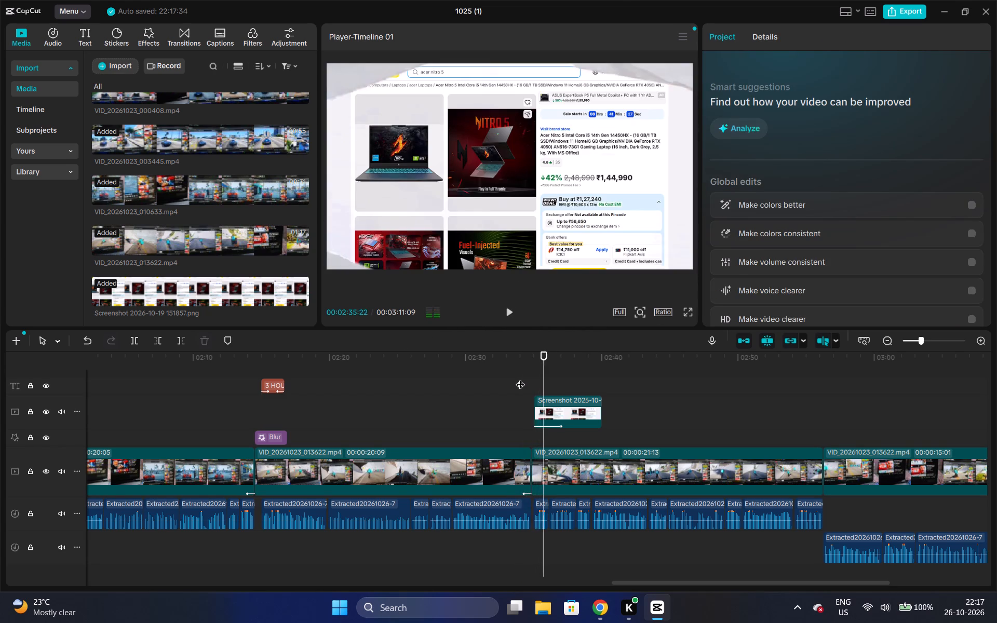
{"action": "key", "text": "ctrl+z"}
Play back the transition into the screenshot overlay from about 00:02:33 to check the paper entrance animation.
{"action": "left_click", "coordinate": [509, 397]}
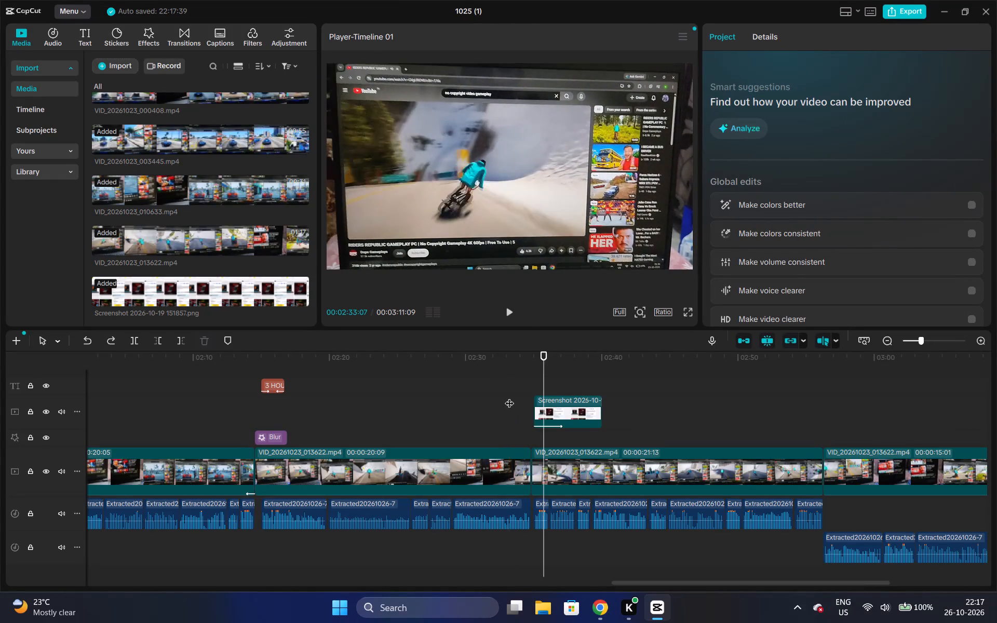
{"action": "key", "text": "space"}
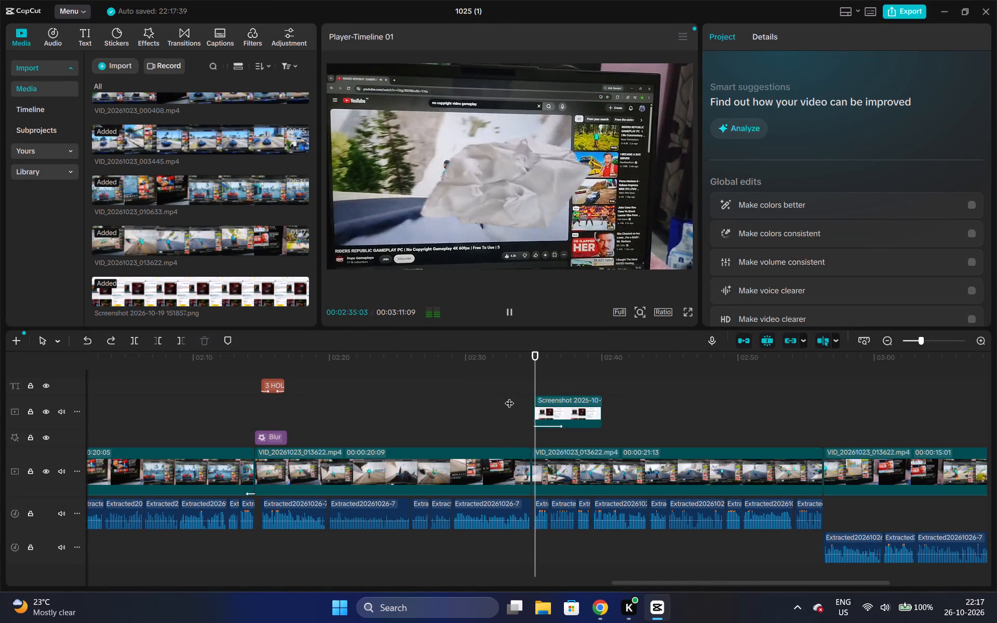
{"action": "key", "text": "space"}
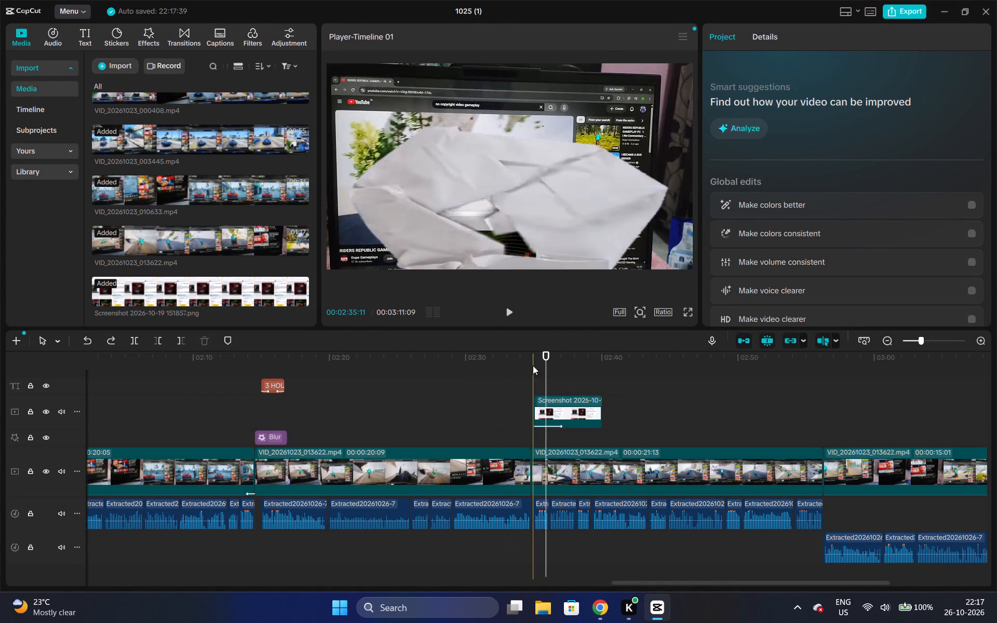
{"action": "left_click", "coordinate": [527, 361]}
{"action": "key", "text": "space"}
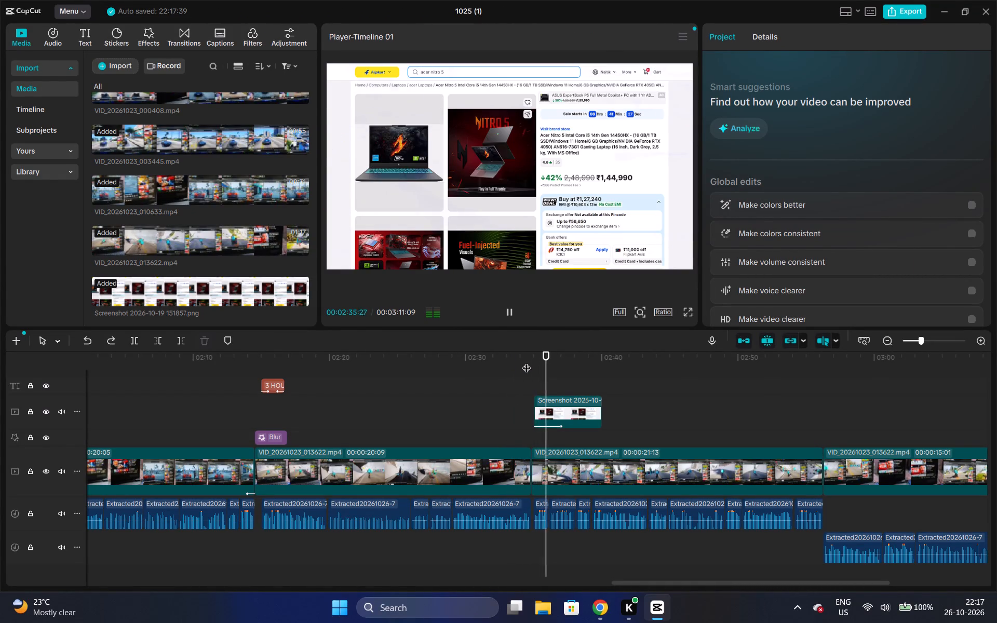
Play back the screenshot overlay section from about 00:02:33, also in full-screen preview, to judge its entrance and length.
{"action": "key", "text": "space"}
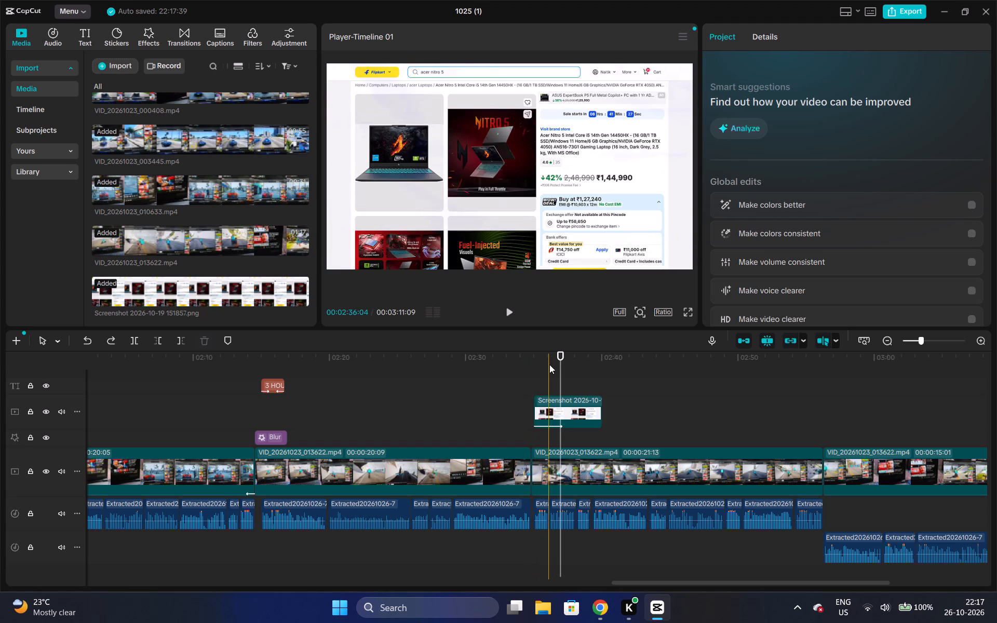
{"action": "left_click", "coordinate": [549, 364]}
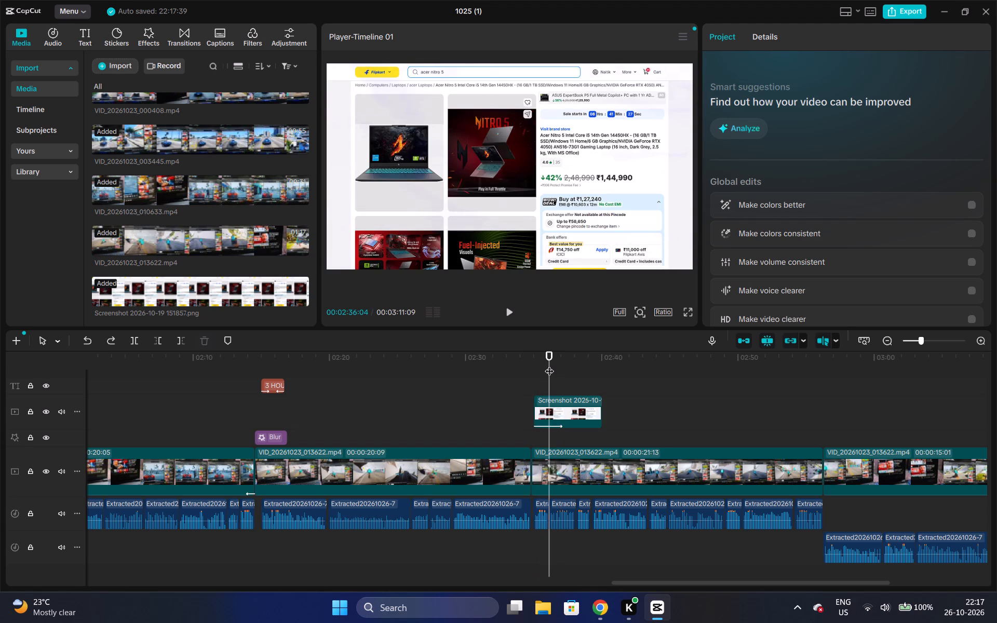
{"action": "left_click", "coordinate": [526, 354]}
{"action": "key", "text": "space"}
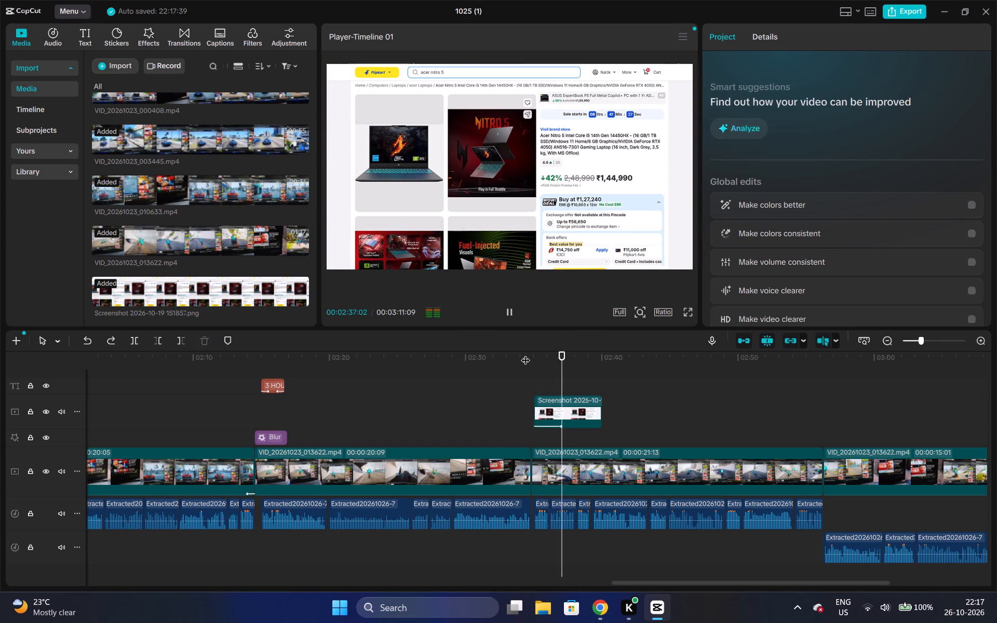
{"action": "key", "text": "space"}
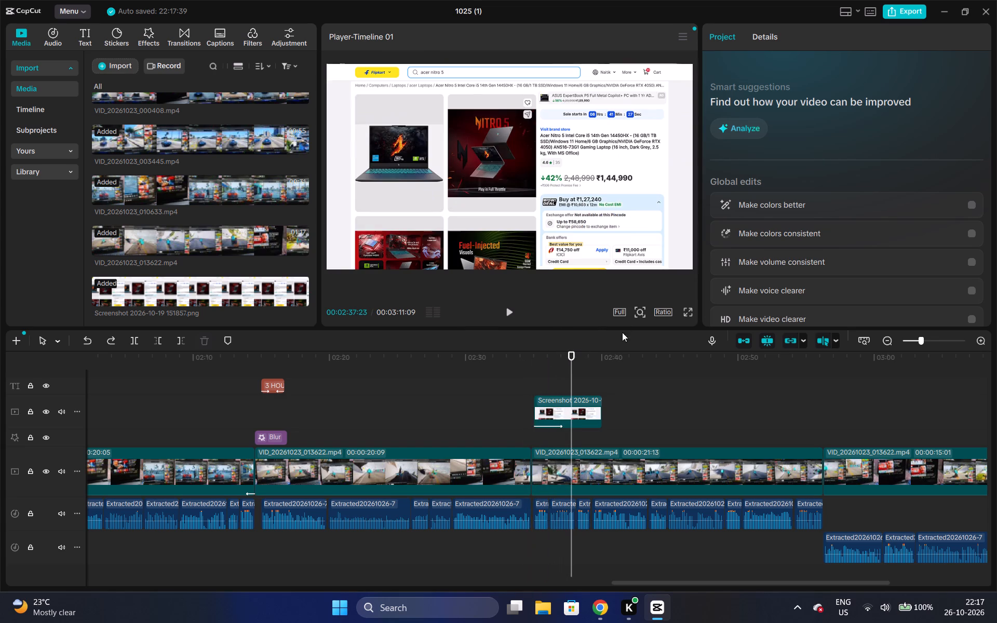
{"action": "left_click", "coordinate": [689, 311]}
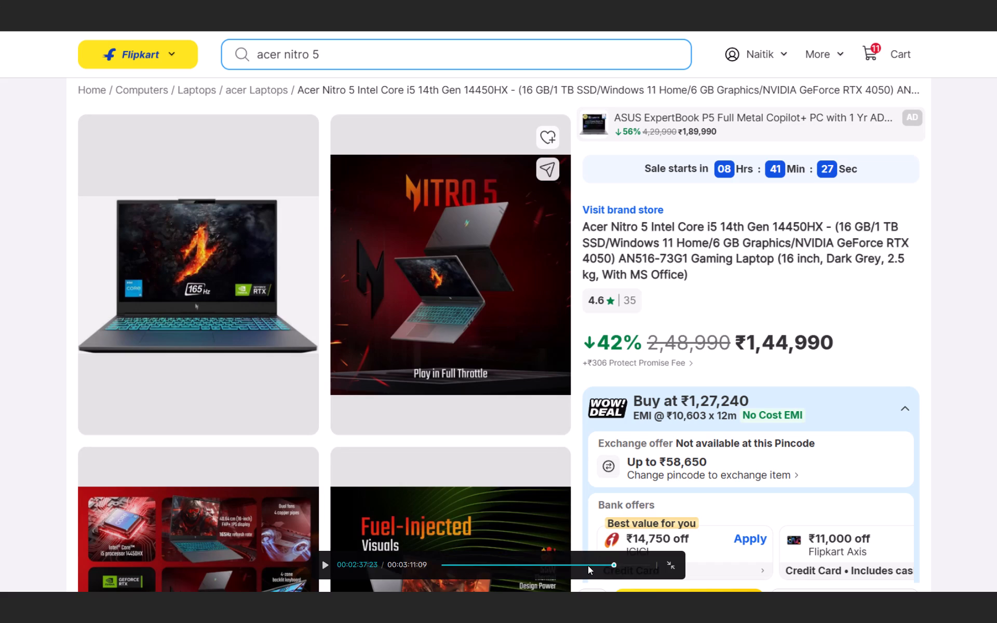
{"action": "left_click", "coordinate": [598, 565]}
{"action": "key", "text": "space"}
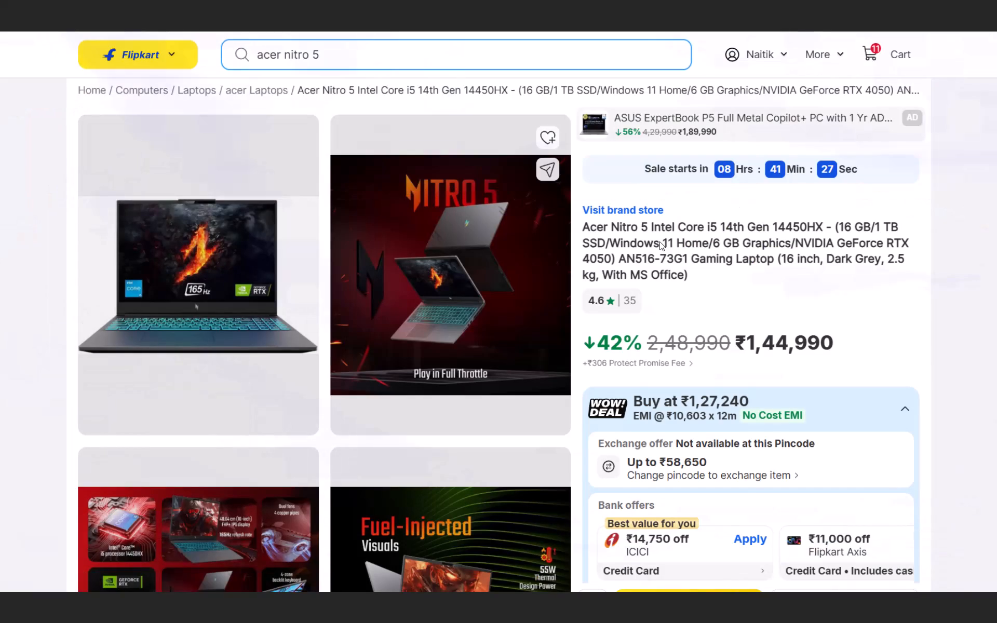
{"action": "key", "text": "space"}
{"action": "key", "text": "space"}
{"action": "key", "text": "space"}
{"action": "key", "text": "Escape"}
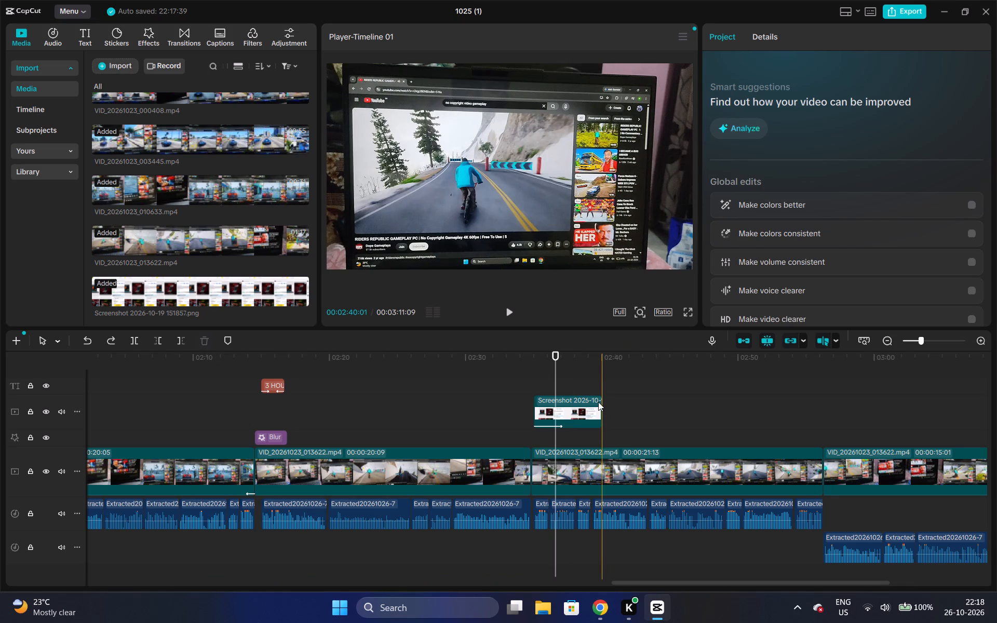
Trim the end of the product-page screenshot overlay back to 00:02:36:18.
{"action": "left_click_drag", "start_coordinate": [601, 403], "coordinate": [561, 388]}
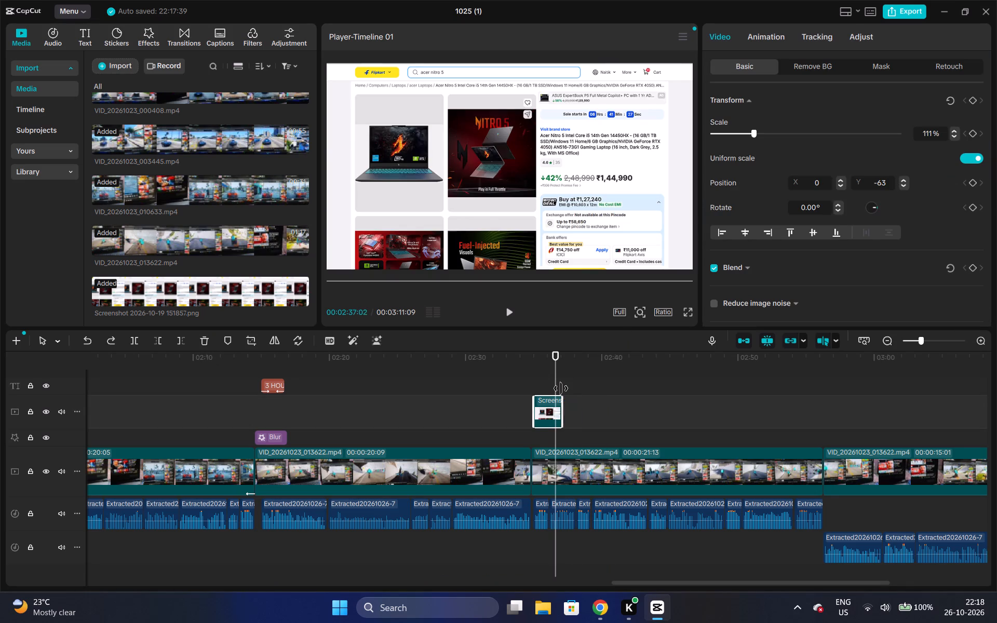
{"action": "left_click_drag", "start_coordinate": [561, 388], "coordinate": [557, 376]}
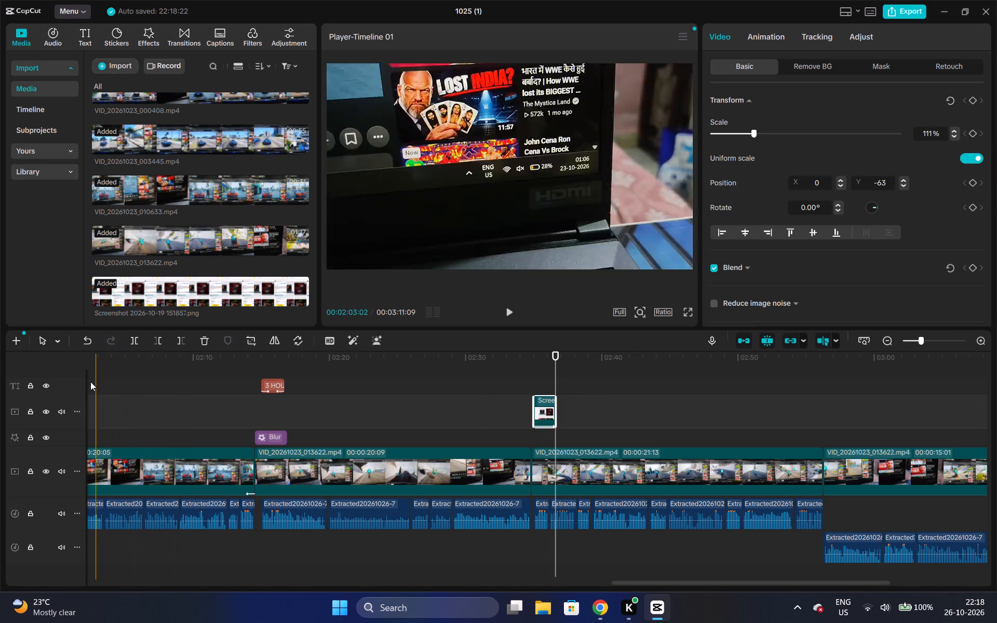
Import the video VID_20261018_165640 from the 1ST VIDEO folder inside FACE CAM on drive G:.
{"action": "left_click", "coordinate": [102, 66]}
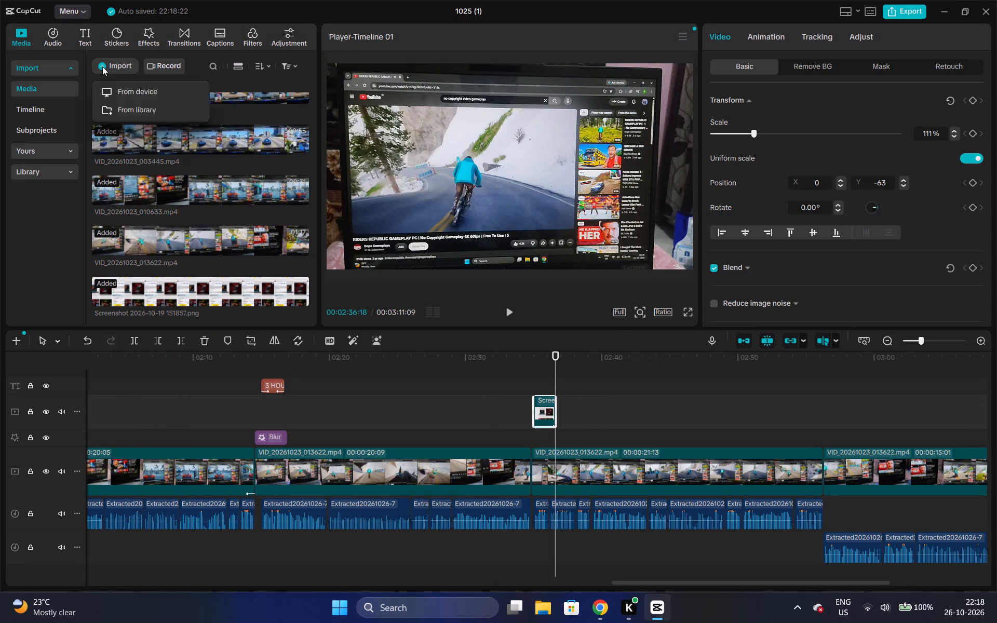
{"action": "left_click", "coordinate": [132, 88]}
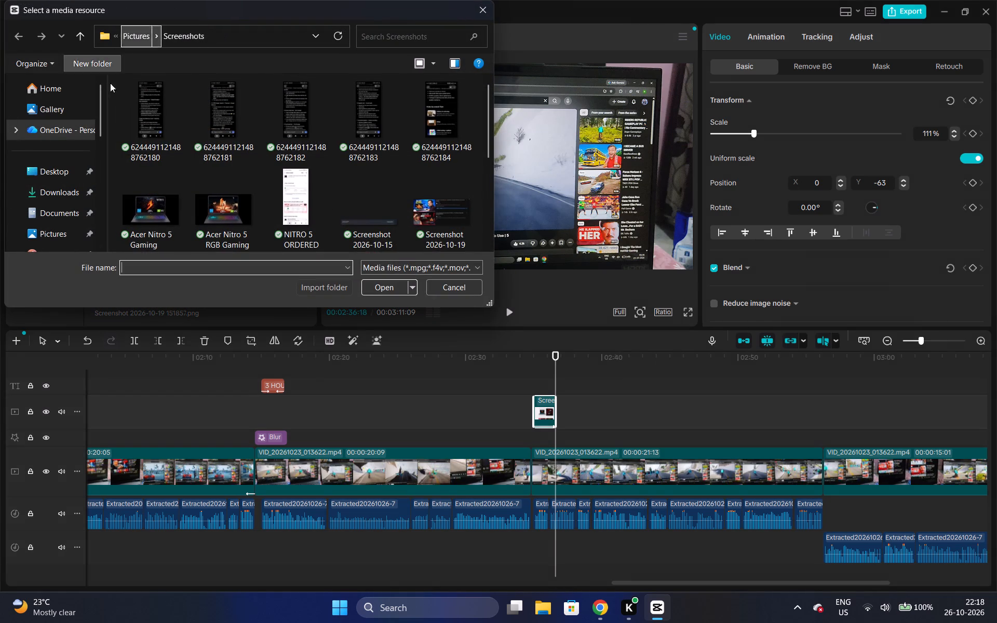
{"action": "left_click_drag", "start_coordinate": [102, 132], "coordinate": [103, 190]}
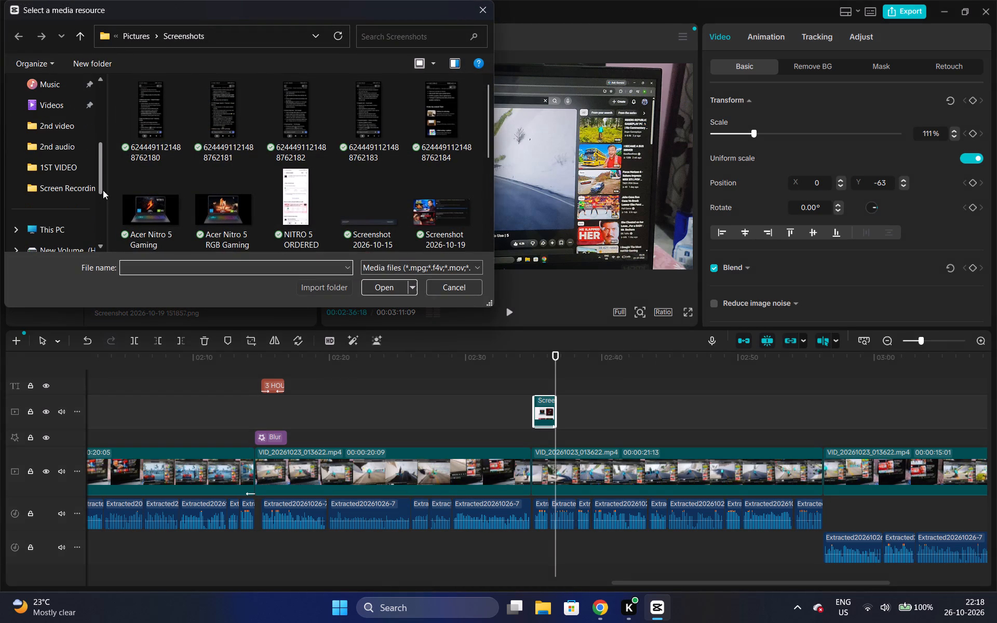
{"action": "left_click_drag", "start_coordinate": [103, 190], "coordinate": [103, 220]}
{"action": "left_click", "coordinate": [83, 223]}
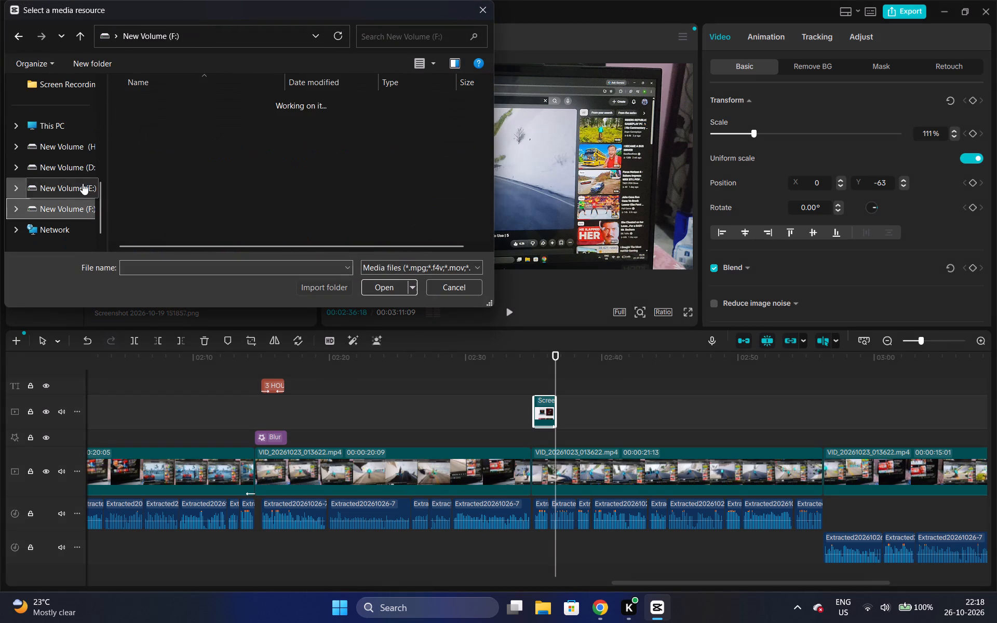
{"action": "left_click", "coordinate": [83, 177]}
{"action": "left_click", "coordinate": [84, 204]}
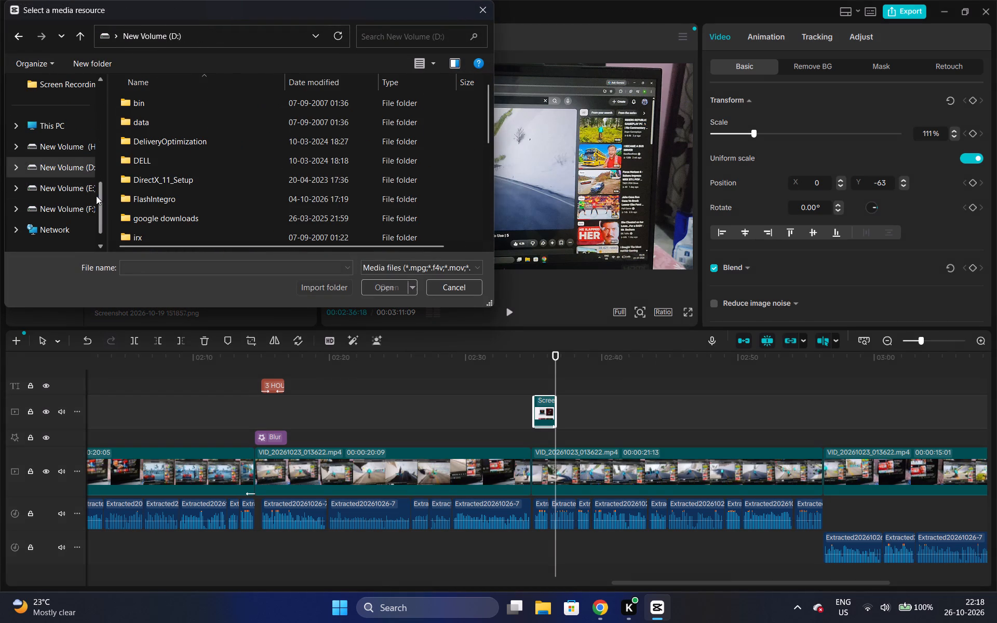
{"action": "left_click_drag", "start_coordinate": [98, 201], "coordinate": [99, 217]}
{"action": "left_click", "coordinate": [68, 105]}
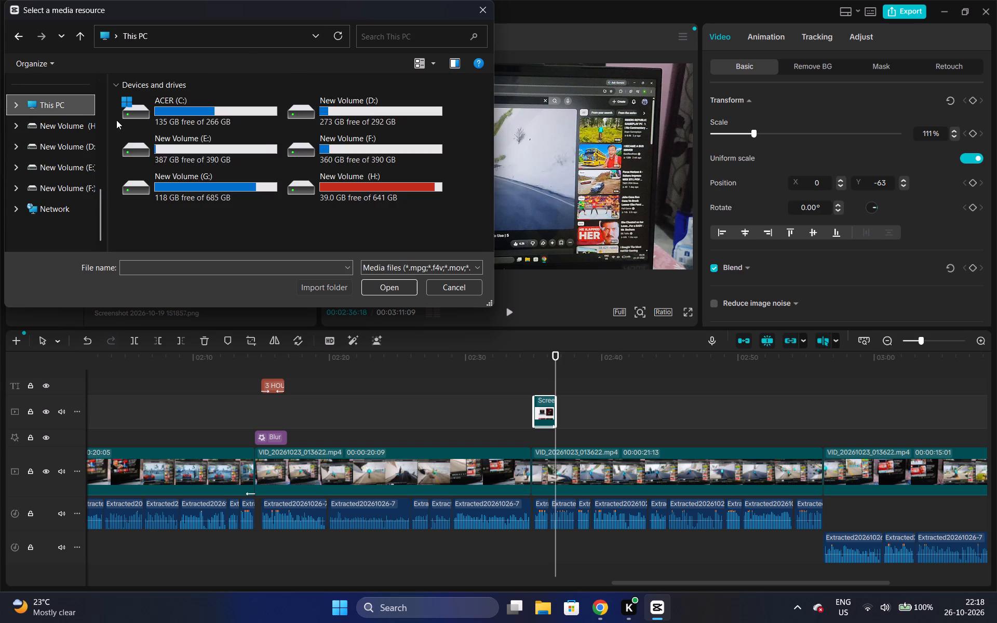
{"action": "double_click", "coordinate": [211, 178]}
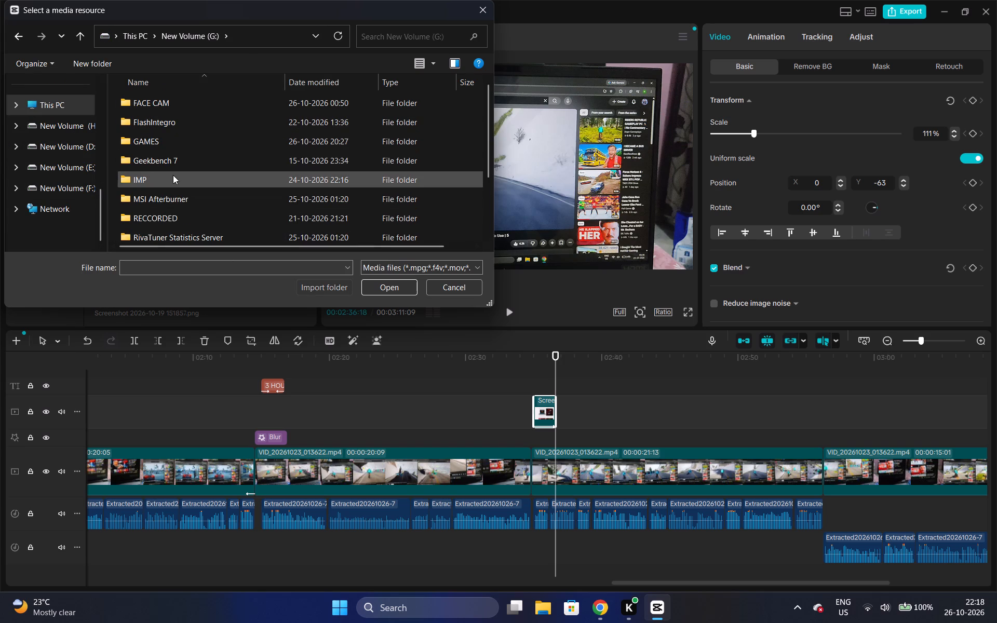
{"action": "double_click", "coordinate": [166, 109]}
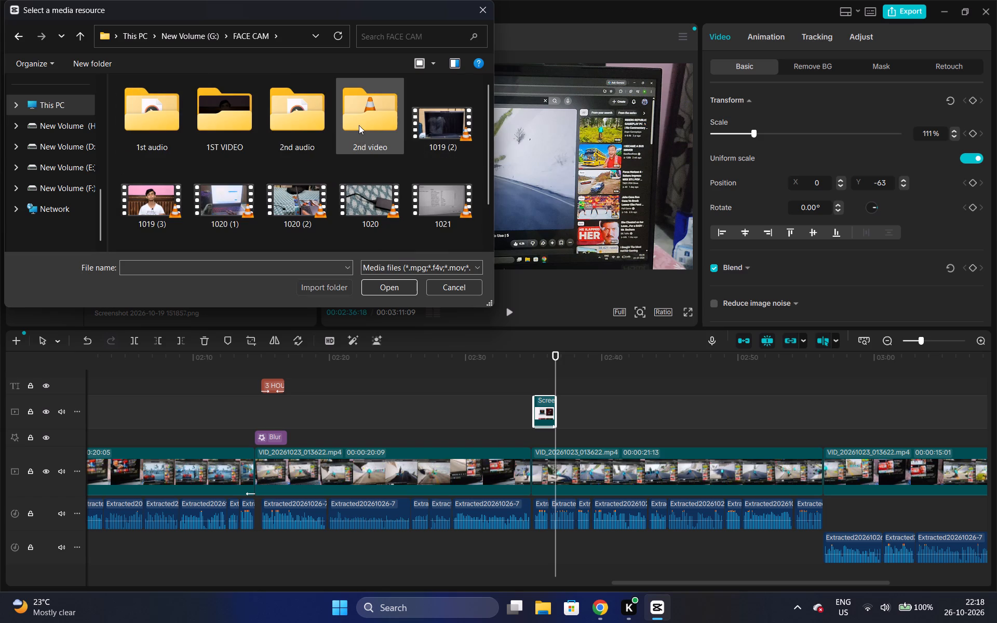
{"action": "double_click", "coordinate": [234, 127]}
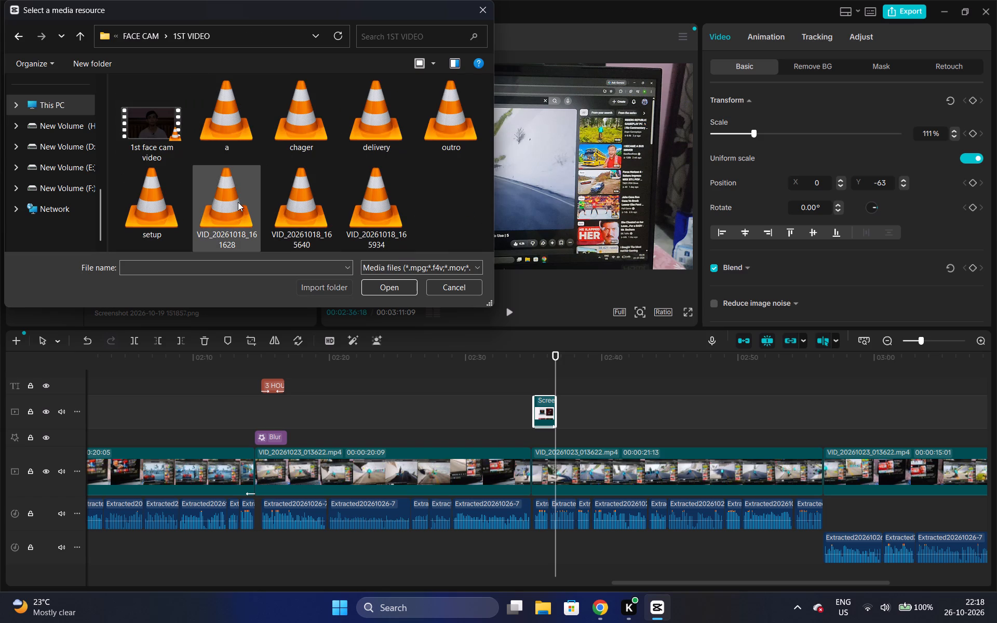
{"action": "left_click", "coordinate": [360, 211]}
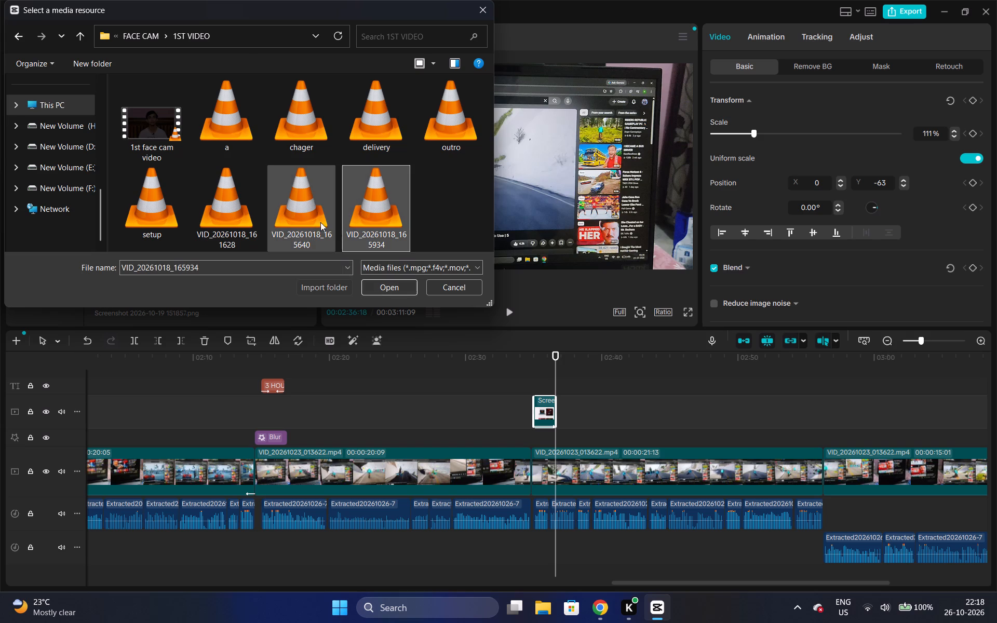
{"action": "left_click", "coordinate": [315, 221]}
{"action": "left_click", "coordinate": [406, 293]}
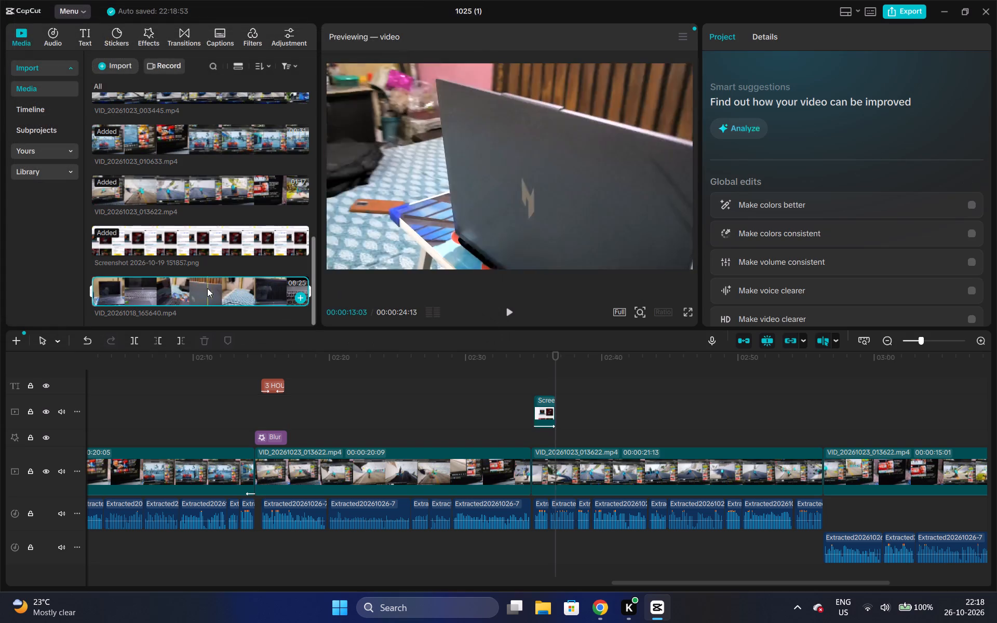
Place VID_20261018_165640.mp4 on the overlay track directly after the screenshot, starting at 00:02:36:18.
{"action": "left_click_drag", "start_coordinate": [207, 288], "coordinate": [551, 410]}
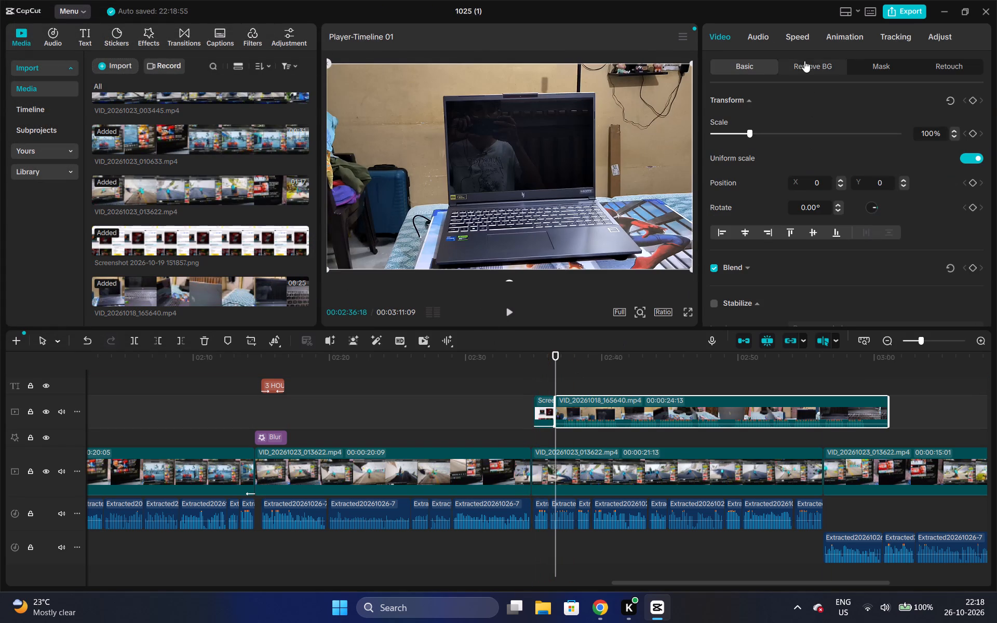
Mute the VID_20261018_165640 overlay clip by lowering its volume to -∞ dB, and play back the section.
{"action": "left_click", "coordinate": [766, 34]}
{"action": "left_click_drag", "start_coordinate": [752, 130], "coordinate": [695, 148]}
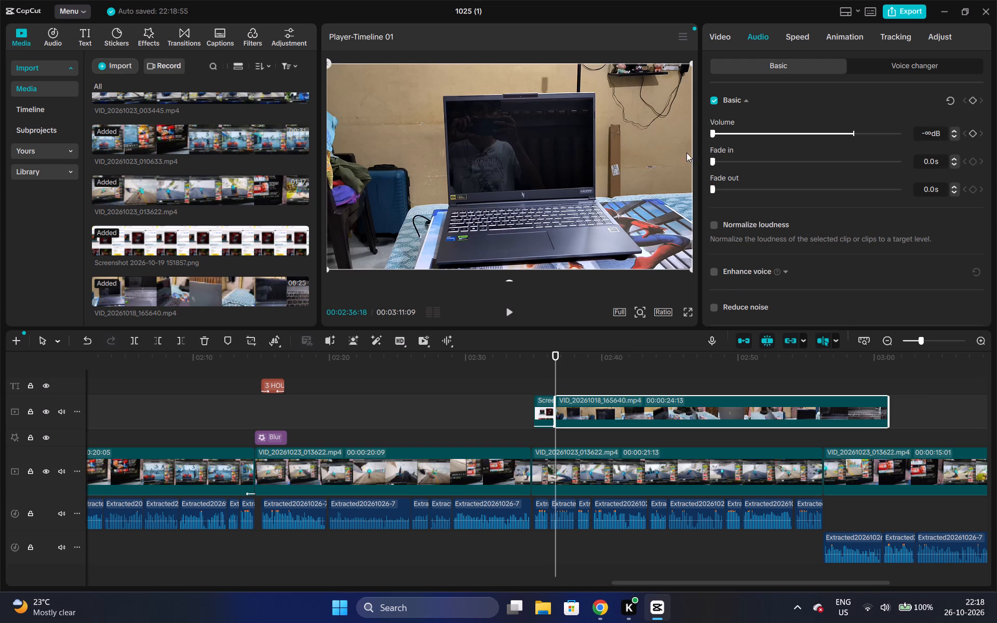
{"action": "left_click", "coordinate": [532, 362]}
{"action": "key", "text": "space"}
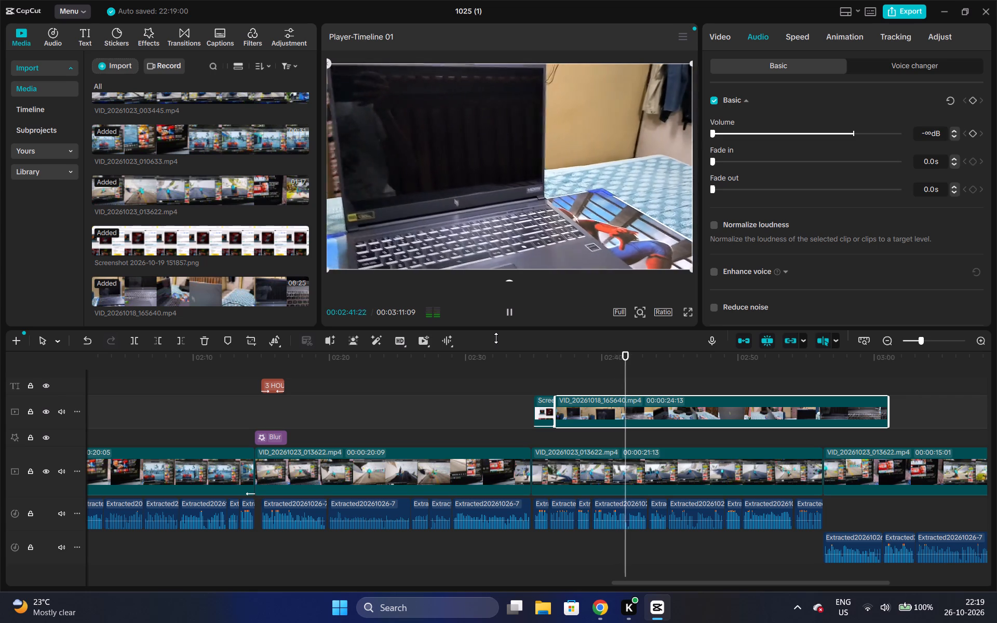
{"action": "key", "text": "space"}
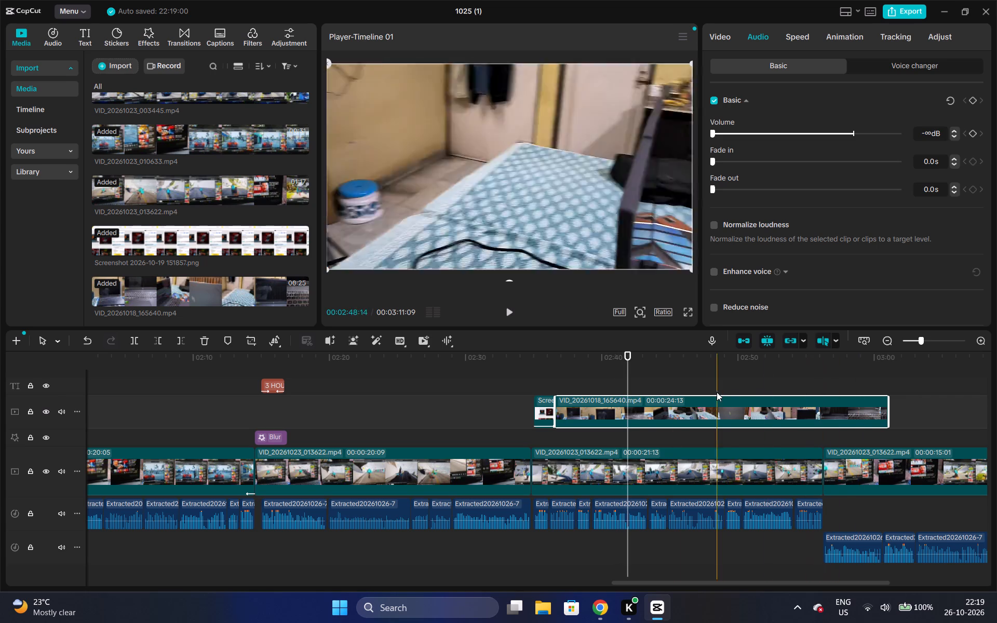
Set the speed of the VID_20261018_165640 overlay clip to 1.80x and play back its beginning.
{"action": "left_click", "coordinate": [785, 42]}
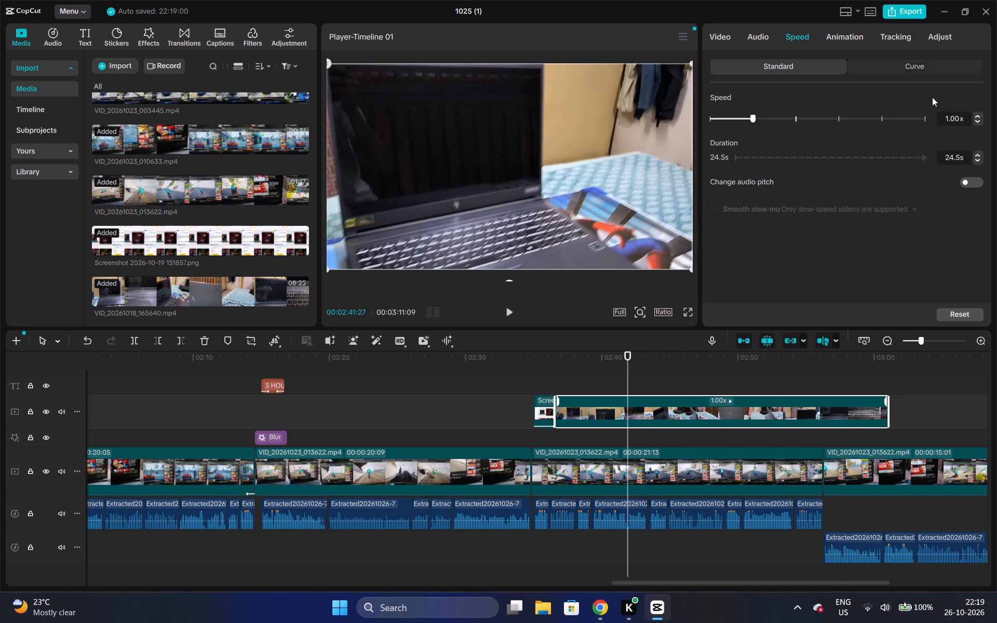
{"action": "triple_click", "coordinate": [976, 116]}
{"action": "double_click", "coordinate": [976, 116]}
{"action": "left_click", "coordinate": [976, 116]}
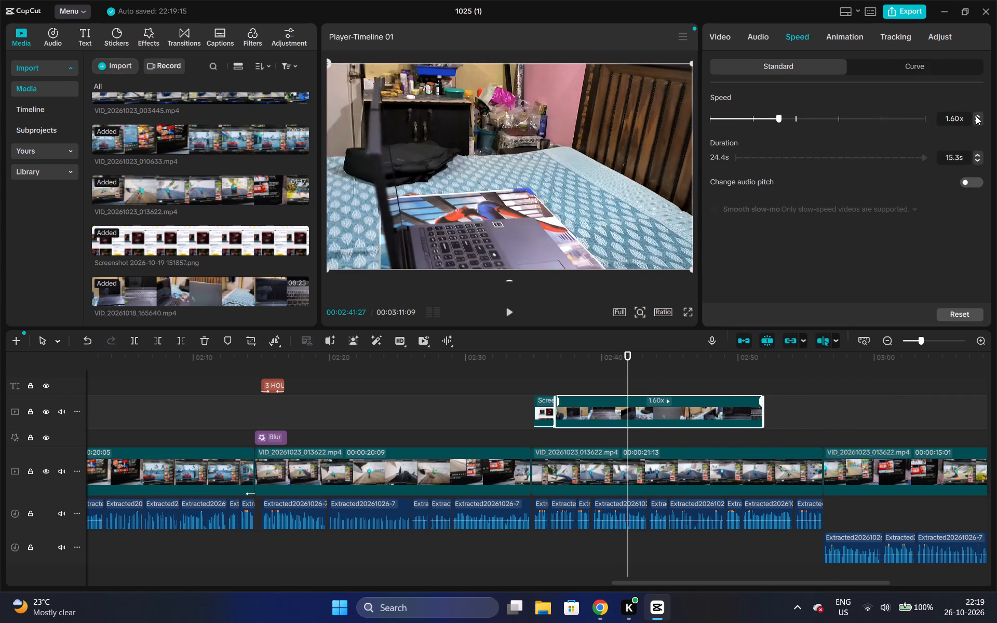
{"action": "left_click", "coordinate": [976, 116]}
{"action": "left_click", "coordinate": [976, 116]}
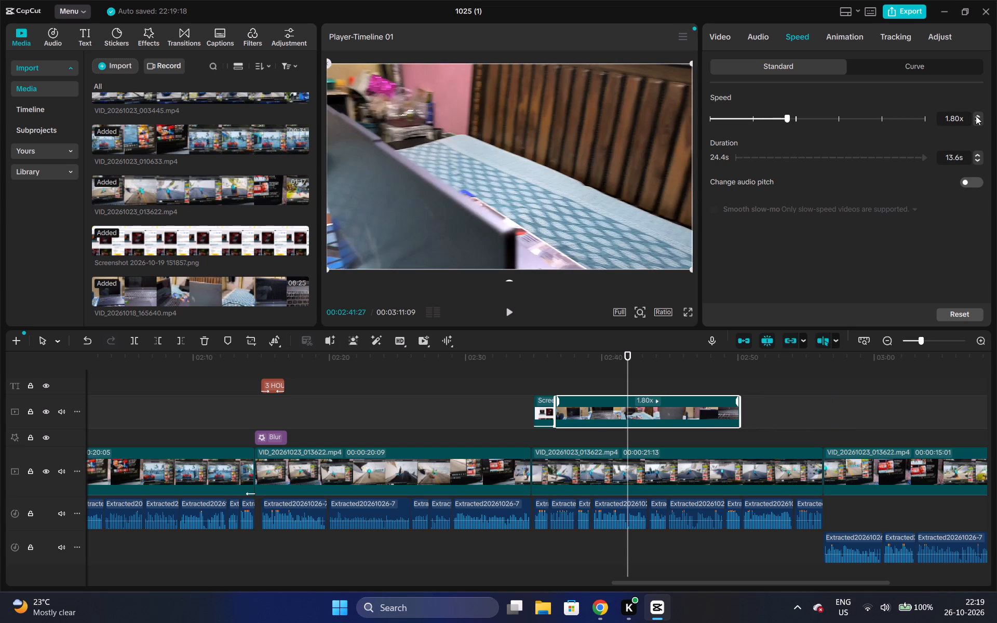
{"action": "left_click", "coordinate": [556, 353]}
{"action": "key", "text": "space"}
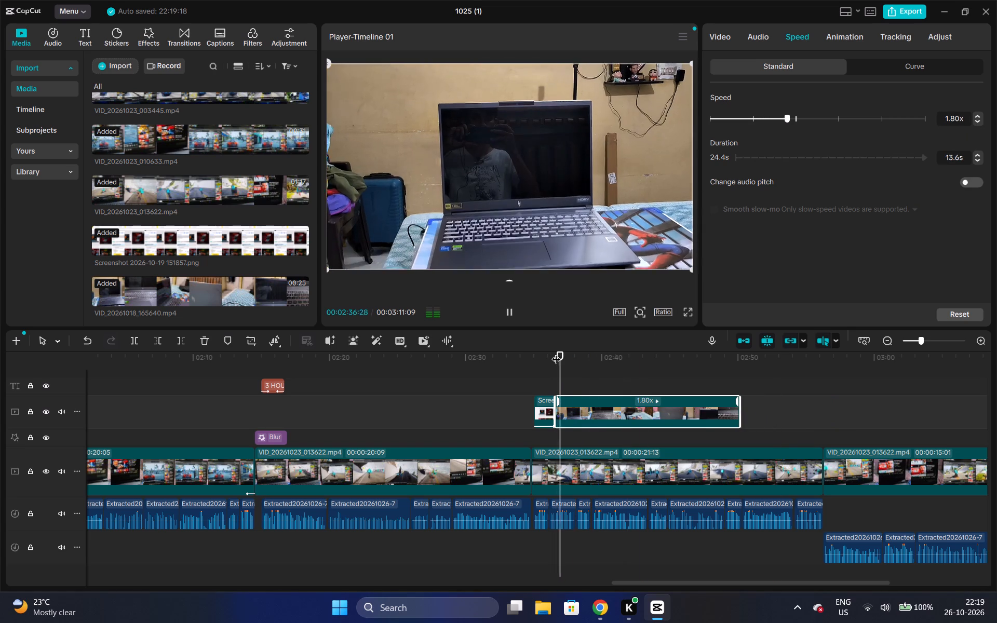
{"action": "key", "text": "space"}
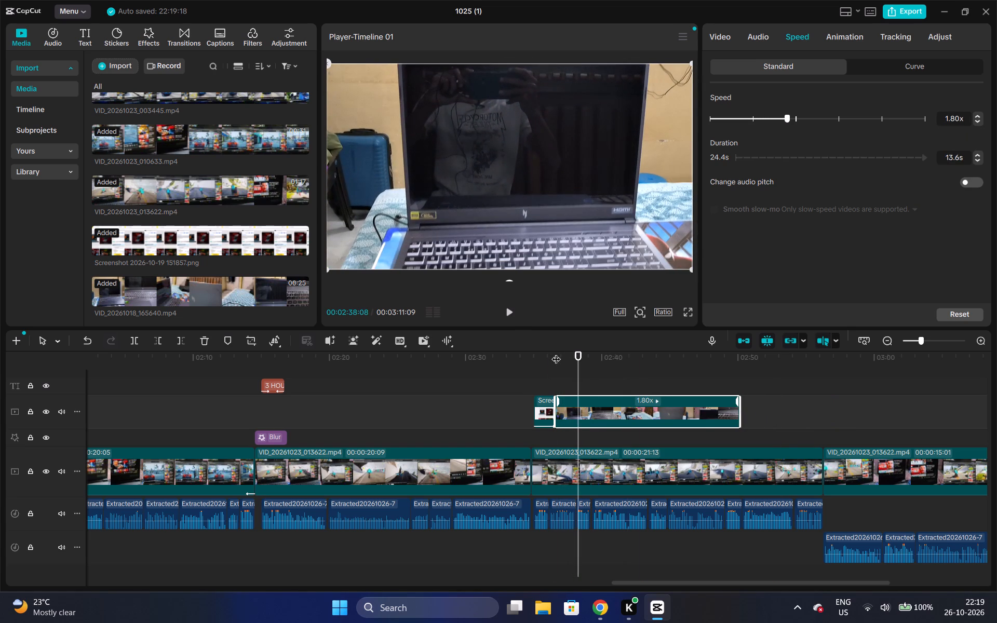
Duplicate the "3 HOURS" caption above the laptop overlay clip, play back the section, and align the copy's start to 00:02:36:28.
{"action": "left_click", "coordinate": [275, 389]}
{"action": "key", "text": "ctrl+c"}
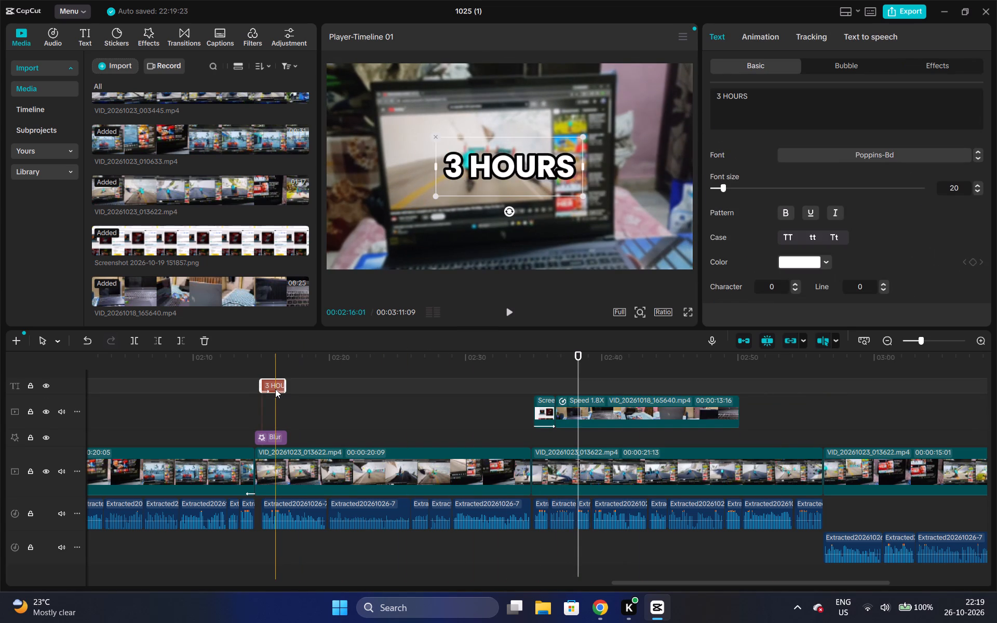
{"action": "key", "text": "ctrl+v"}
{"action": "left_click_drag", "start_coordinate": [289, 386], "coordinate": [511, 397]}
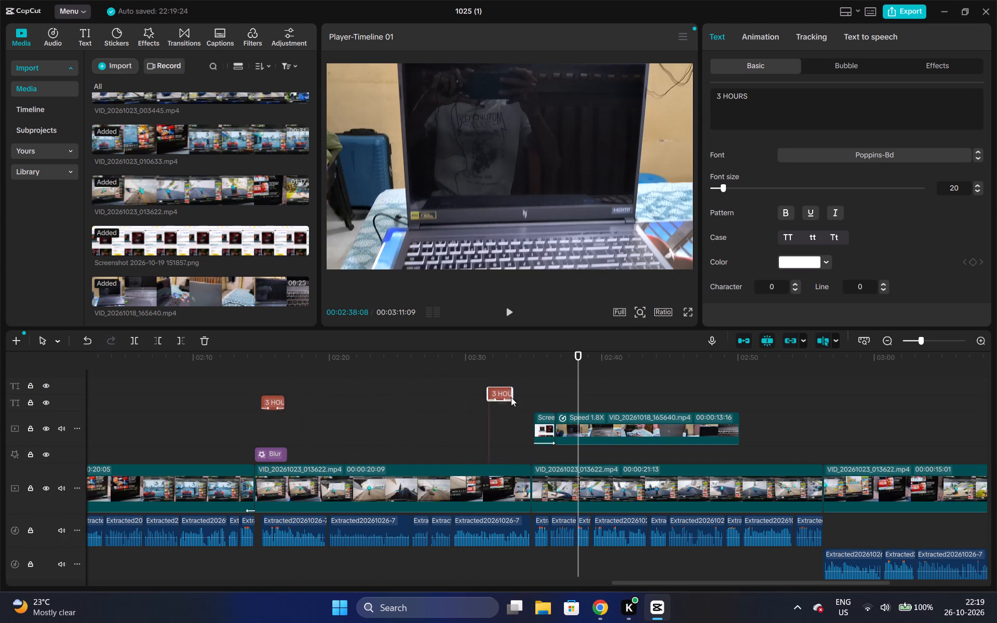
{"action": "left_click_drag", "start_coordinate": [511, 397], "coordinate": [583, 410]}
{"action": "left_click", "coordinate": [536, 379]}
{"action": "key", "text": "space"}
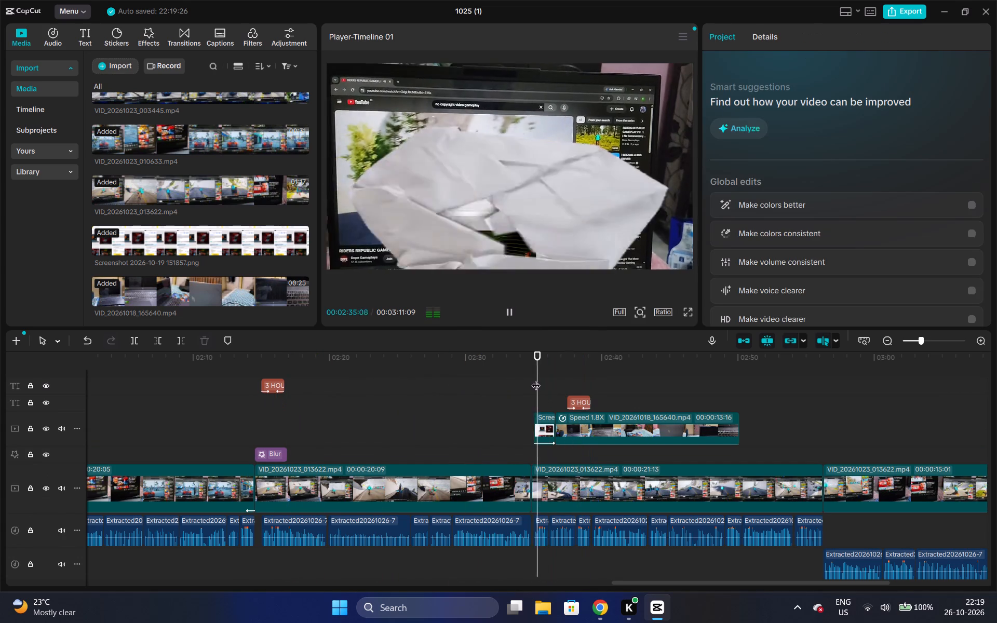
{"action": "key", "text": "space"}
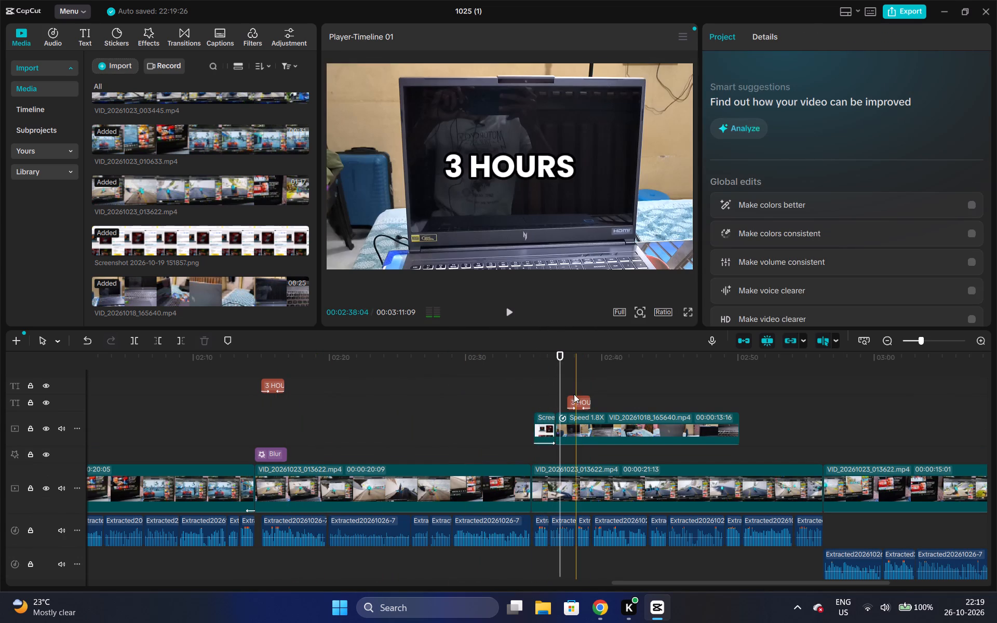
{"action": "left_click", "coordinate": [574, 398]}
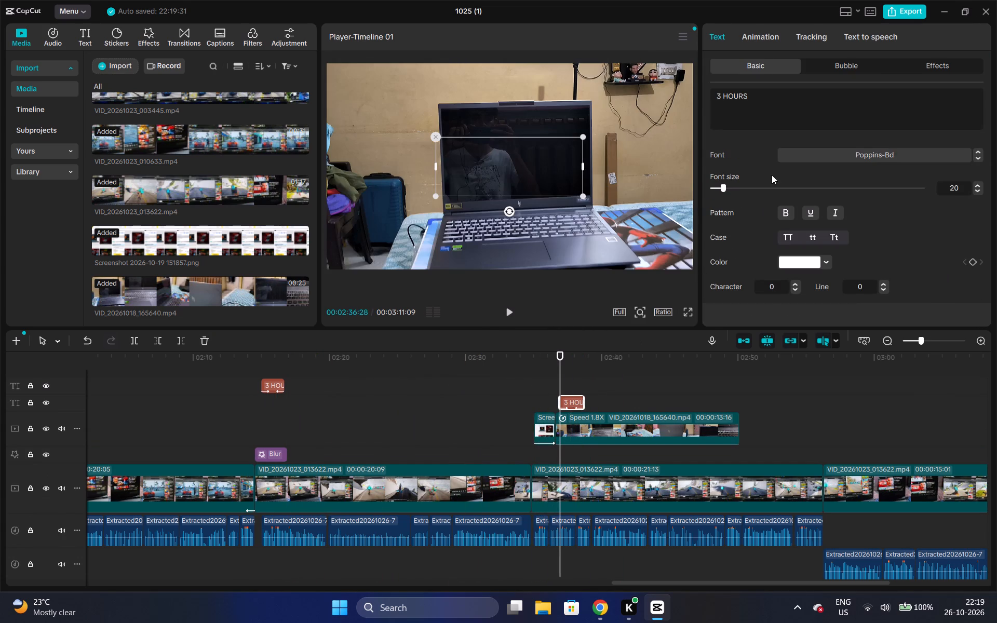
Replace the text of the duplicated "3 HOURS" caption above the laptop overlay clip with "62WHRS".
{"action": "left_click_drag", "start_coordinate": [752, 104], "coordinate": [711, 106]}
{"action": "key", "text": "BackSpace"}
{"action": "key", "text": "BackSpace"}
{"action": "key", "text": "BackSpace"}
{"action": "key", "text": "BackSpace"}
{"action": "key", "text": "BackSpace"}
{"action": "key", "text": "BackSpace"}
{"action": "key", "text": "BackSpace"}
{"action": "key", "text": "BackSpace"}
{"action": "key", "text": "BackSpace"}
{"action": "key", "text": "BackSpace"}
{"action": "key", "text": "BackSpace"}
{"action": "type", "text": "62"}
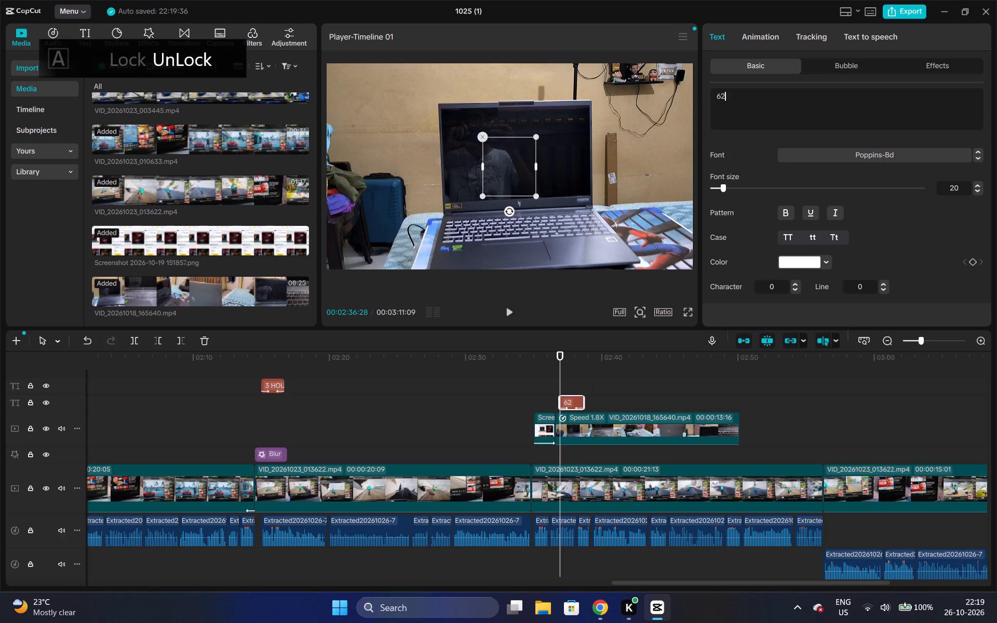
{"action": "key", "text": "w"}
{"action": "key", "text": "BackSpace"}
{"action": "type", "text": "WG"}
{"action": "key", "text": "BackSpace"}
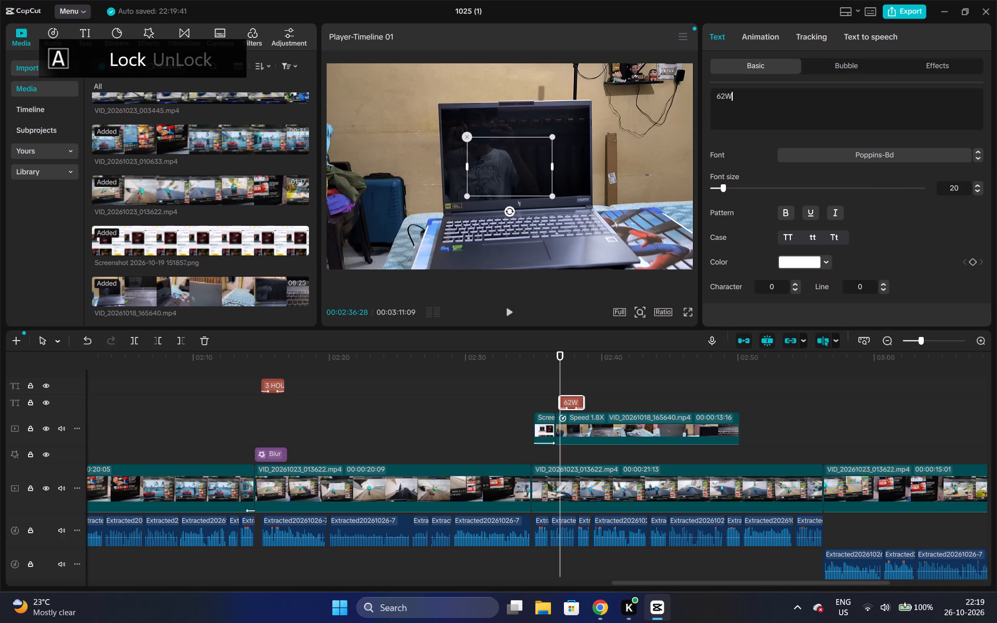
{"action": "type", "text": "HRS"}
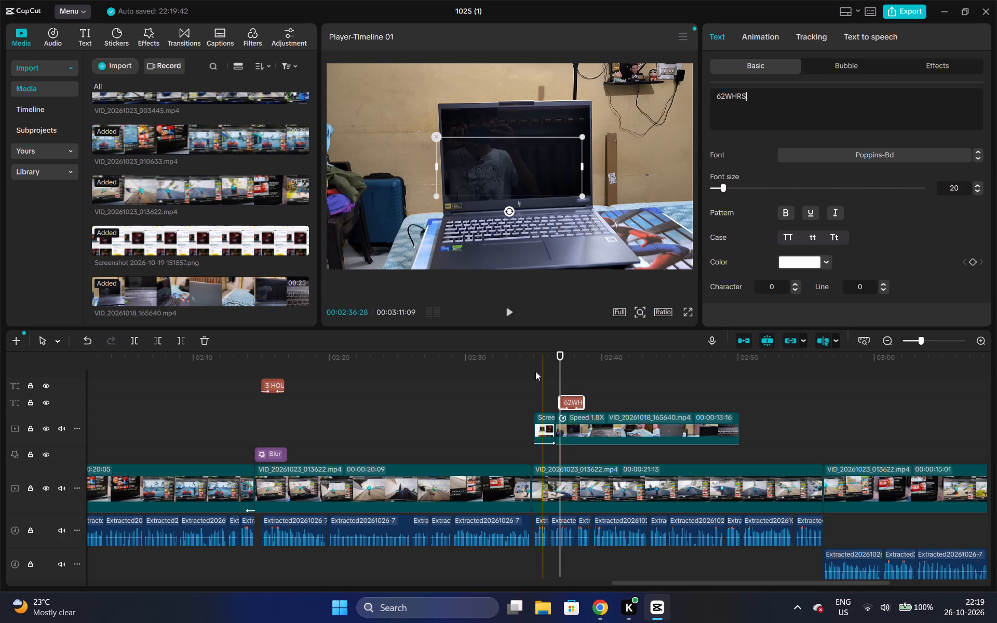
Preview the caption at 00:02:37:22 and insert a space after the number so it reads "62 WHRS".
{"action": "left_click", "coordinate": [571, 365]}
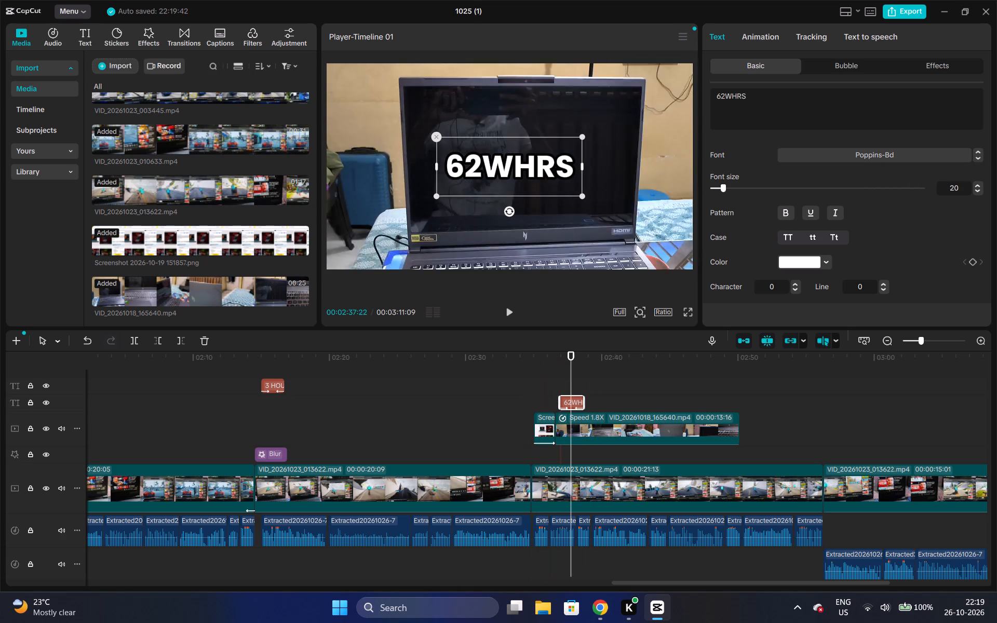
{"action": "left_click", "coordinate": [724, 102]}
{"action": "left_click", "coordinate": [724, 101]}
{"action": "left_click_drag", "start_coordinate": [724, 91], "coordinate": [730, 100]}
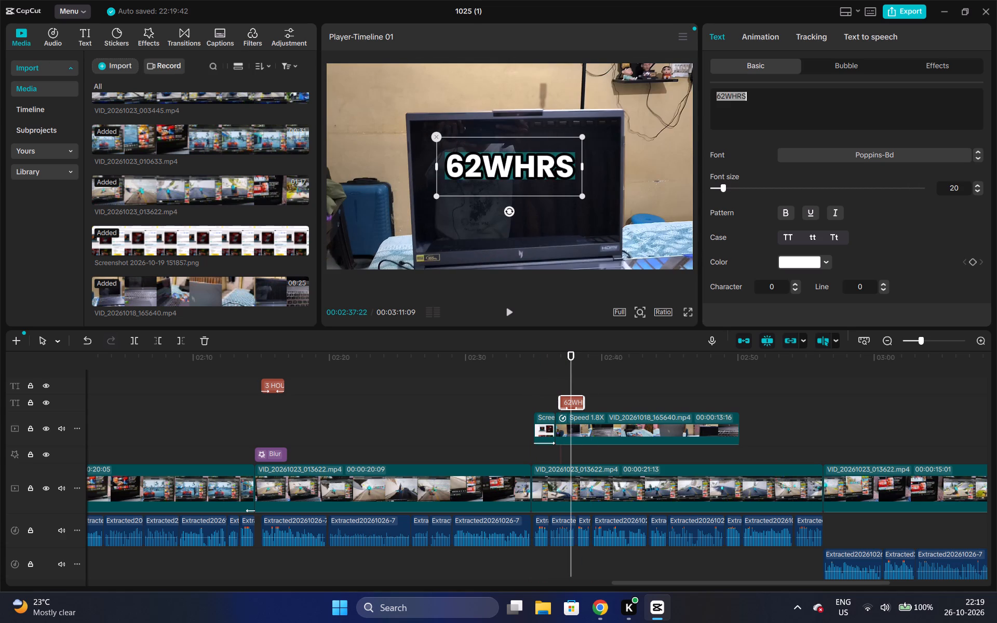
{"action": "left_click", "coordinate": [726, 94]}
{"action": "key", "text": "space"}
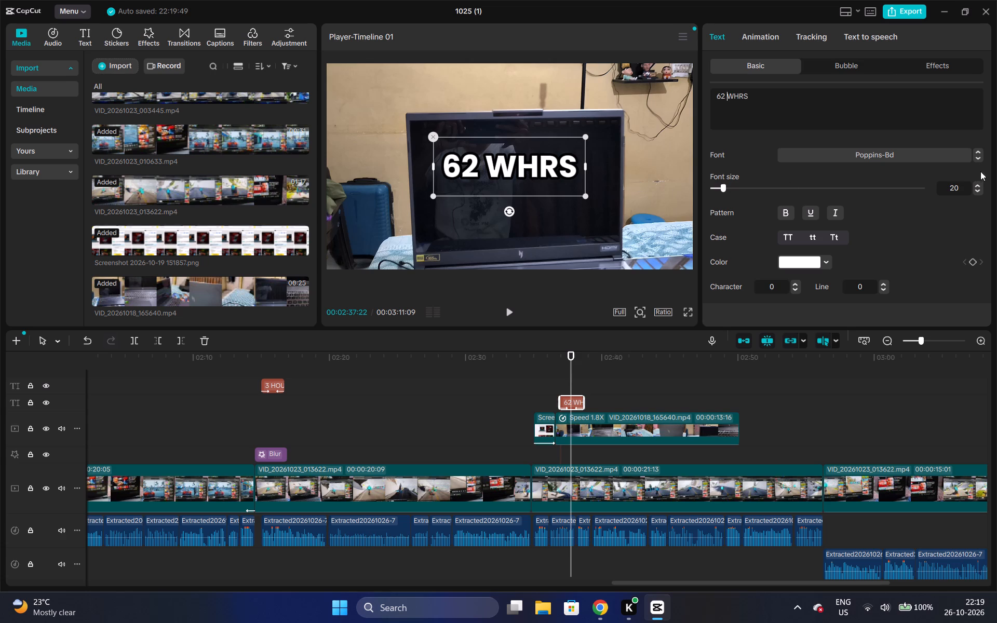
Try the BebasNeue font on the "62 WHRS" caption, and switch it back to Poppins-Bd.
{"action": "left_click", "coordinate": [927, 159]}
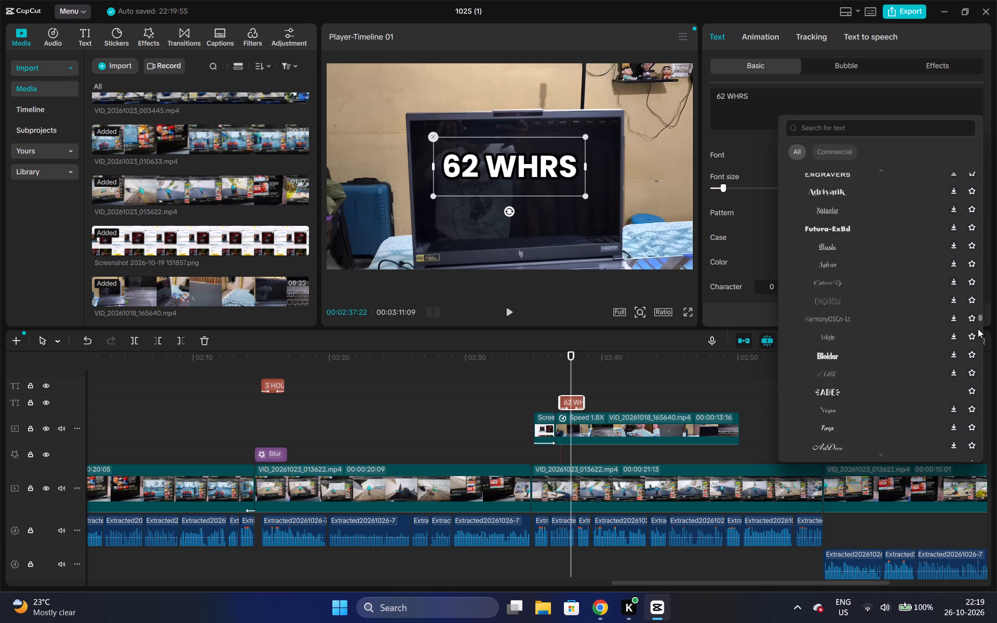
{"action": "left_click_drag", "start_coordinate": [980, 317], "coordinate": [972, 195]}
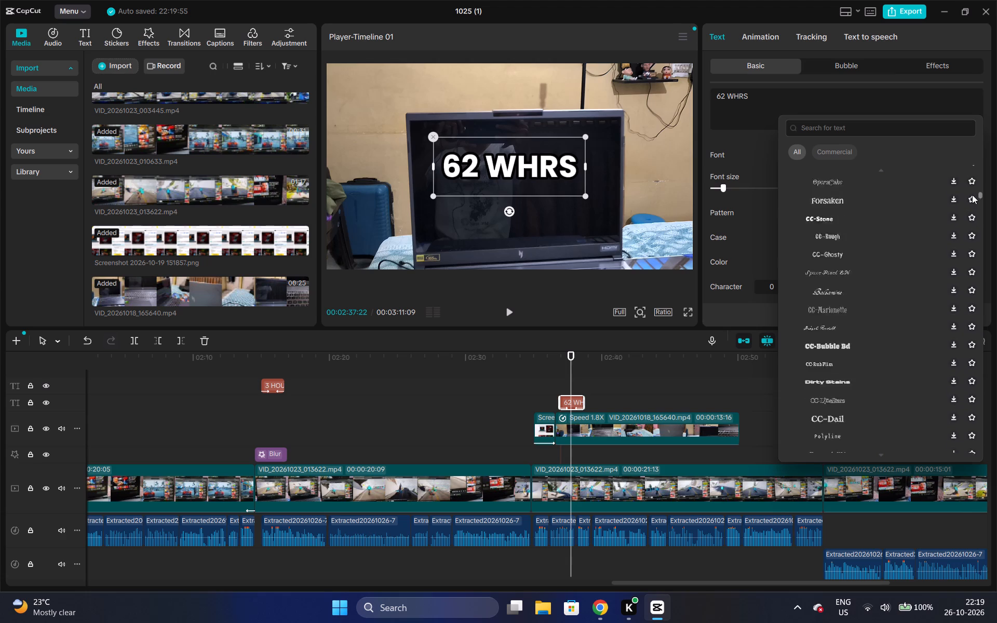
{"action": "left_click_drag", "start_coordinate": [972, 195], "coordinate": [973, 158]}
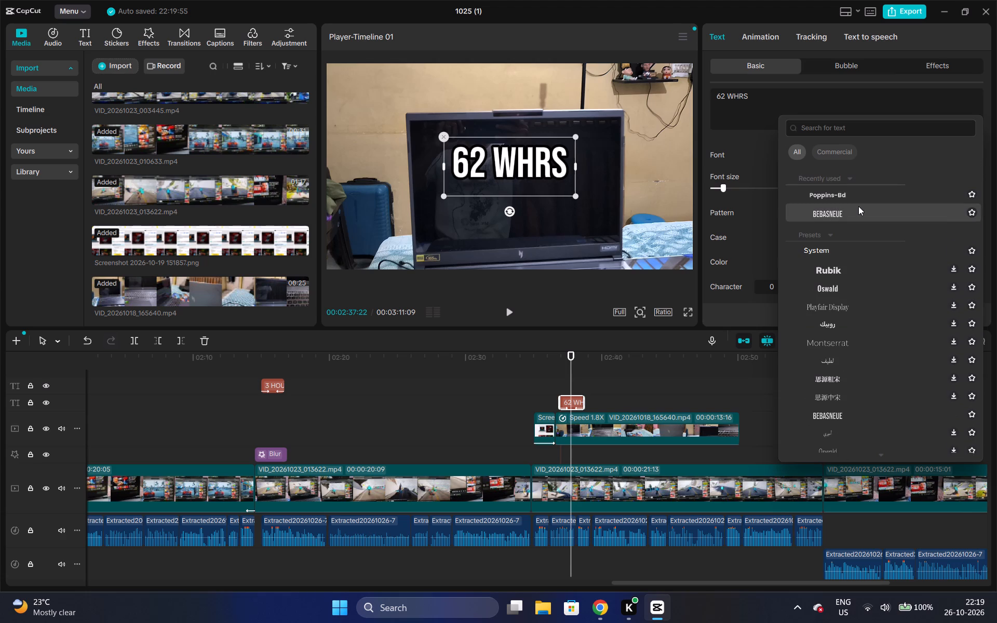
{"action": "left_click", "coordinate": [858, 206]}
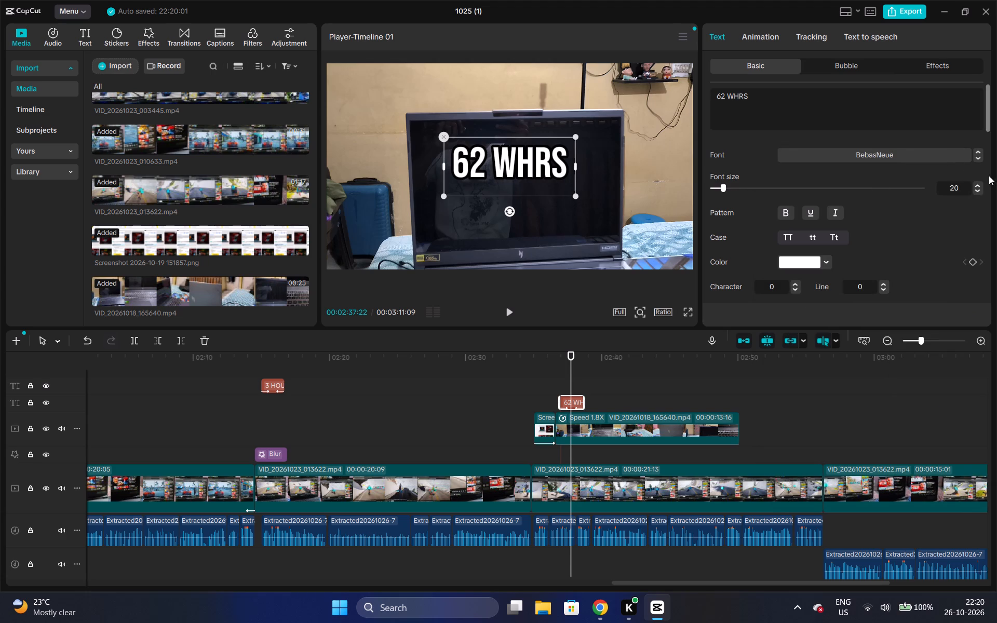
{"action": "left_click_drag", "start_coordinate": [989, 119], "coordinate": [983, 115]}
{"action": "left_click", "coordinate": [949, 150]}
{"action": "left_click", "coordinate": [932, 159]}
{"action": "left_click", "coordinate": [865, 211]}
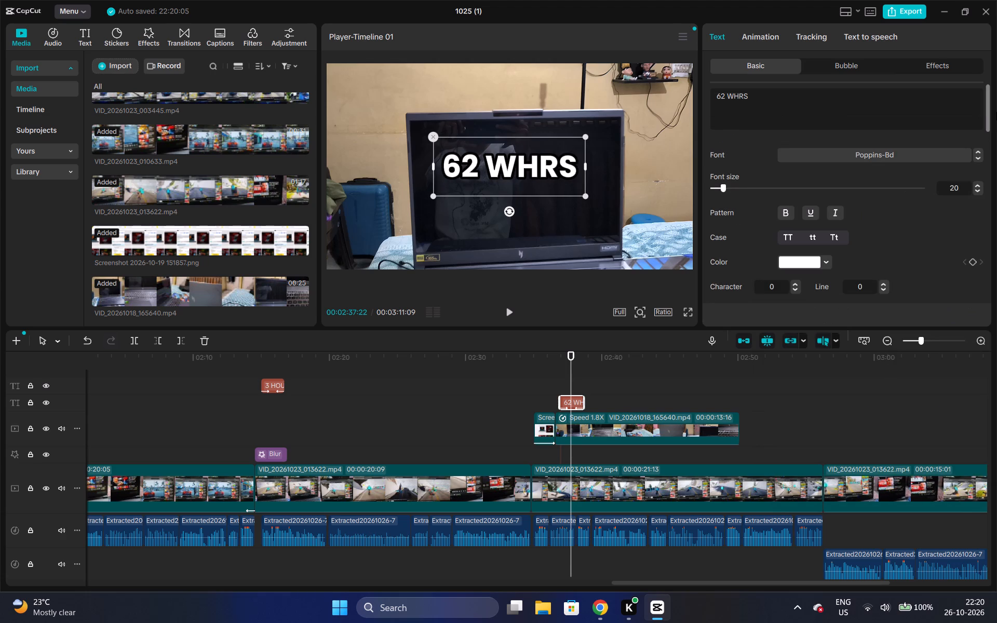
Apply the preset style with yellow text and a black outline to the "62 WHRS" caption.
{"action": "left_click_drag", "start_coordinate": [989, 109], "coordinate": [989, 125]}
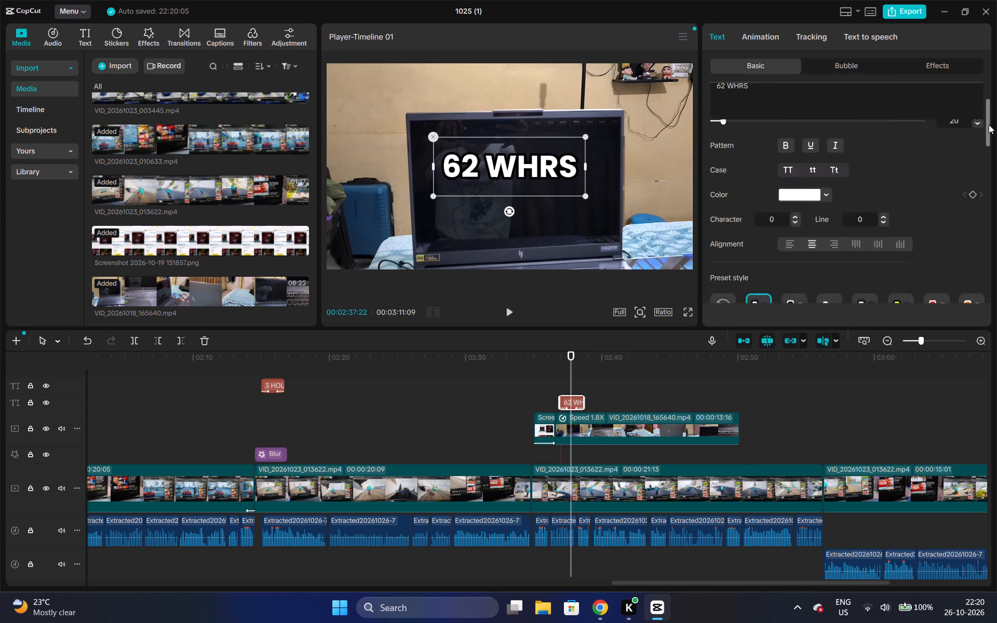
{"action": "left_click_drag", "start_coordinate": [989, 125], "coordinate": [989, 145]}
{"action": "left_click", "coordinate": [898, 210]}
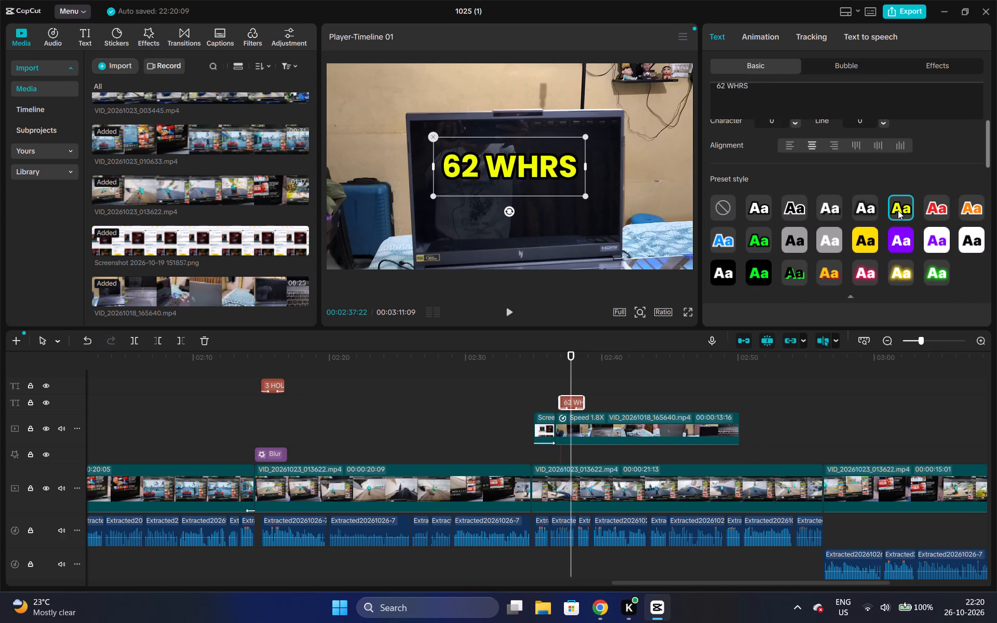
Move the "62 WHRS" caption to the lower-left corner of the video frame.
{"action": "left_click_drag", "start_coordinate": [533, 166], "coordinate": [442, 255]}
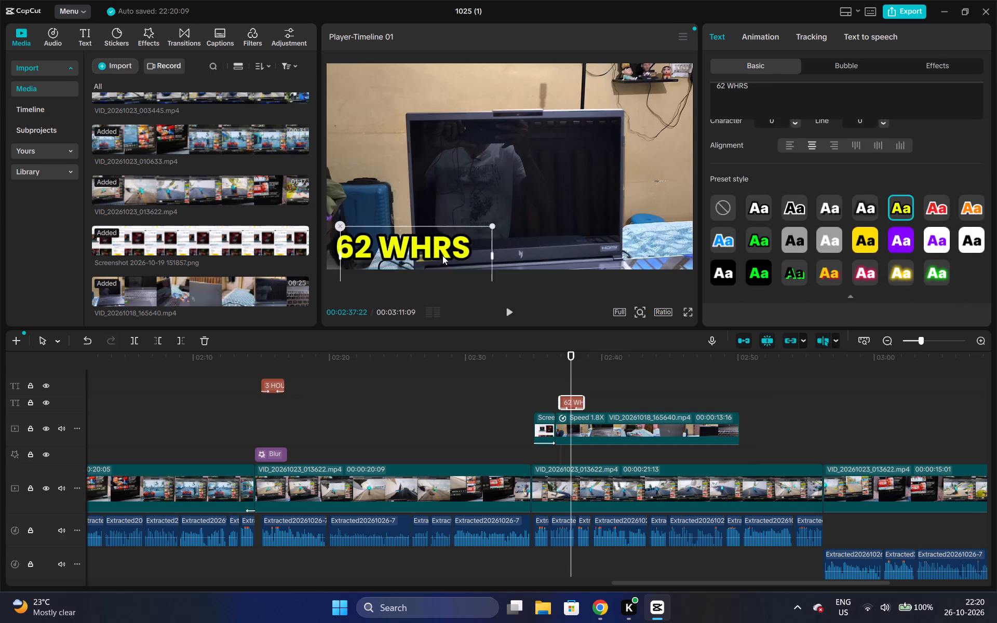
{"action": "left_click_drag", "start_coordinate": [442, 255], "coordinate": [430, 244]}
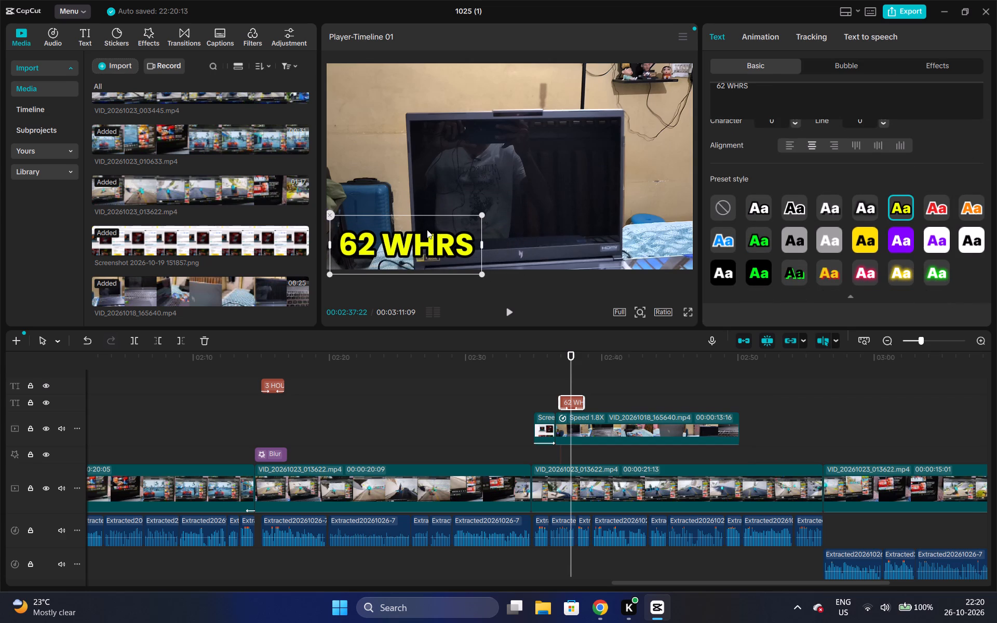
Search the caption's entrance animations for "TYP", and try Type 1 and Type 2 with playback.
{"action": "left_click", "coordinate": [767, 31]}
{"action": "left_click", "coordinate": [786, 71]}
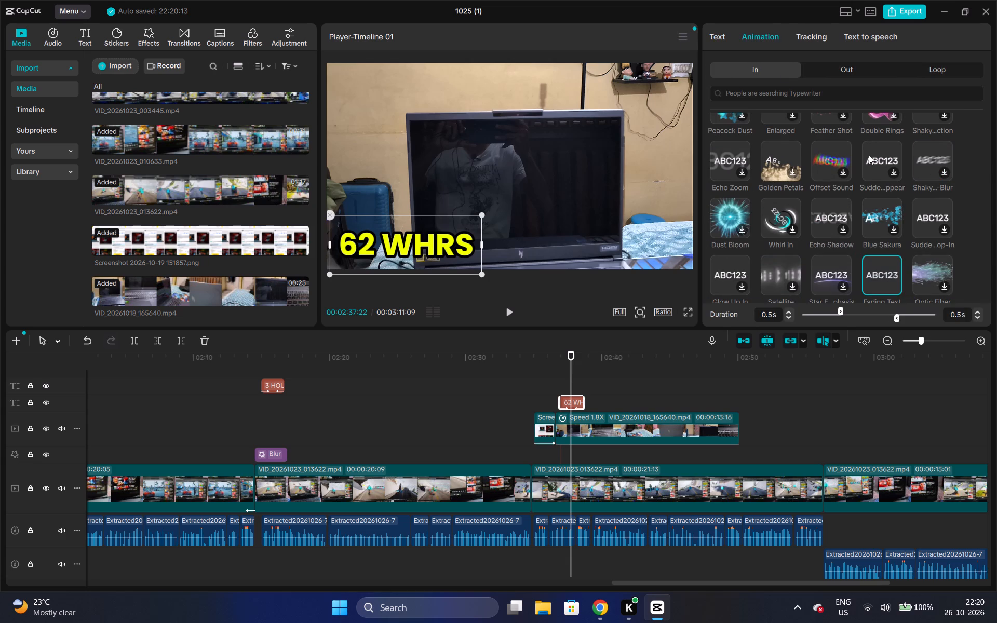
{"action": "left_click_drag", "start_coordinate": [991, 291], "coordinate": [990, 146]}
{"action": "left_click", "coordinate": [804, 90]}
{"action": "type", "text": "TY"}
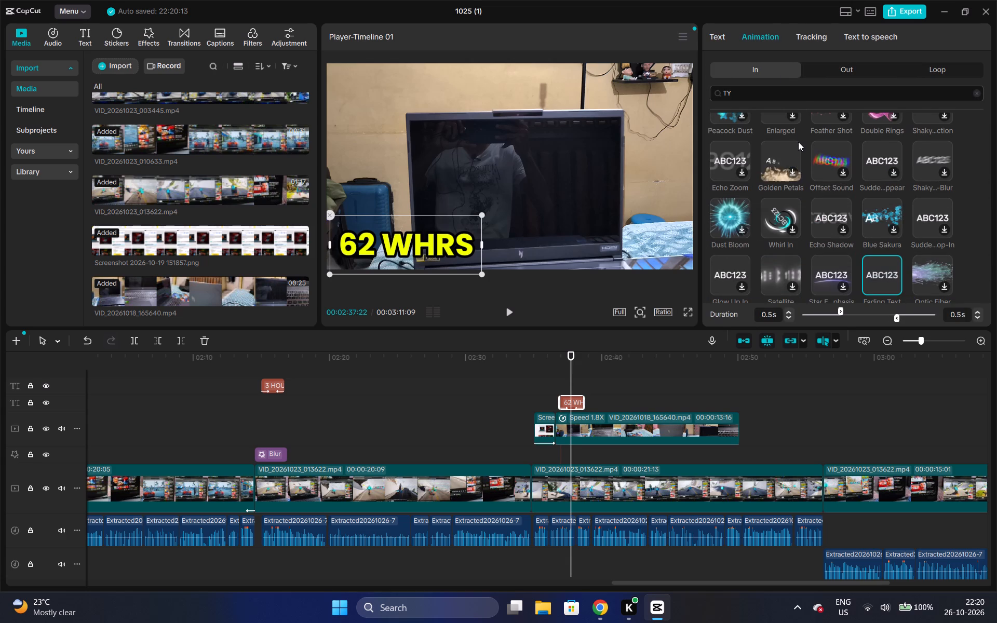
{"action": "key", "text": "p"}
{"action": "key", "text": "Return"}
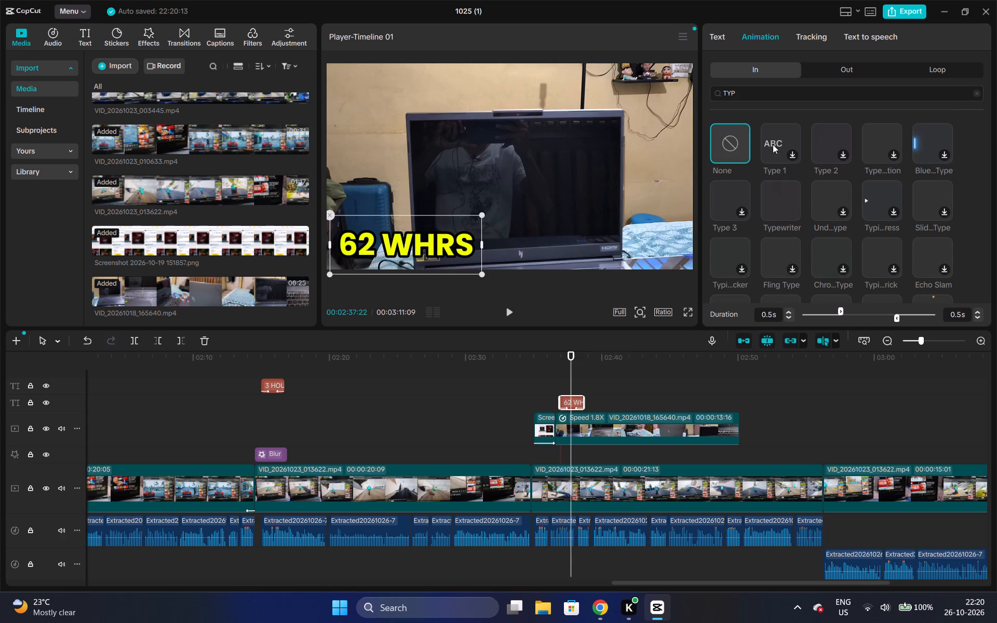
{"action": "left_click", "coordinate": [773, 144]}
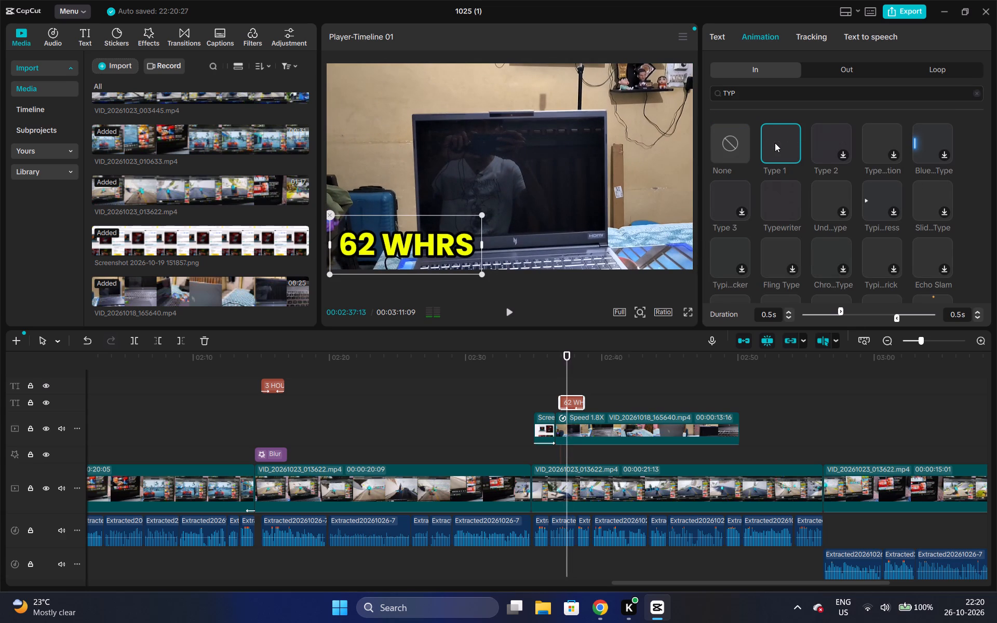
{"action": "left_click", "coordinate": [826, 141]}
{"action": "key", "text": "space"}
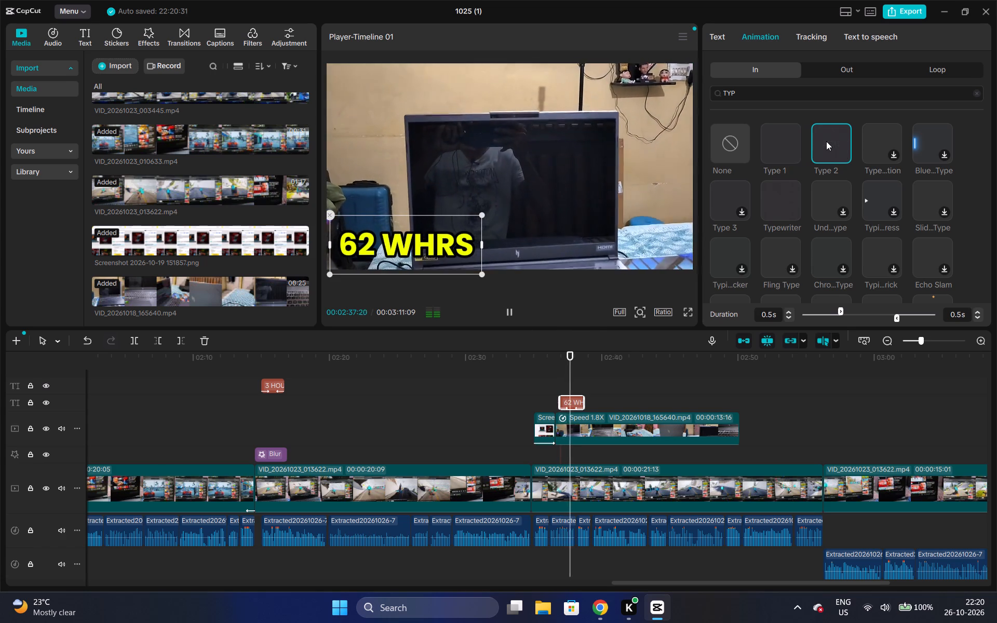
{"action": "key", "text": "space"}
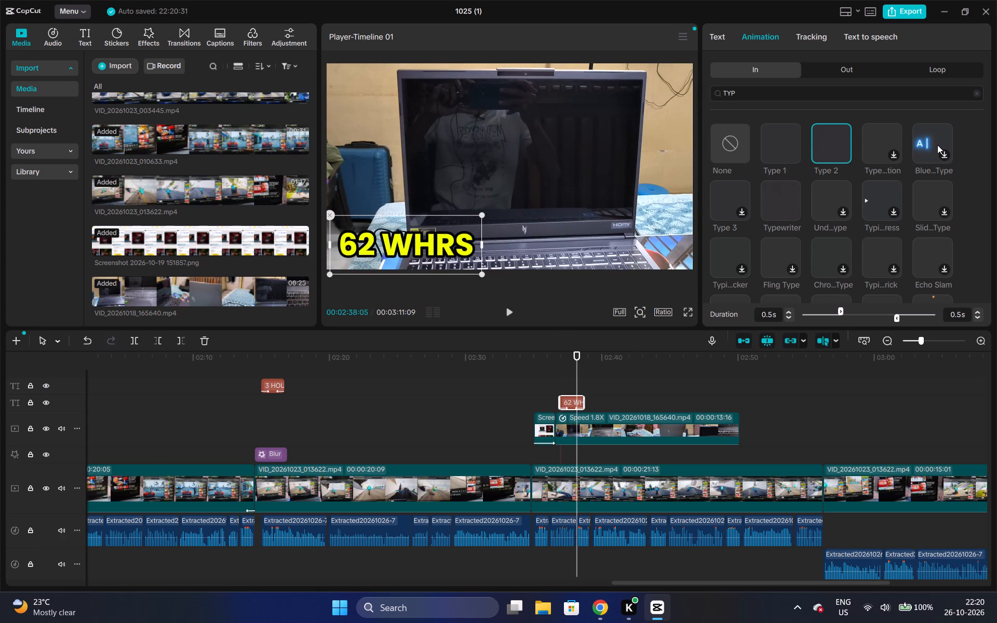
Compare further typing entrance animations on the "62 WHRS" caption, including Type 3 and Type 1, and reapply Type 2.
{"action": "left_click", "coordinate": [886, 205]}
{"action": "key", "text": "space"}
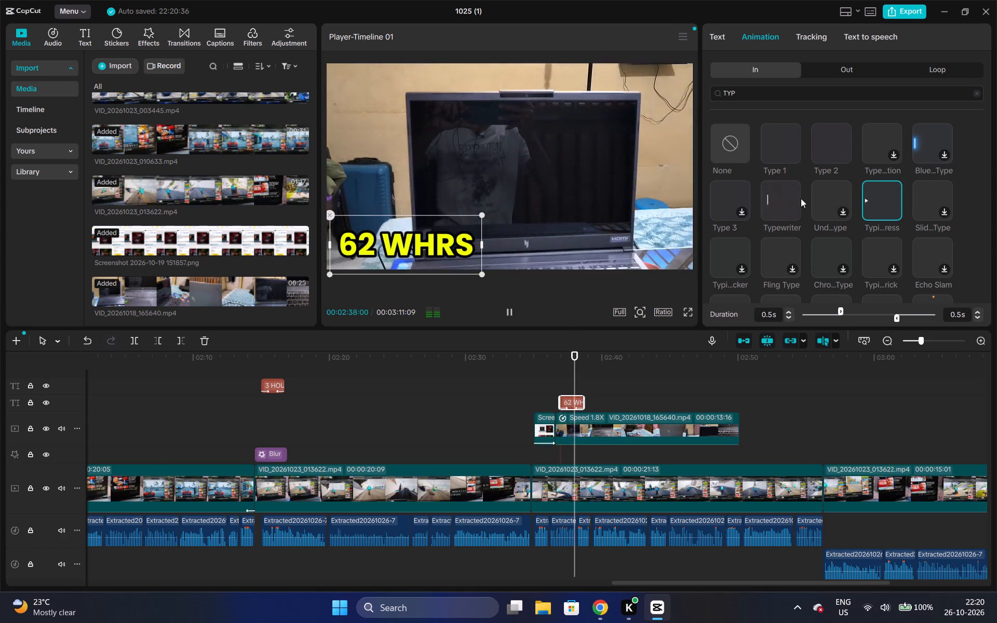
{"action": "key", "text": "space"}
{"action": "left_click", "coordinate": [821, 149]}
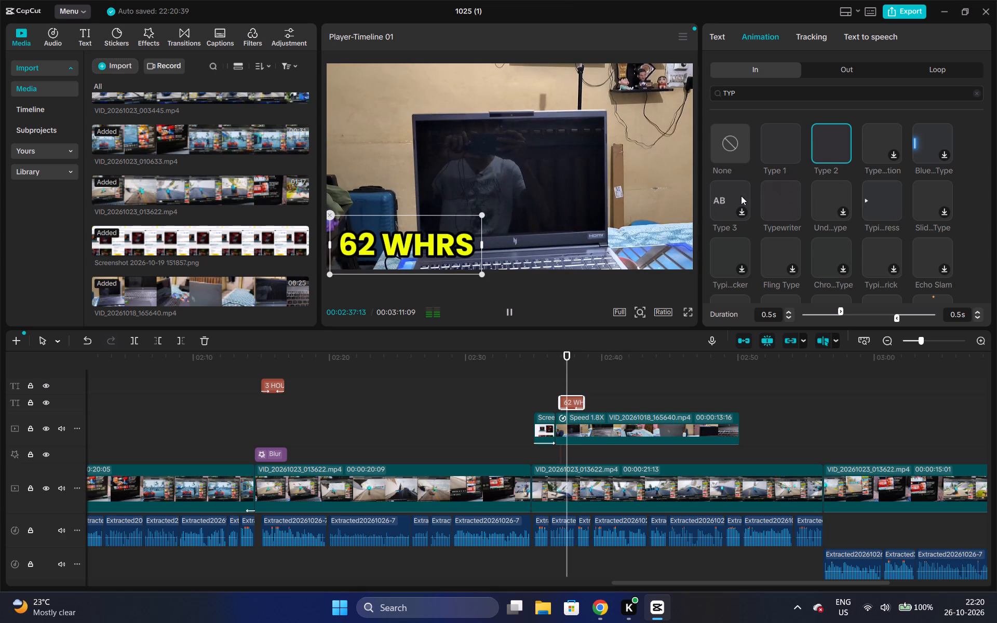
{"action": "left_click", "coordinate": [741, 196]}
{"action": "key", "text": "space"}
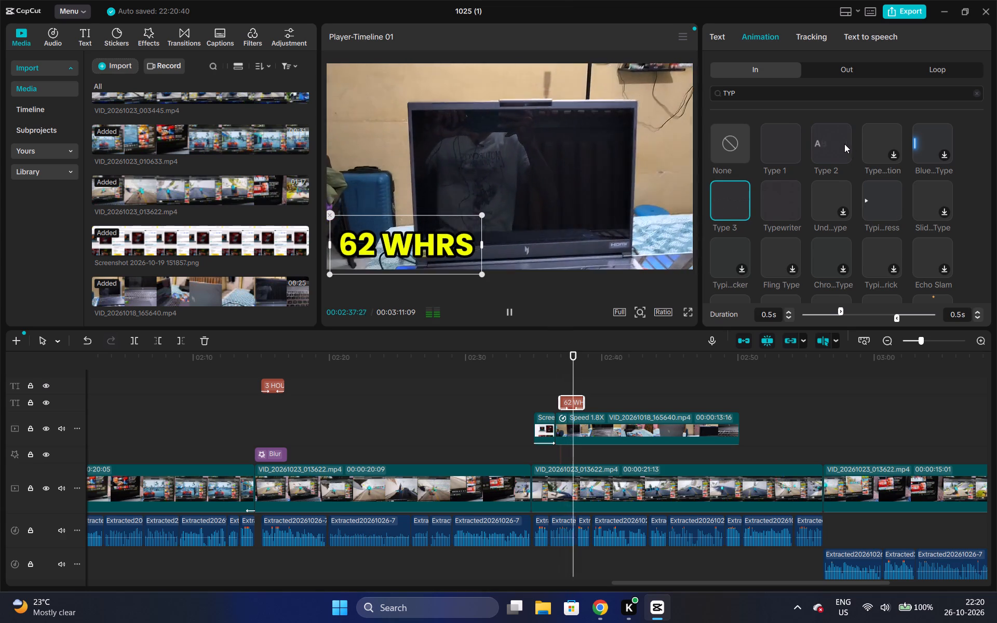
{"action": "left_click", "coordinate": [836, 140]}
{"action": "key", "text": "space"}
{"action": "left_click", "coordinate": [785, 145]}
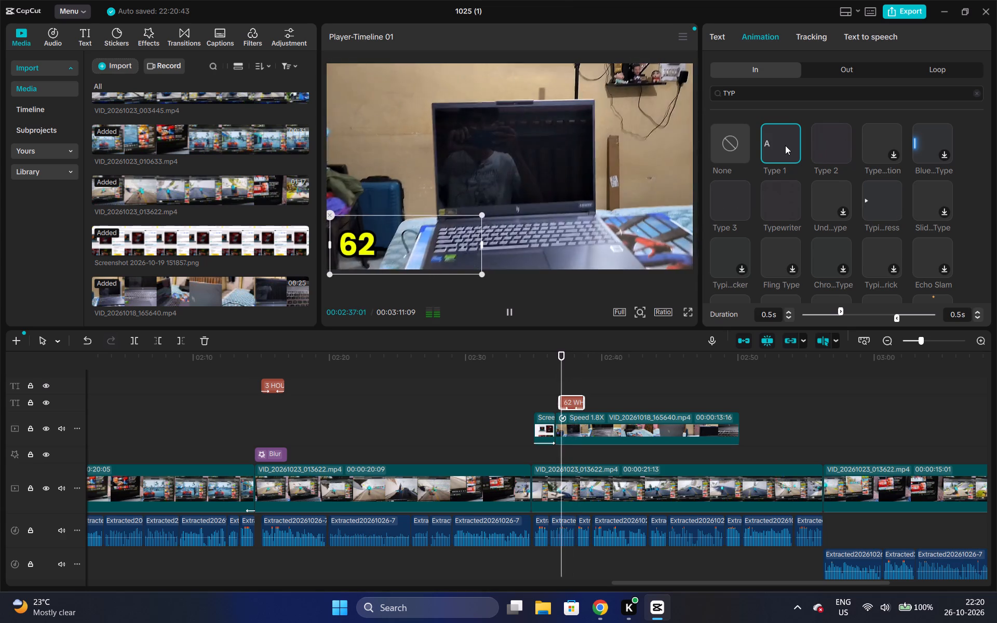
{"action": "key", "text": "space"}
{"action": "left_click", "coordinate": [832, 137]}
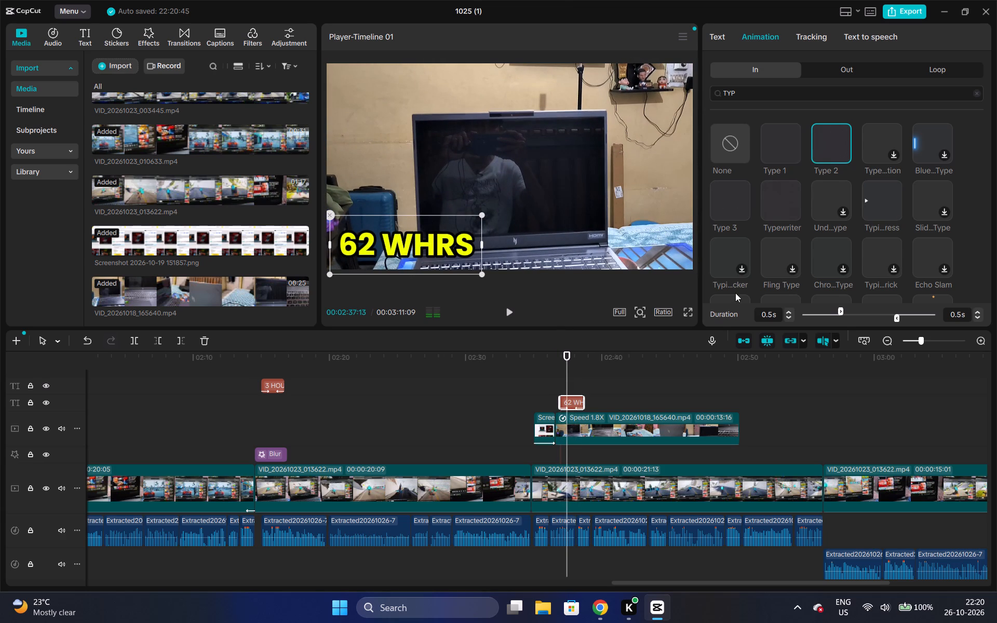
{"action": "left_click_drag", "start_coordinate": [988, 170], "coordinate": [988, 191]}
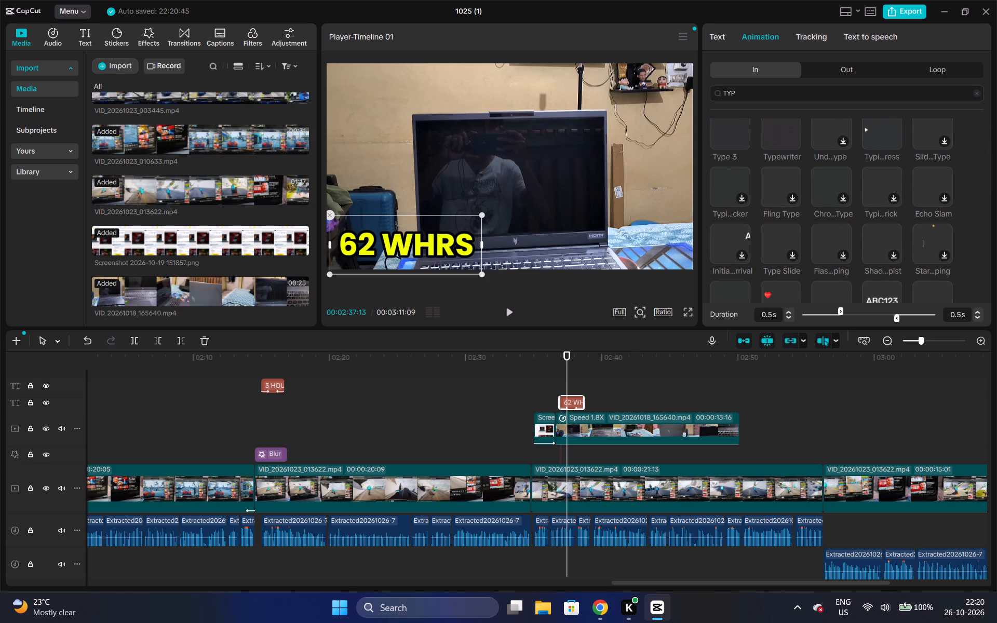
Search the entrance animations for "SLIDE" and apply Slide Up to the "62 WHRS" caption.
{"action": "left_click", "coordinate": [801, 95]}
{"action": "key", "text": "BackSpace"}
{"action": "key", "text": "BackSpace"}
{"action": "key", "text": "BackSpace"}
{"action": "key", "text": "BackSpace"}
{"action": "key", "text": "BackSpace"}
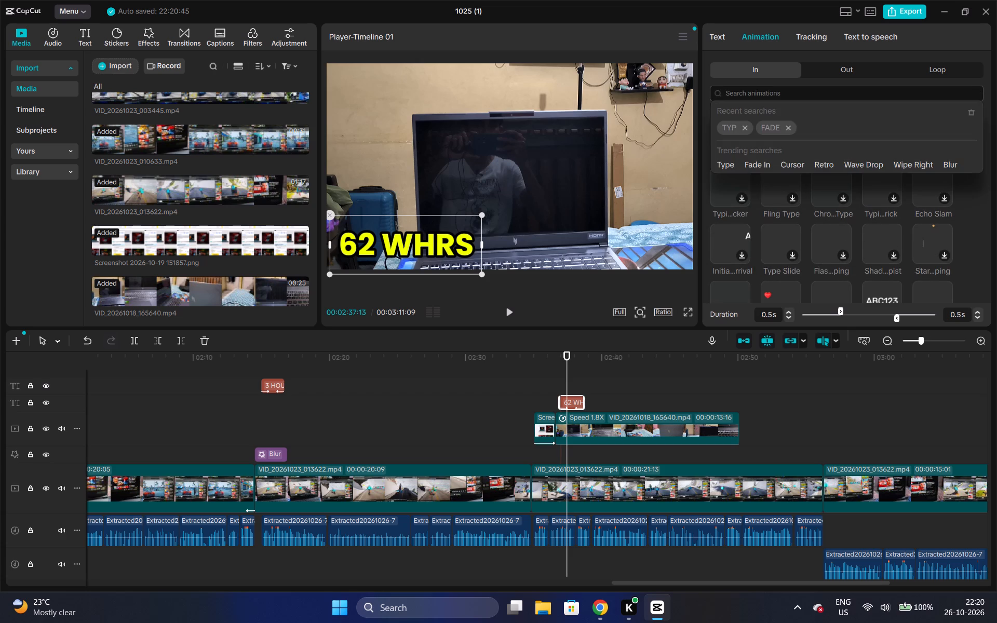
{"action": "type", "text": "SLI"}
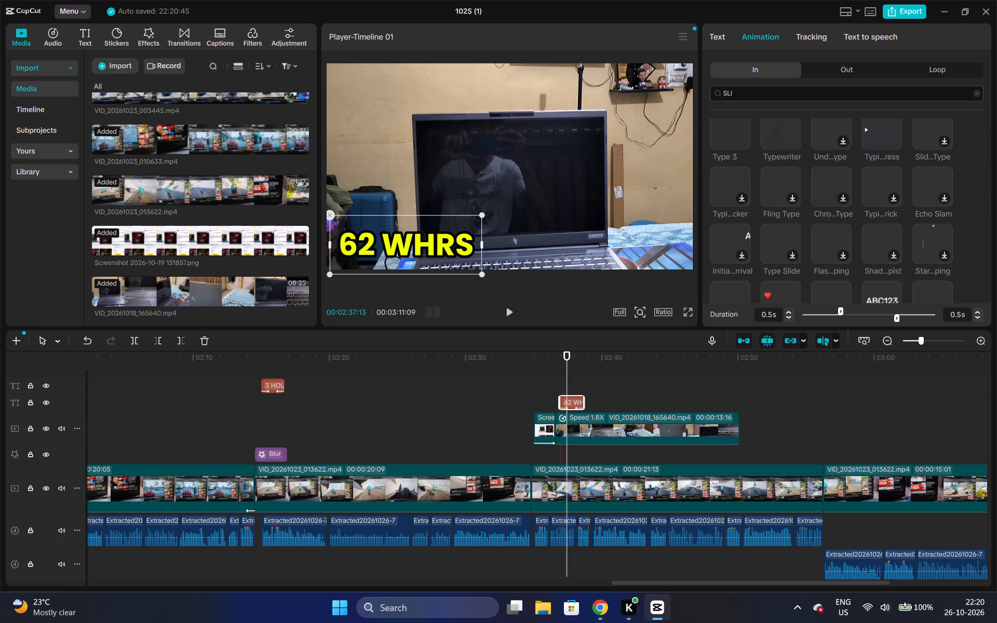
{"action": "type", "text": "DE"}
{"action": "key", "text": "Return"}
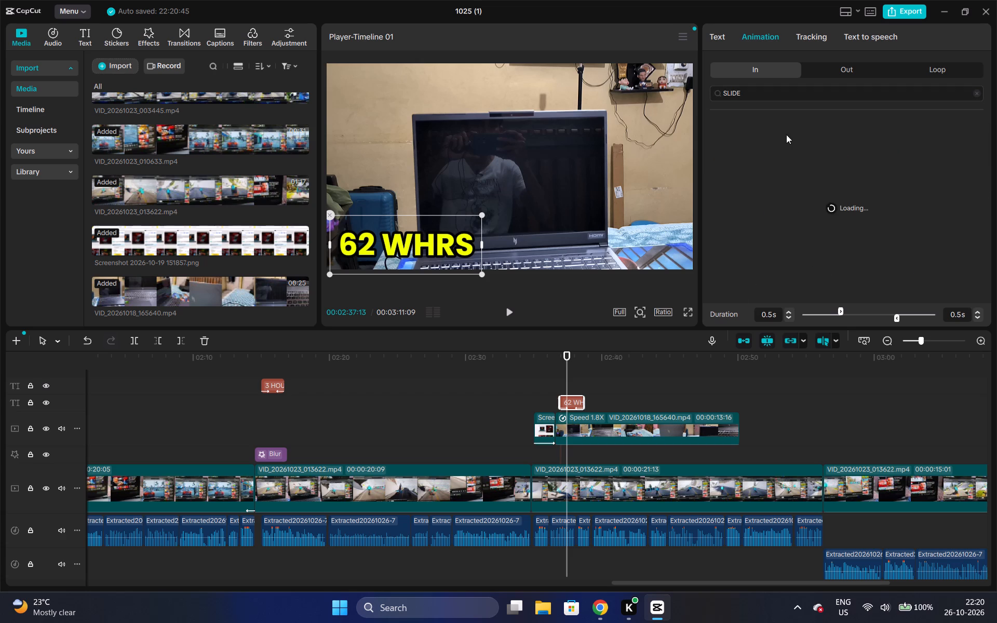
{"action": "left_click", "coordinate": [775, 144]}
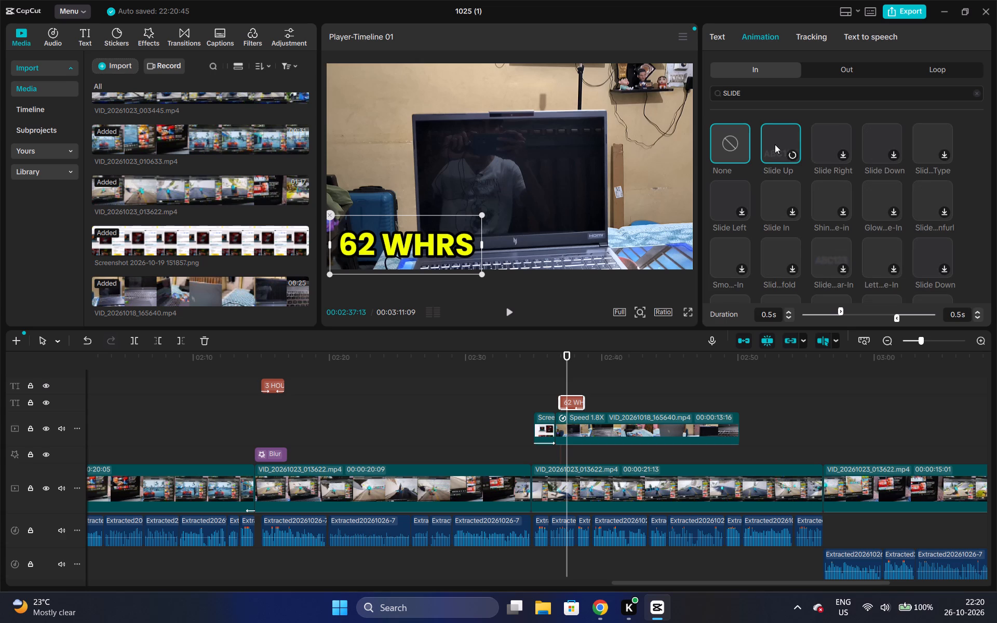
Move the "62 WHRS" caption to the bottom centre of the video frame and play back its Slide Up entrance.
{"action": "key", "text": "space"}
{"action": "key", "text": "space"}
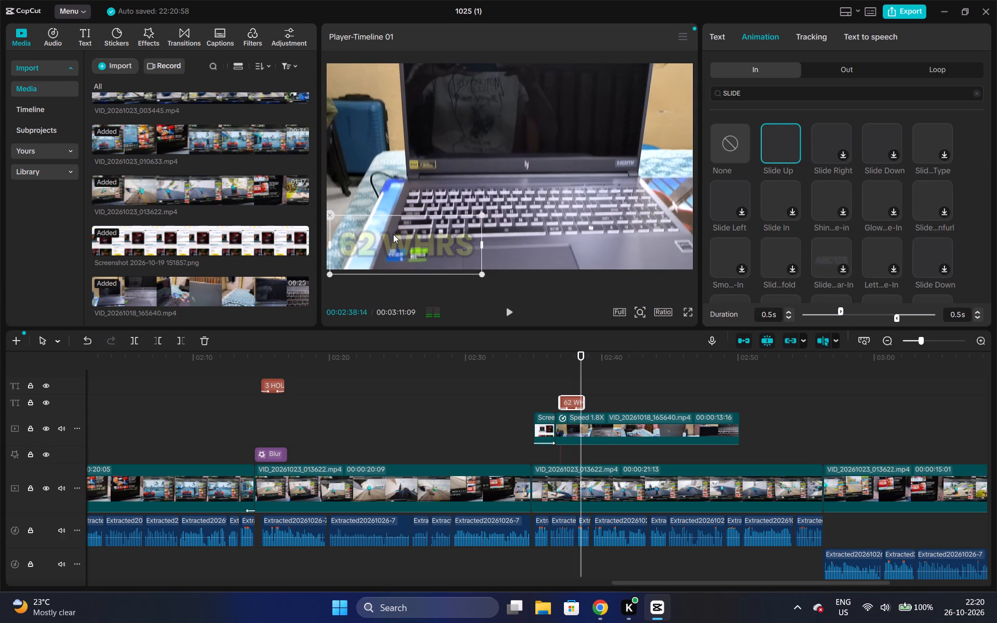
{"action": "left_click", "coordinate": [569, 354]}
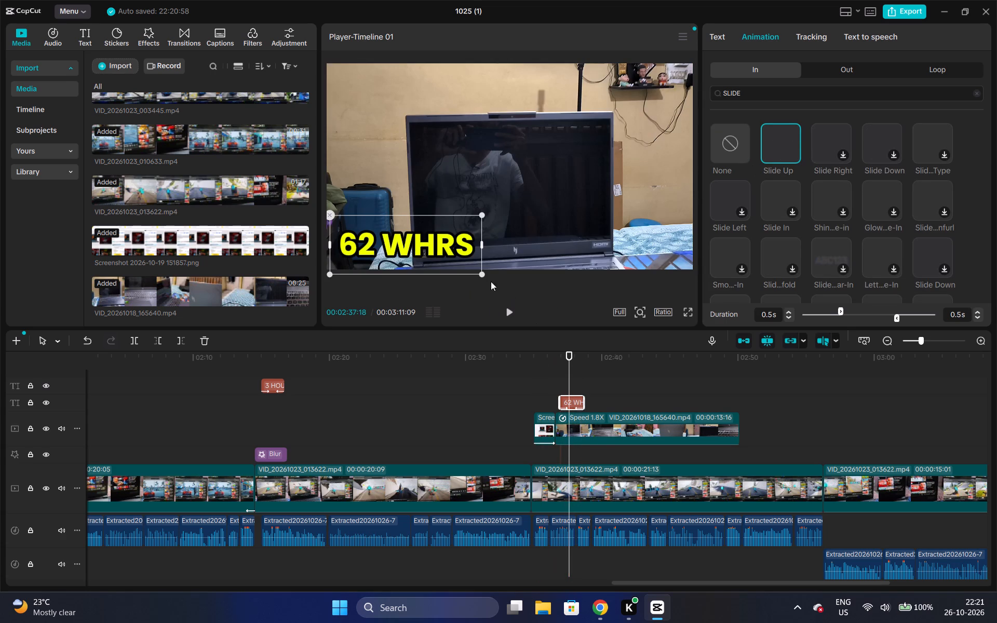
{"action": "left_click_drag", "start_coordinate": [393, 236], "coordinate": [497, 233]}
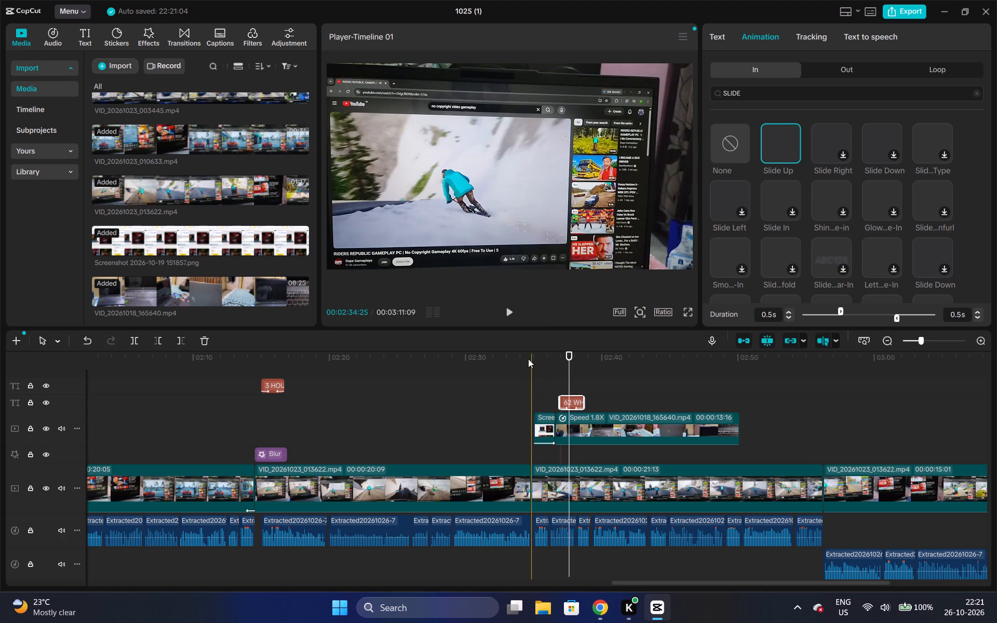
{"action": "left_click", "coordinate": [528, 359]}
{"action": "key", "text": "space"}
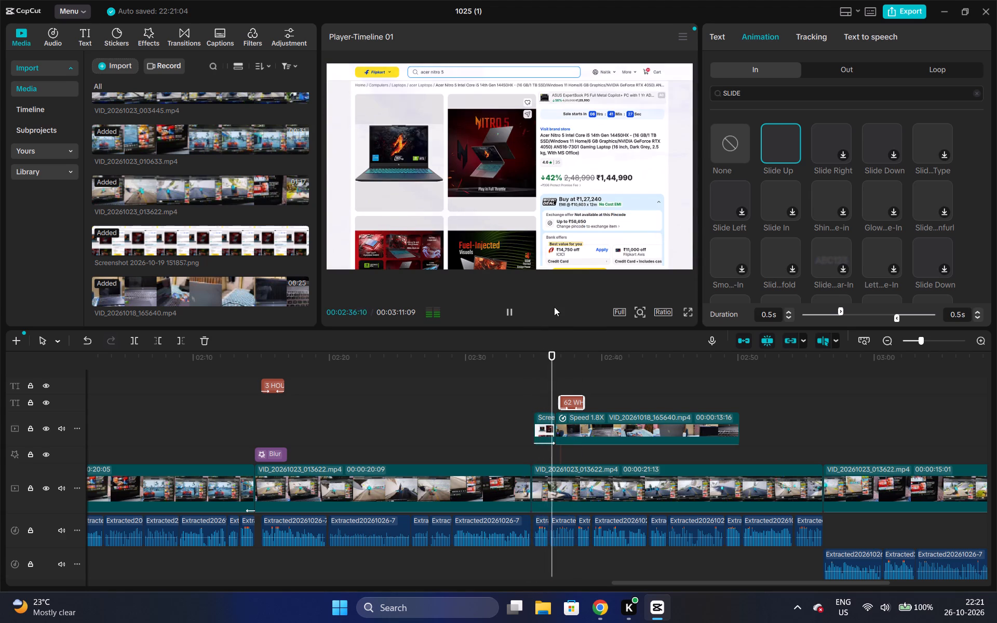
{"action": "key", "text": "space"}
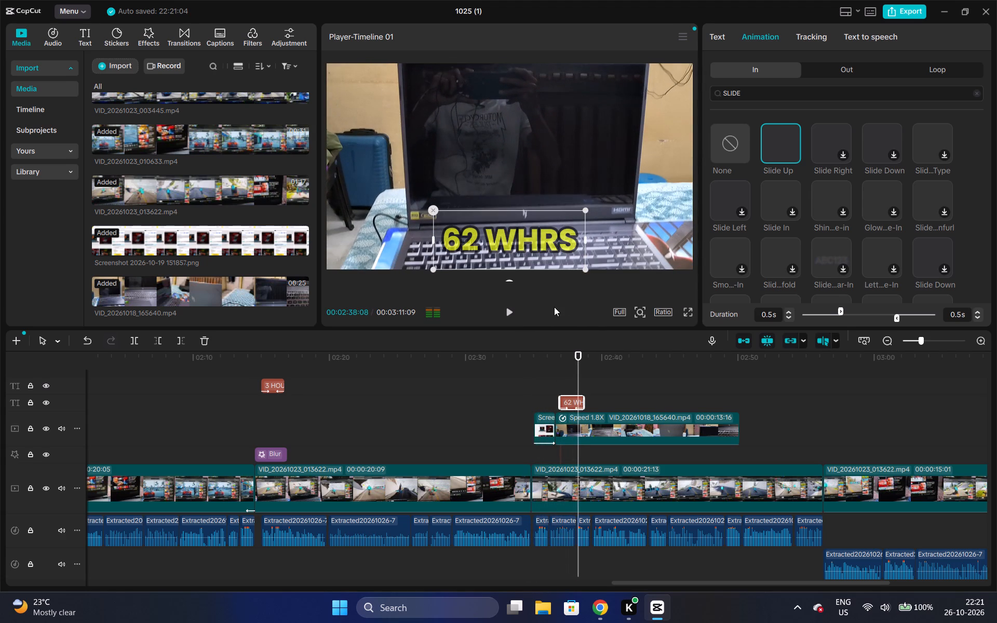
Search the exit animations for "SLIDE" and apply Slide Down to the "62 WHRS" caption.
{"action": "left_click", "coordinate": [815, 66]}
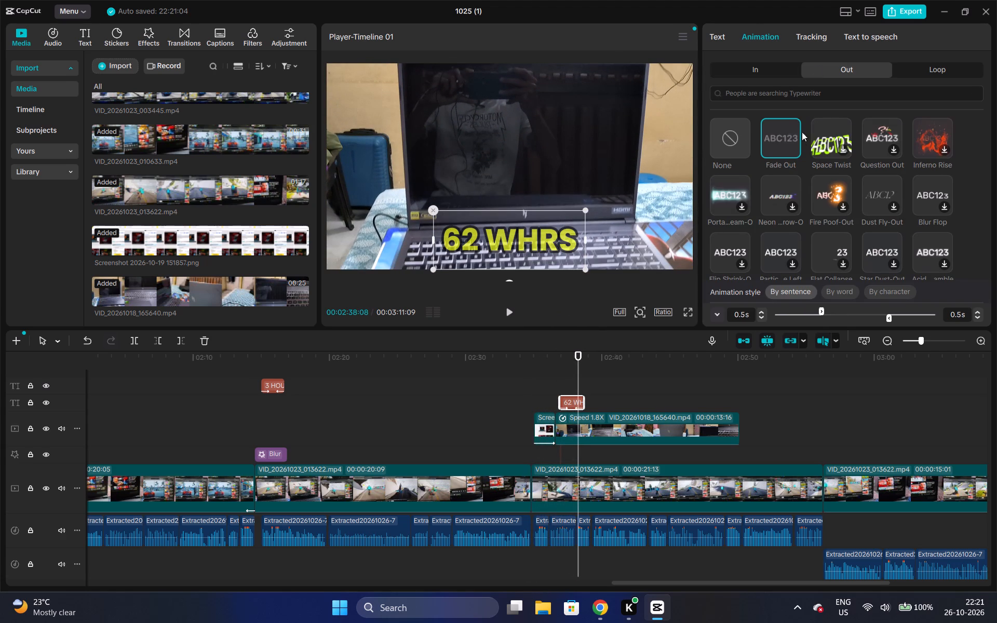
{"action": "left_click", "coordinate": [787, 144]}
{"action": "key", "text": "space"}
{"action": "left_click", "coordinate": [788, 94]}
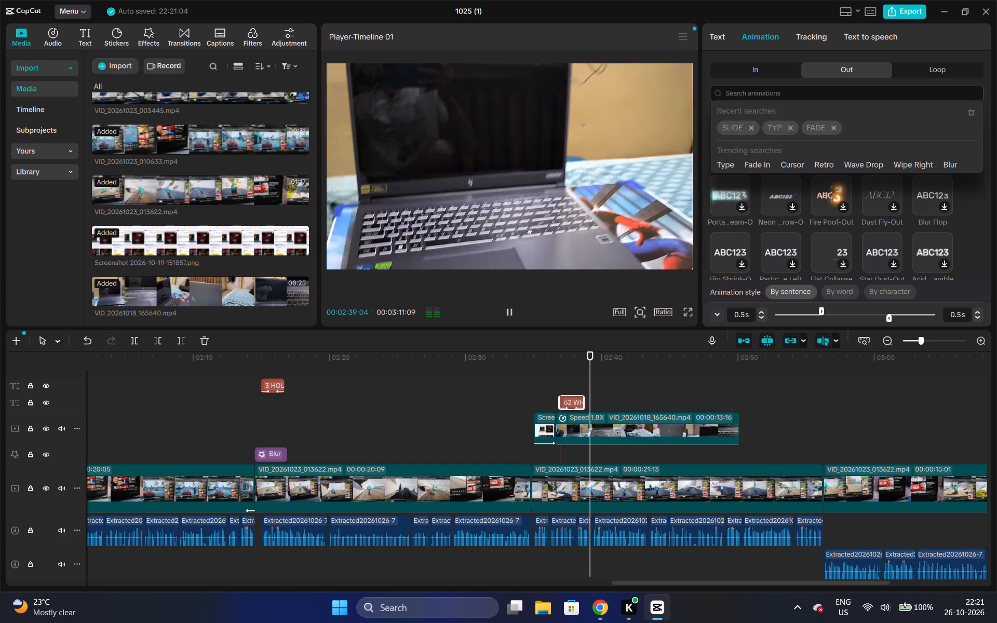
{"action": "key", "text": "space"}
{"action": "left_click", "coordinate": [737, 91]}
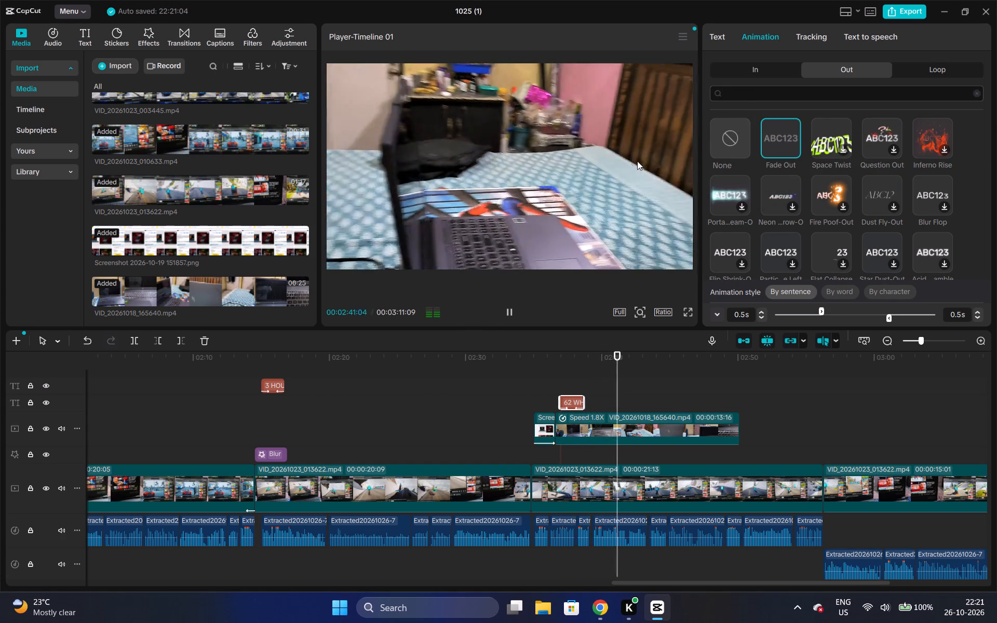
{"action": "left_click", "coordinate": [522, 177]}
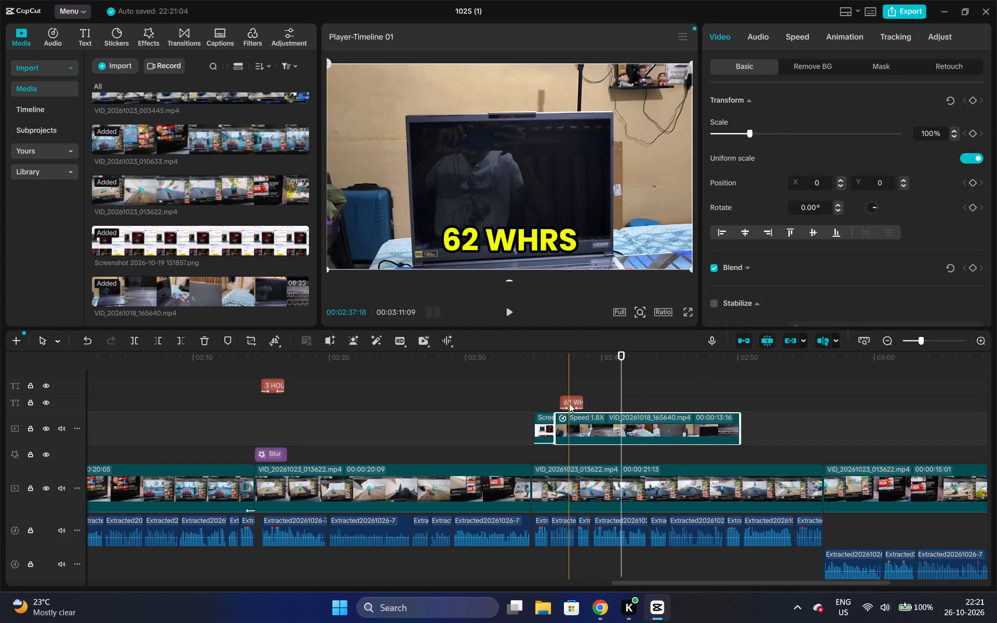
{"action": "left_click", "coordinate": [569, 403]}
{"action": "left_click", "coordinate": [774, 45]}
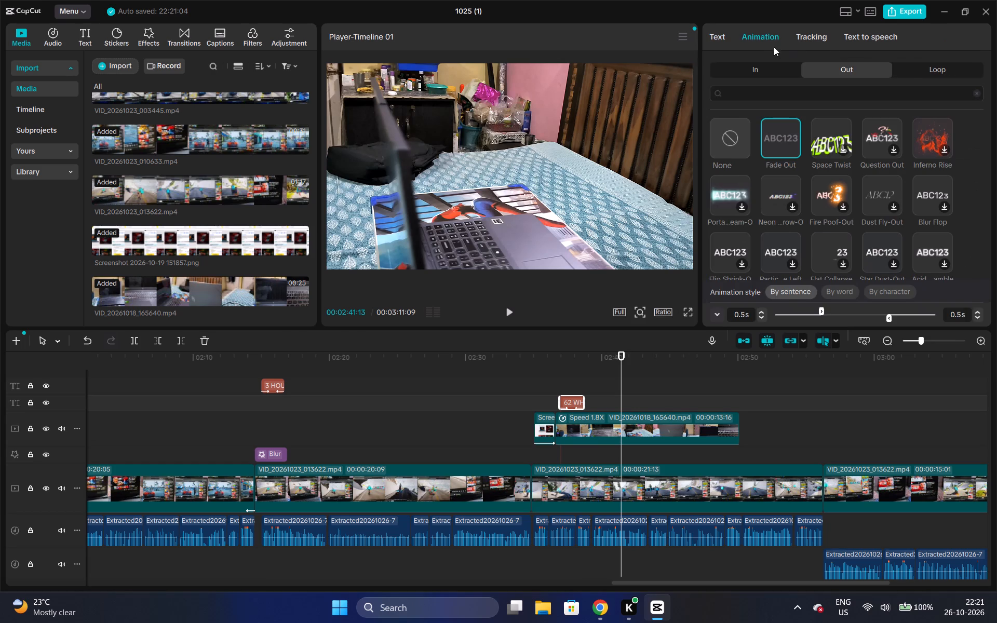
{"action": "left_click", "coordinate": [784, 91]}
{"action": "key", "text": "s"}
{"action": "type", "text": "LIDE"}
{"action": "key", "text": "Return"}
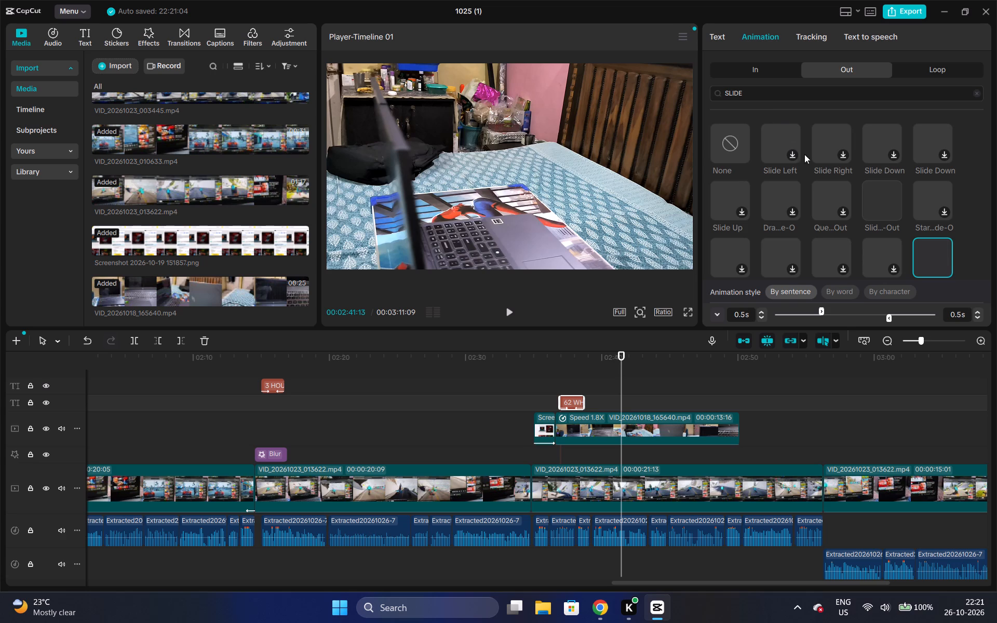
{"action": "left_click", "coordinate": [886, 147]}
Play back the "62 WHRS" section several times to check the caption's animations and timing against the laptop clip.
{"action": "key", "text": "space"}
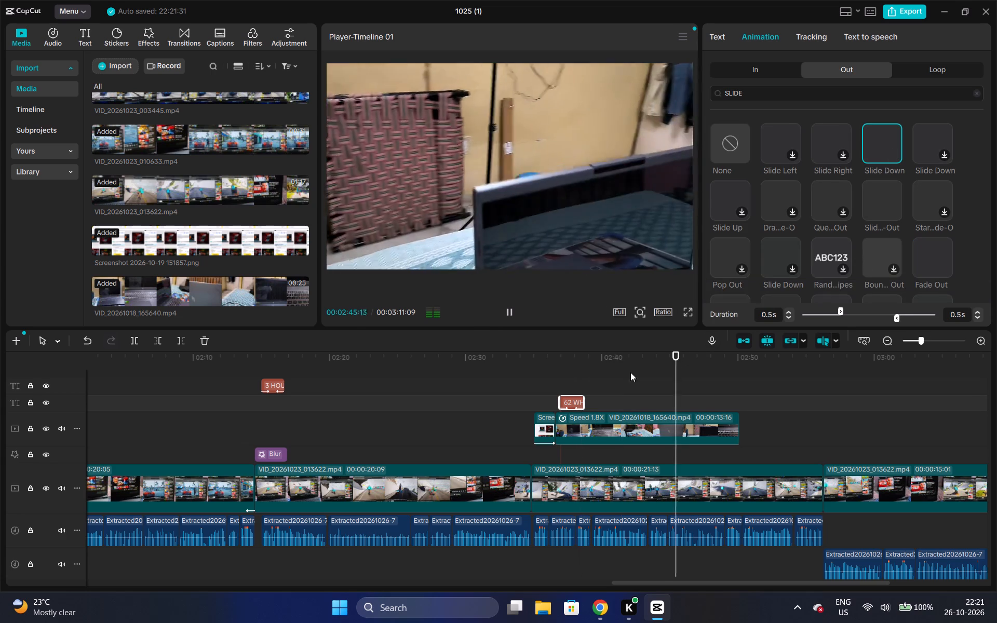
{"action": "left_click", "coordinate": [522, 368]}
{"action": "key", "text": "space"}
{"action": "key", "text": "space"}
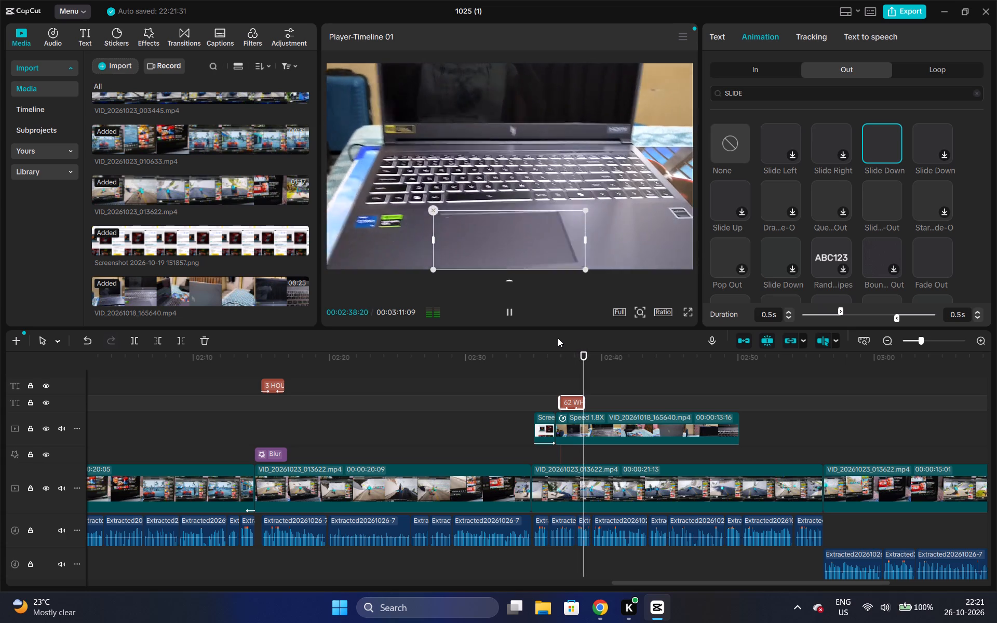
{"action": "key", "text": "space"}
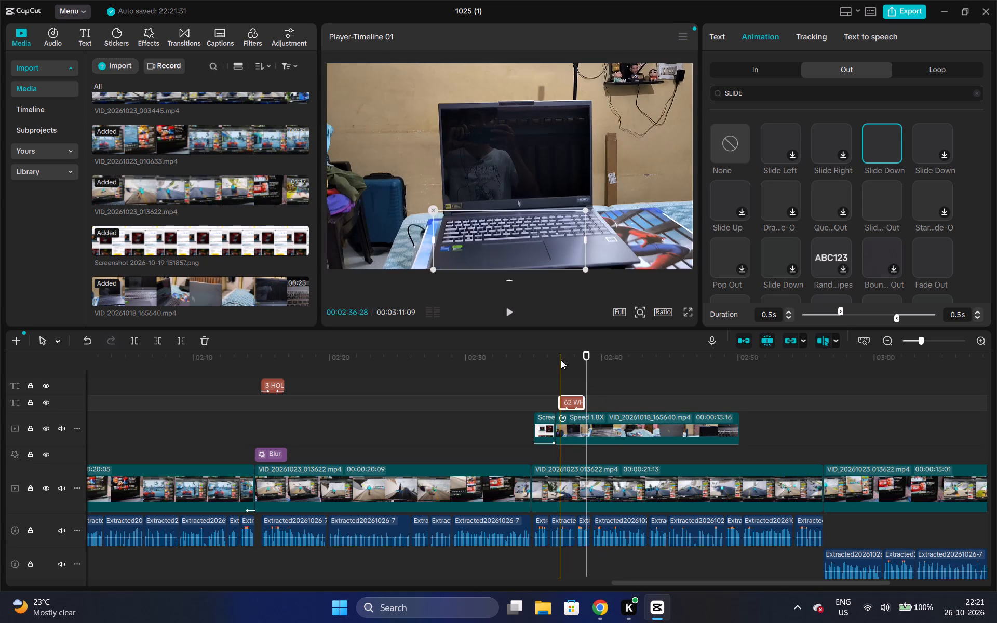
{"action": "left_click", "coordinate": [558, 355]}
{"action": "key", "text": "space"}
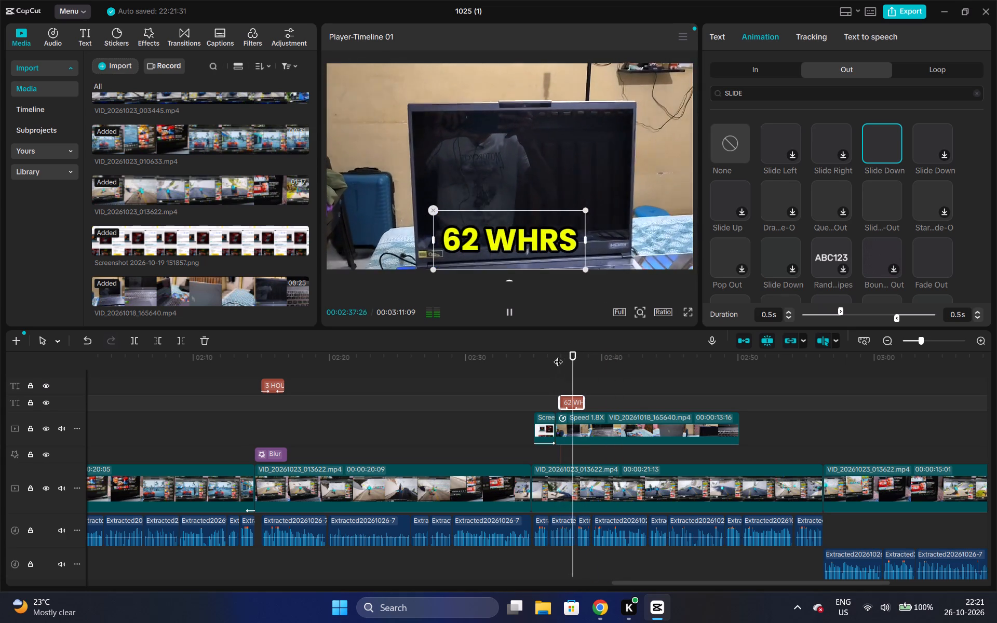
{"action": "key", "text": "space"}
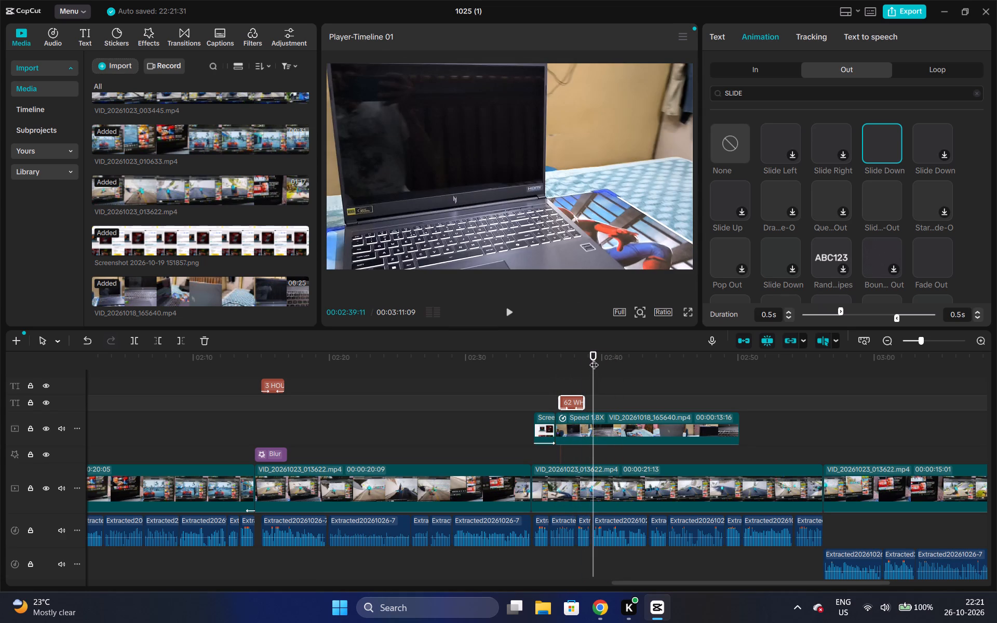
{"action": "key", "text": "space"}
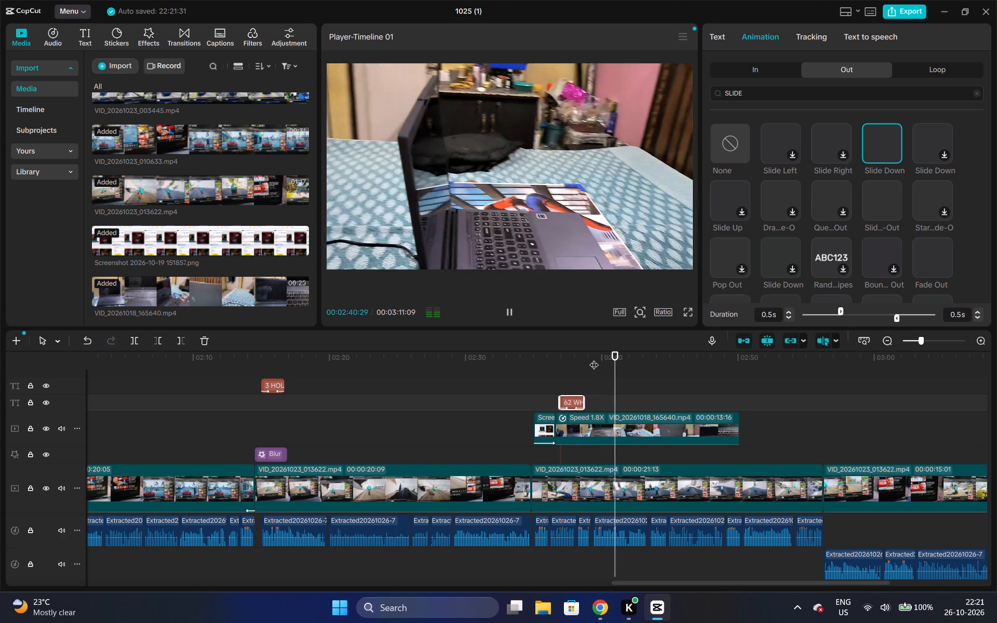
{"action": "key", "text": "space"}
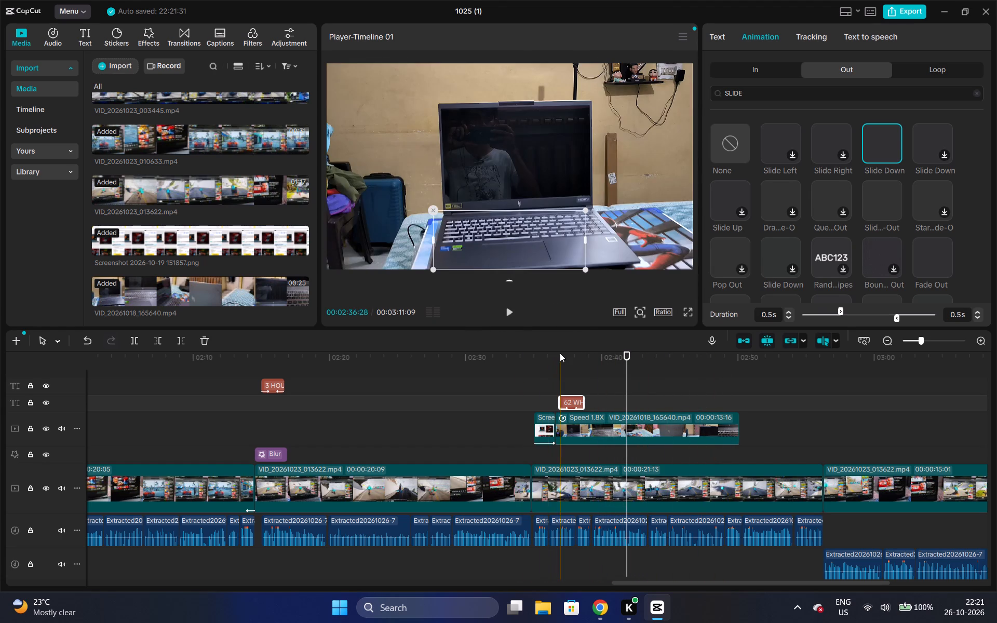
{"action": "left_click", "coordinate": [560, 353]}
{"action": "key", "text": "space"}
{"action": "key", "text": "space"}
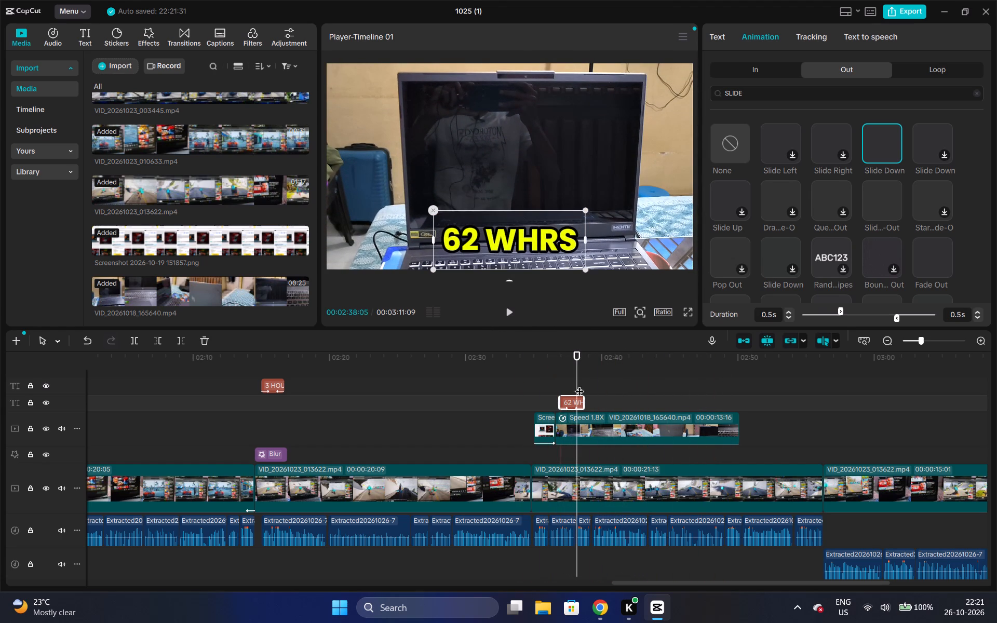
Shorten the "62 WHRS" caption to end at about 02:38 and align its start with the beginning of the laptop clip, checking by playback.
{"action": "left_click_drag", "start_coordinate": [580, 398], "coordinate": [573, 396]}
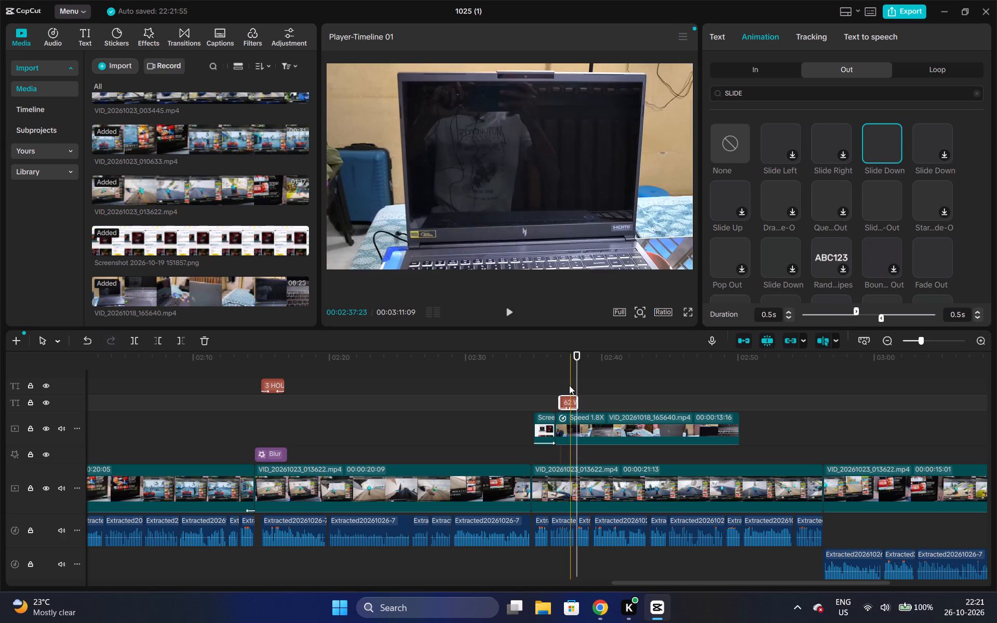
{"action": "left_click", "coordinate": [544, 352]}
{"action": "key", "text": "space"}
{"action": "key", "text": "space"}
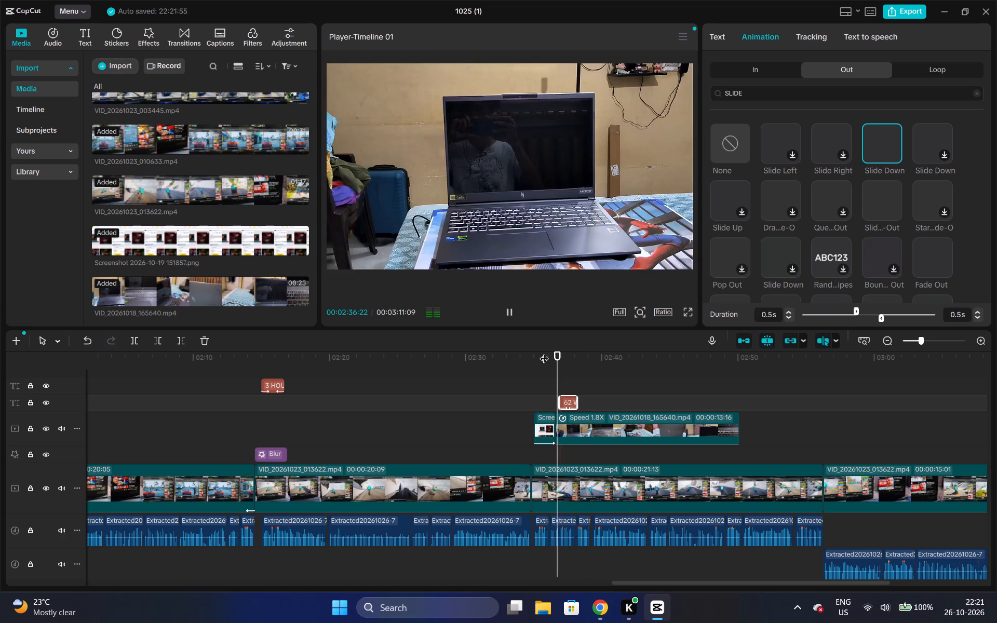
{"action": "left_click_drag", "start_coordinate": [563, 407], "coordinate": [554, 406]}
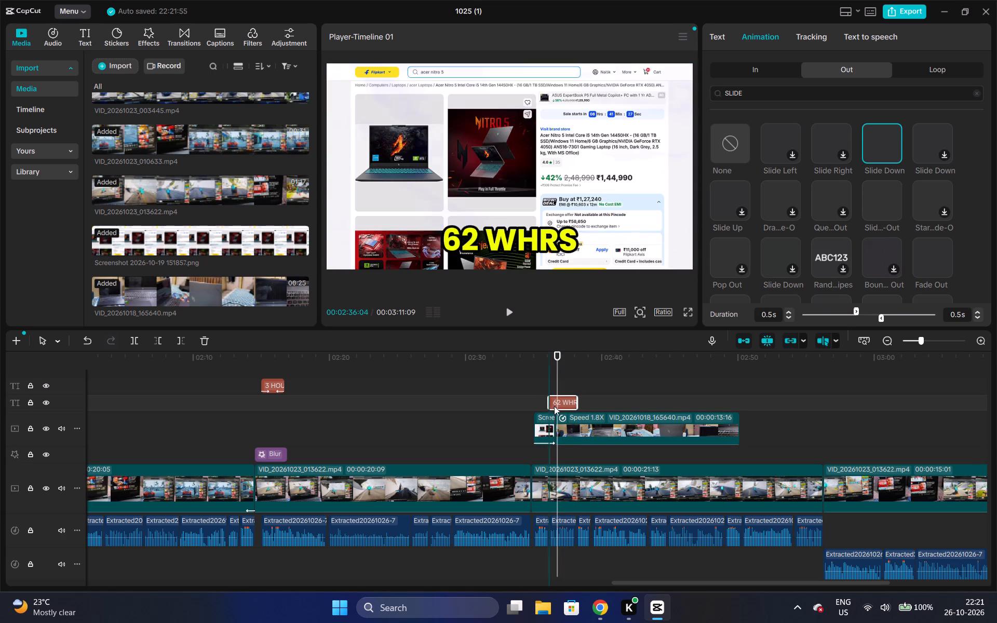
{"action": "left_click_drag", "start_coordinate": [554, 406], "coordinate": [554, 407]}
{"action": "left_click", "coordinate": [539, 360]}
{"action": "key", "text": "space"}
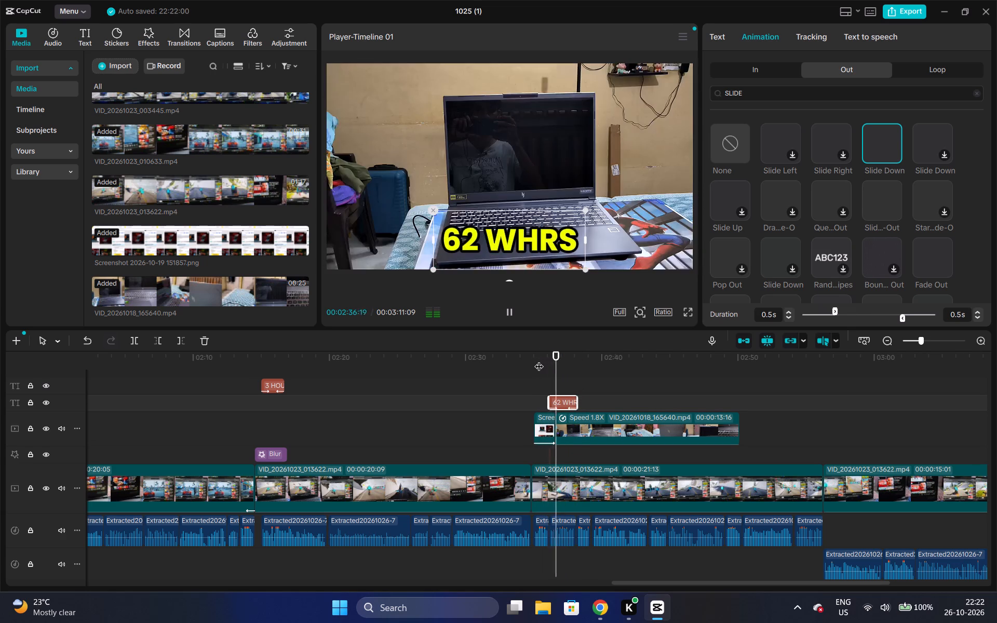
{"action": "key", "text": "space"}
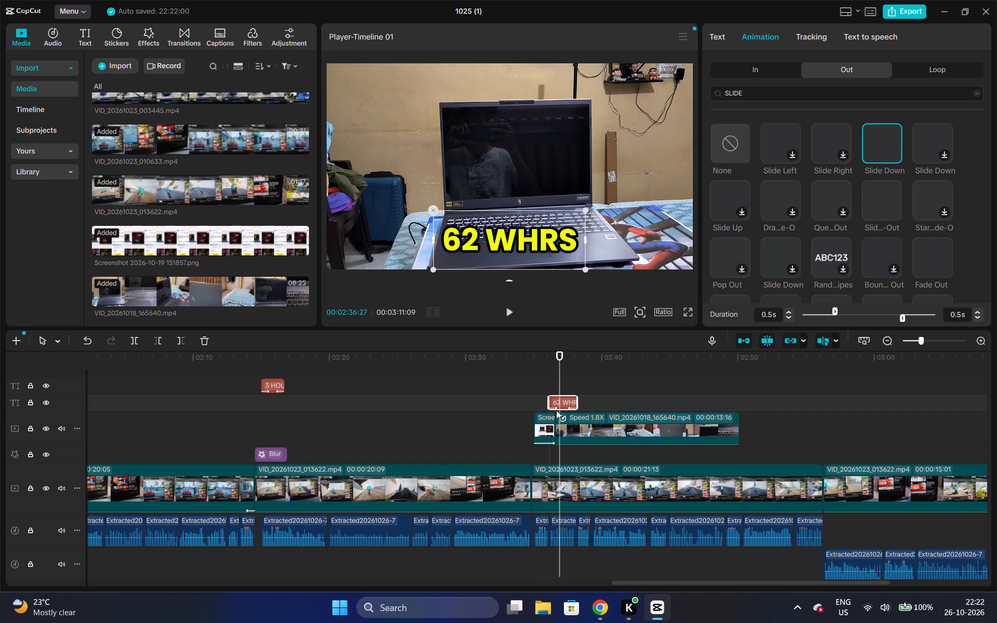
{"action": "left_click_drag", "start_coordinate": [550, 402], "coordinate": [555, 402]}
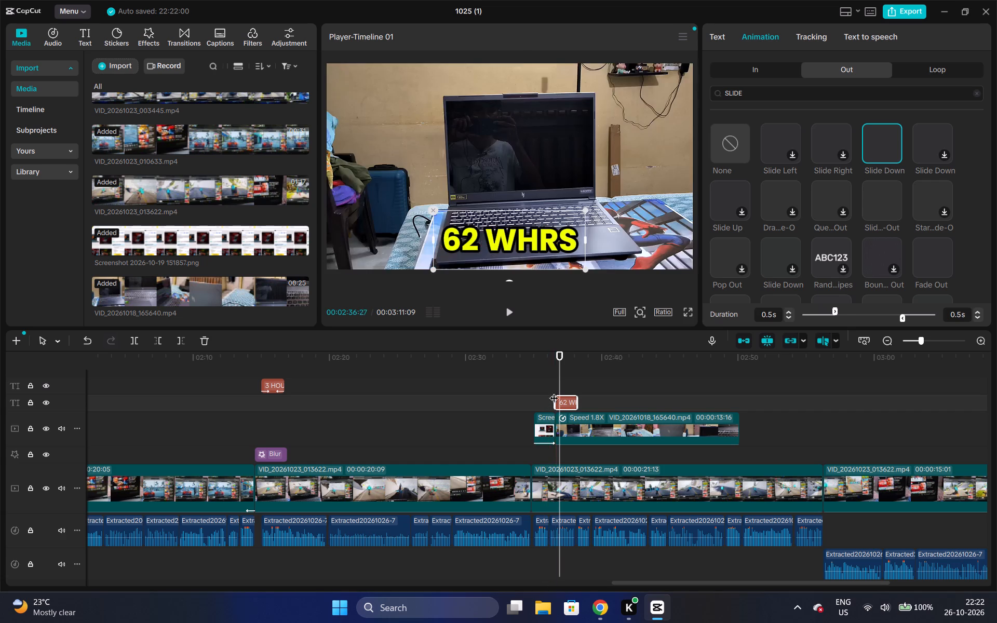
{"action": "left_click", "coordinate": [542, 359]}
{"action": "key", "text": "space"}
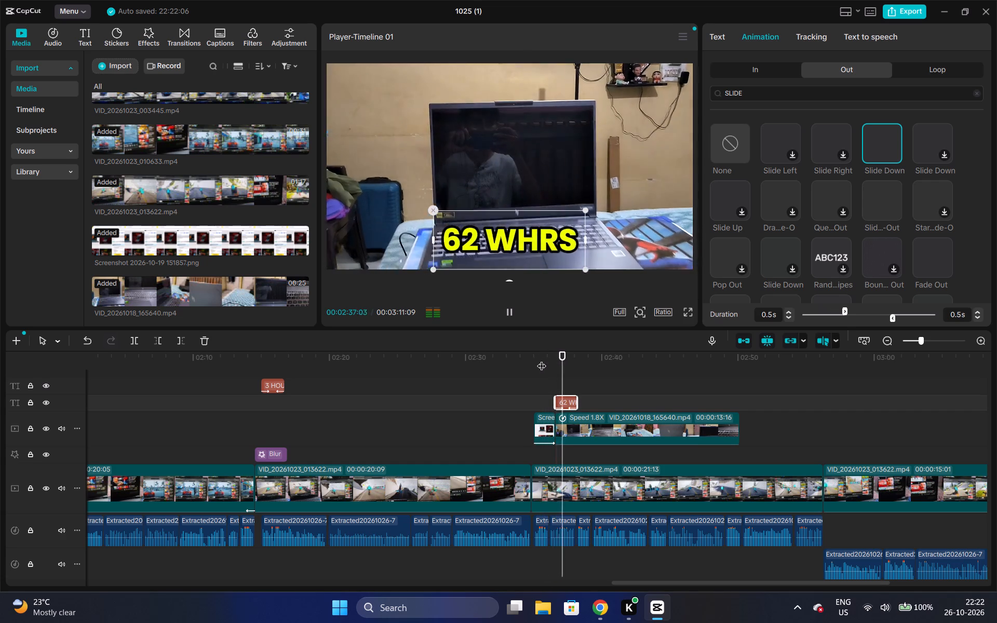
{"action": "key", "text": "space"}
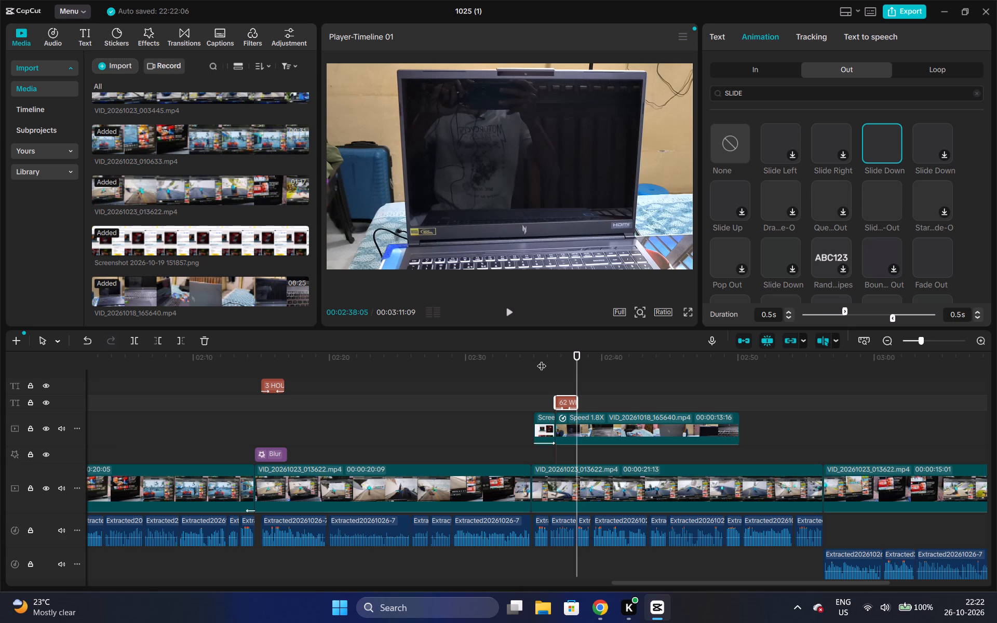
Duplicate the "62 WHRS" caption and place the copy directly after the original on the same text track.
{"action": "key", "text": "ctrl+c"}
{"action": "key", "text": "ctrl+v"}
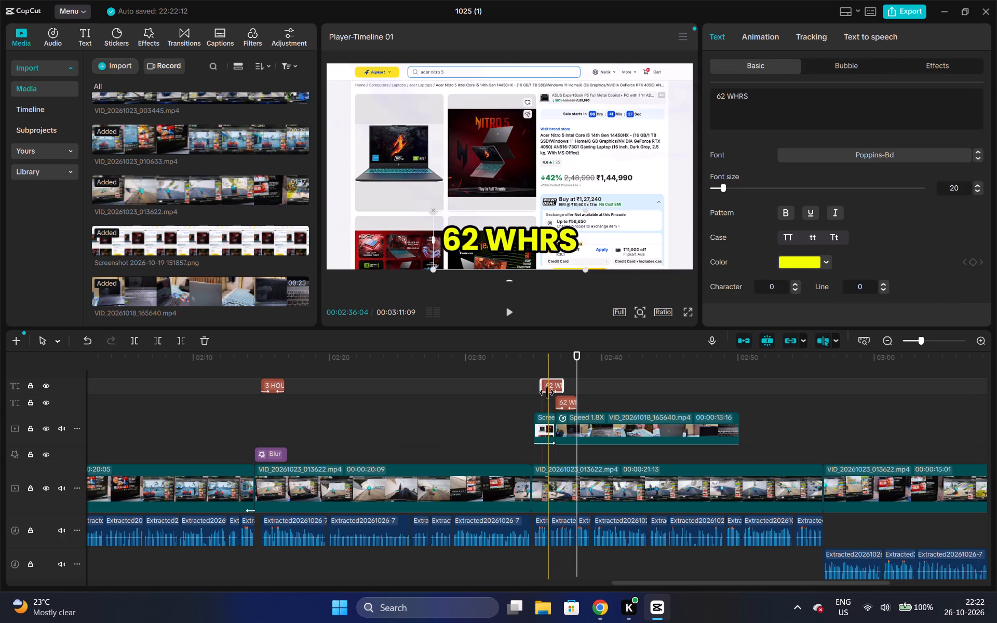
{"action": "left_click_drag", "start_coordinate": [550, 387], "coordinate": [585, 407]}
Replace the duplicated caption's text with "ACER NITRO".
{"action": "left_click_drag", "start_coordinate": [746, 97], "coordinate": [702, 112]}
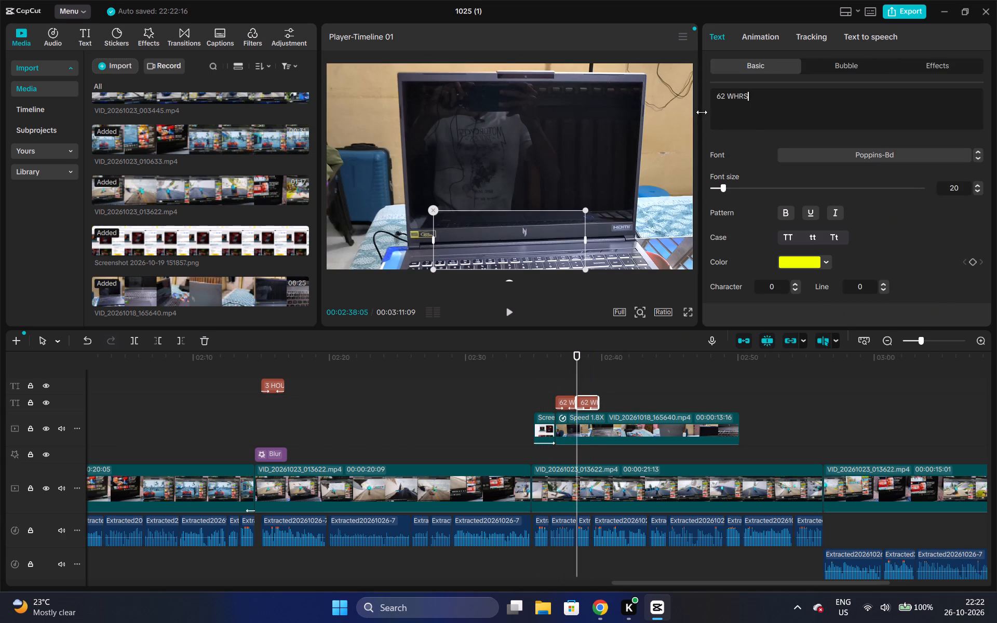
{"action": "left_click_drag", "start_coordinate": [702, 112], "coordinate": [735, 99]}
{"action": "key", "text": "BackSpace"}
{"action": "key", "text": "BackSpace"}
{"action": "key", "text": "BackSpace"}
{"action": "key", "text": "BackSpace"}
{"action": "key", "text": "BackSpace"}
{"action": "key", "text": "BackSpace"}
{"action": "key", "text": "BackSpace"}
{"action": "key", "text": "BackSpace"}
{"action": "key", "text": "BackSpace"}
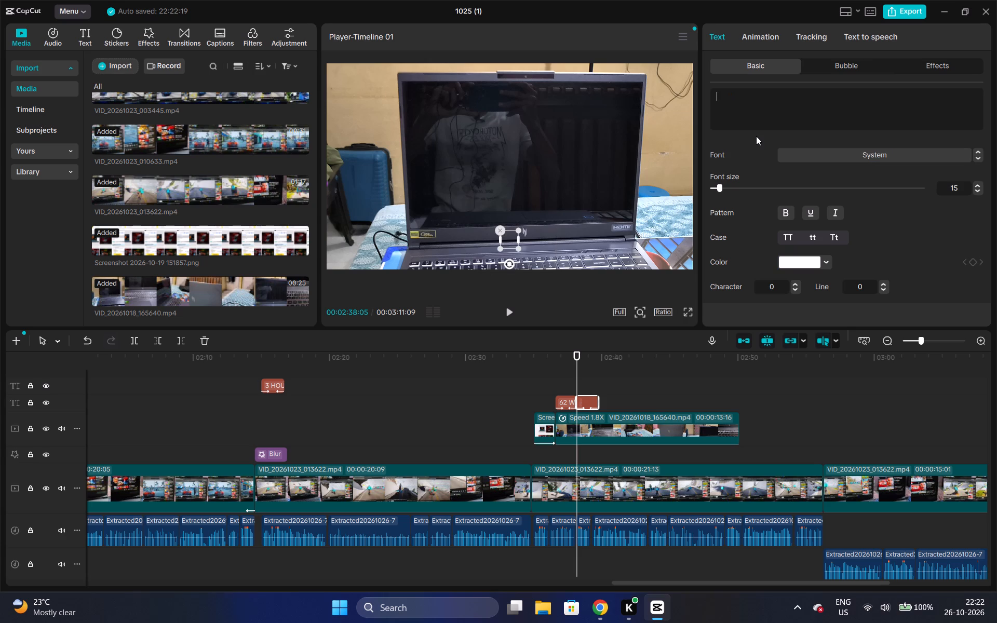
{"action": "type", "text": "ACER"}
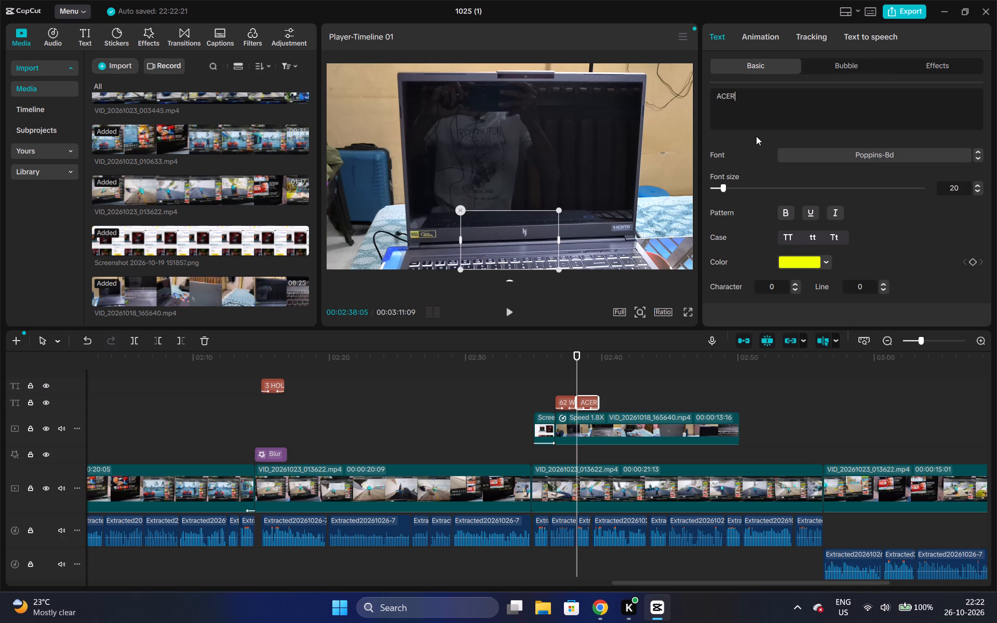
{"action": "key", "text": "space"}
{"action": "type", "text": "NITRO"}
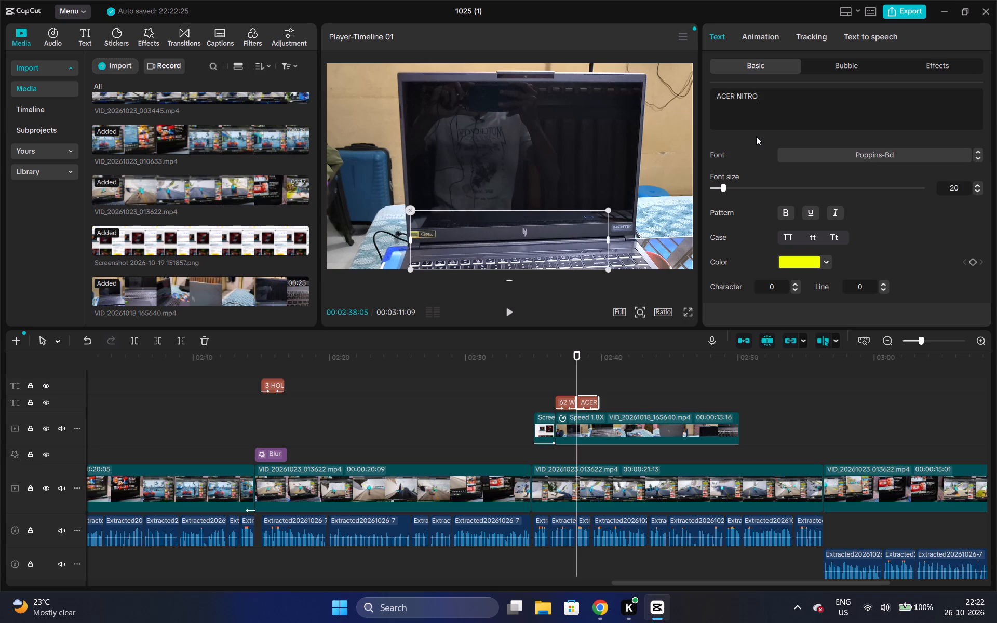
Extend the second yellow caption's text to "ACER NITRO 5" and check it by playback.
{"action": "key", "text": "space"}
{"action": "type", "text": "5"}
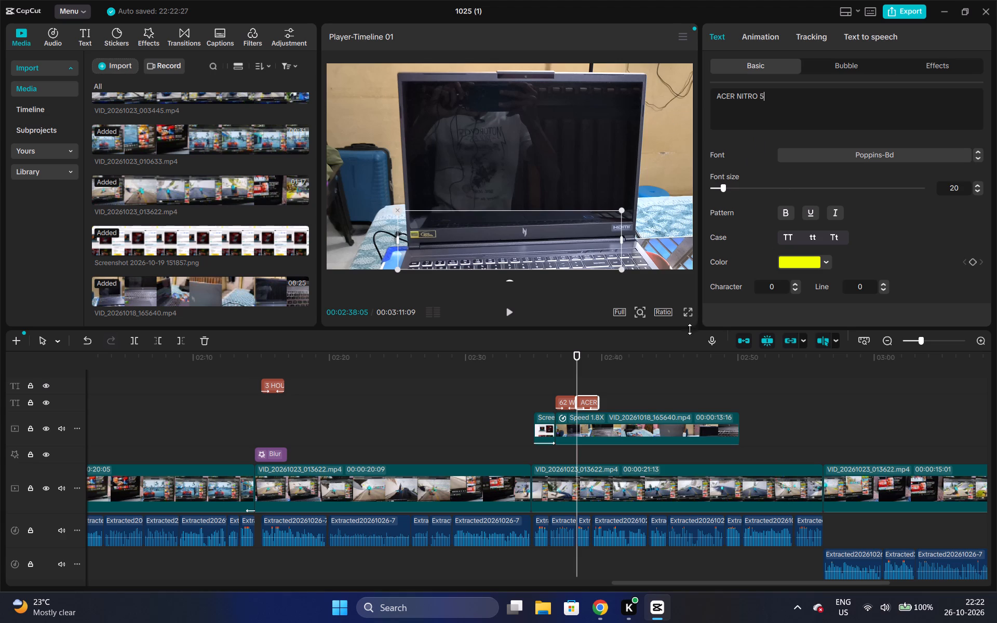
{"action": "left_click", "coordinate": [557, 354]}
{"action": "key", "text": "space"}
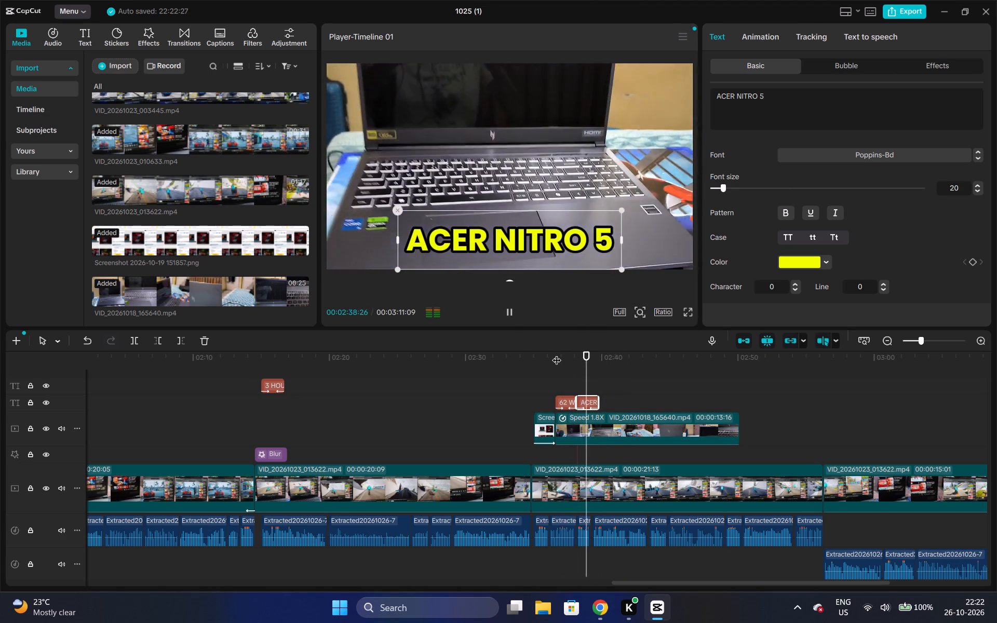
{"action": "key", "text": "space"}
Play on to the end point and trim the sped-up laptop clip to end at about 02:41.
{"action": "key", "text": "space"}
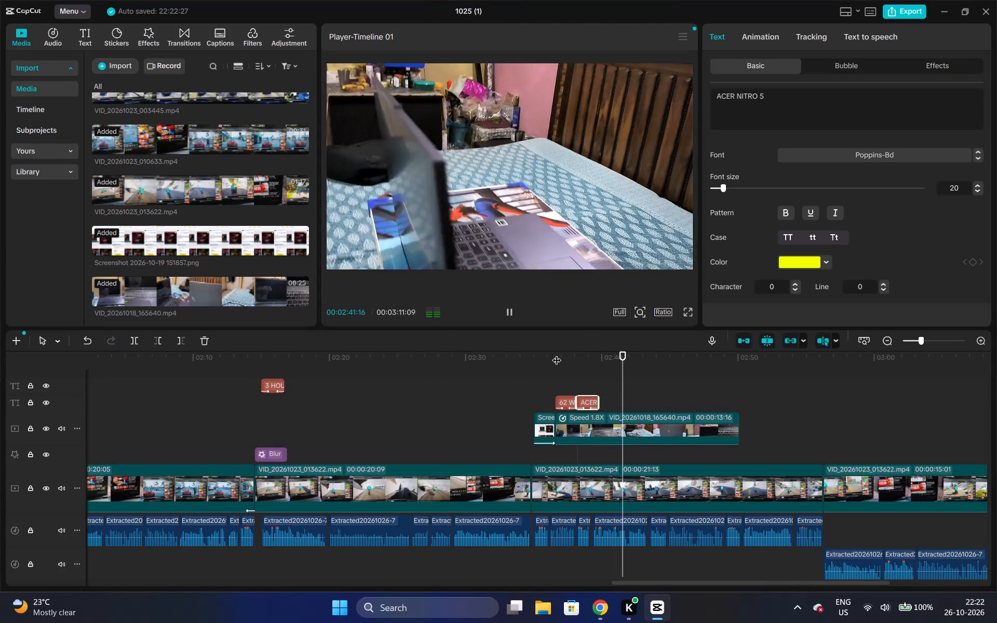
{"action": "key", "text": "space"}
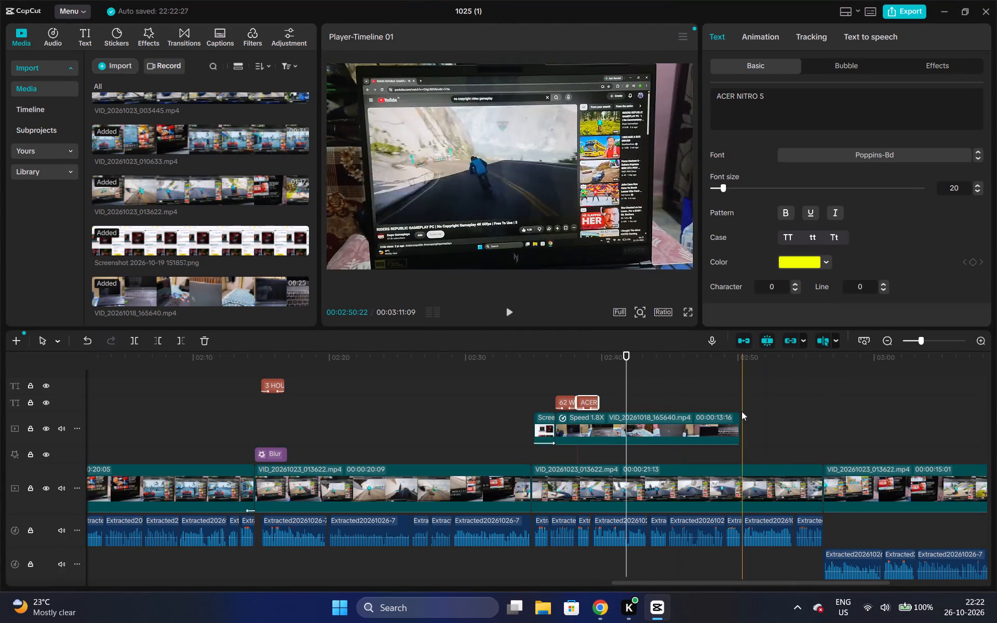
{"action": "left_click_drag", "start_coordinate": [737, 425], "coordinate": [627, 388]}
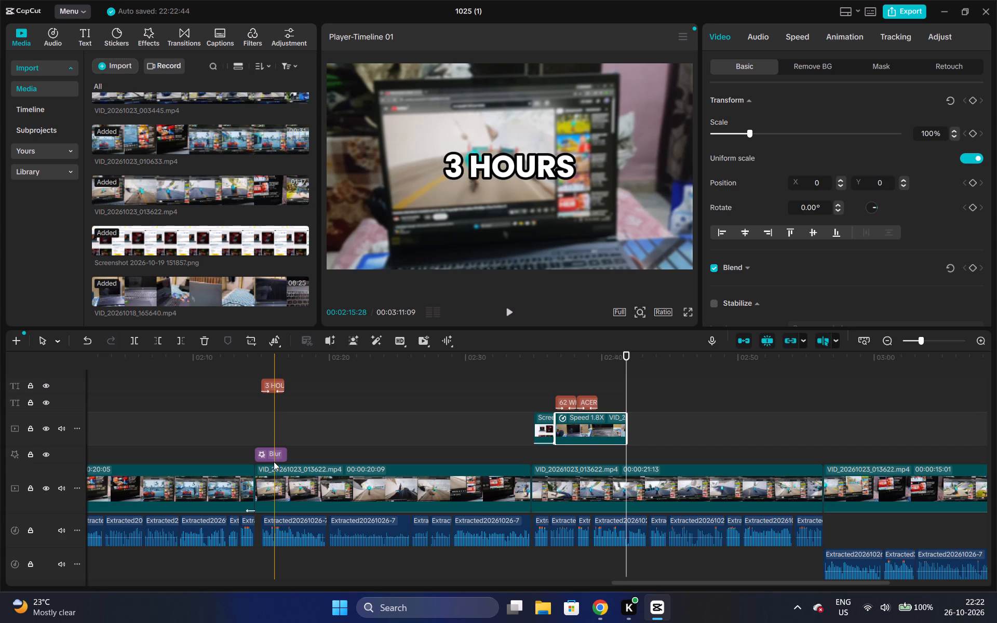
Duplicate the "3 HOURS" caption and place the copy at the laptop clip's end, on the "ACER NITRO 5" caption's track, checking by playback.
{"action": "left_click", "coordinate": [274, 456]}
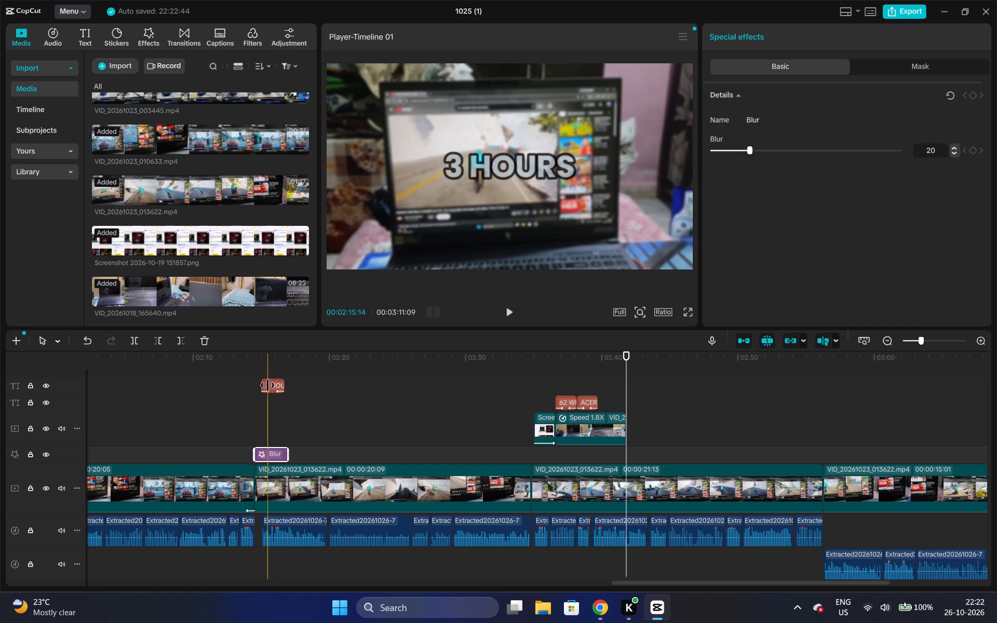
{"action": "left_click_drag", "start_coordinate": [273, 385], "coordinate": [342, 388]}
{"action": "key", "text": "ctrl+z"}
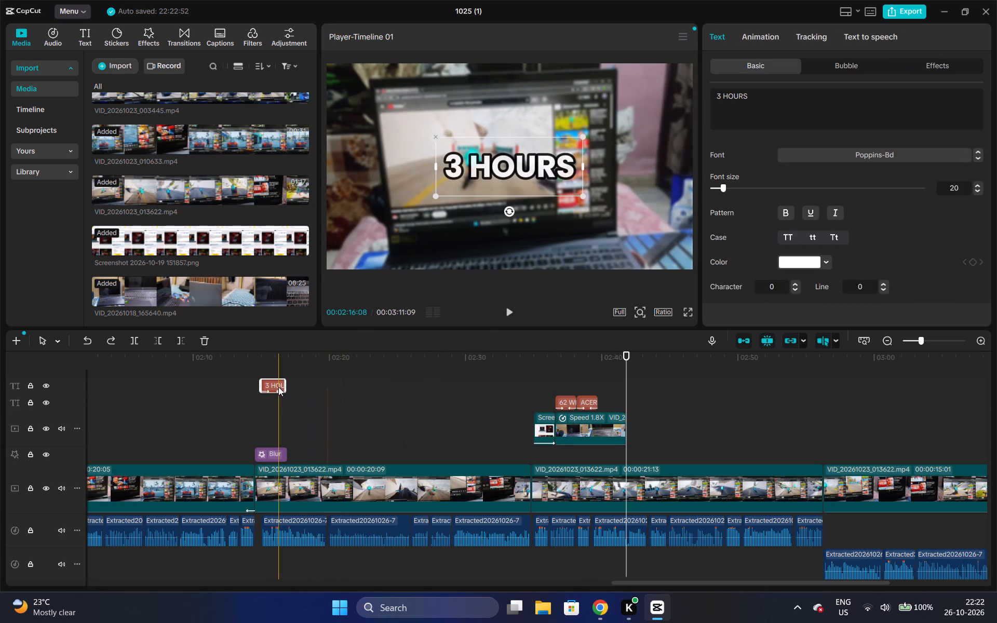
{"action": "key", "text": "ctrl+c"}
{"action": "key", "text": "ctrl+v"}
{"action": "left_click_drag", "start_coordinate": [286, 386], "coordinate": [586, 427]}
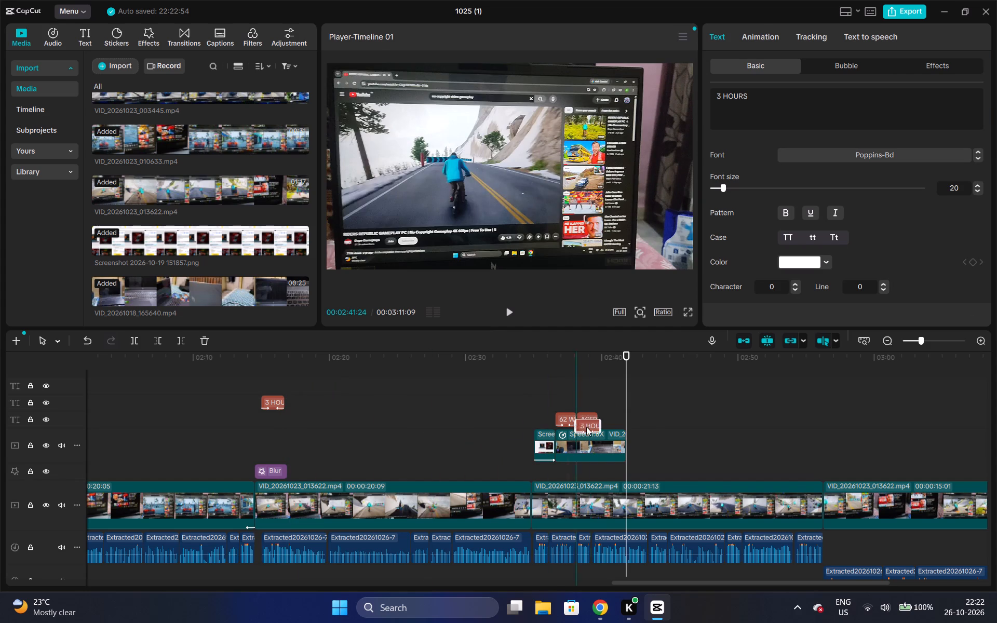
{"action": "left_click_drag", "start_coordinate": [586, 427], "coordinate": [630, 422]}
{"action": "left_click", "coordinate": [610, 383]}
{"action": "key", "text": "space"}
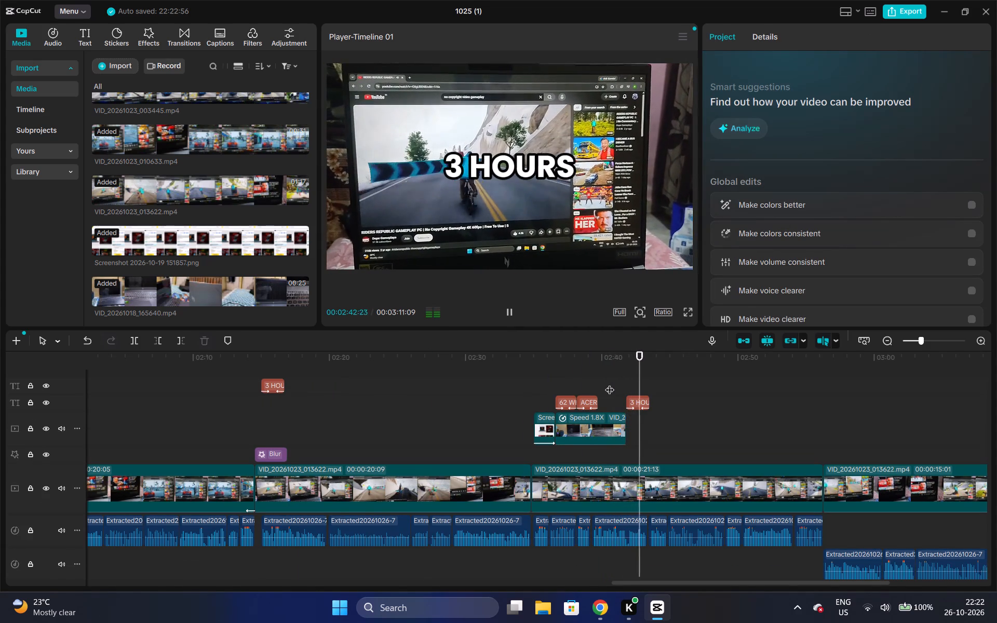
{"action": "key", "text": "space"}
Apply a 0.5 s Fade Out animation to the end of the sped-up laptop clip.
{"action": "left_click", "coordinate": [607, 420]}
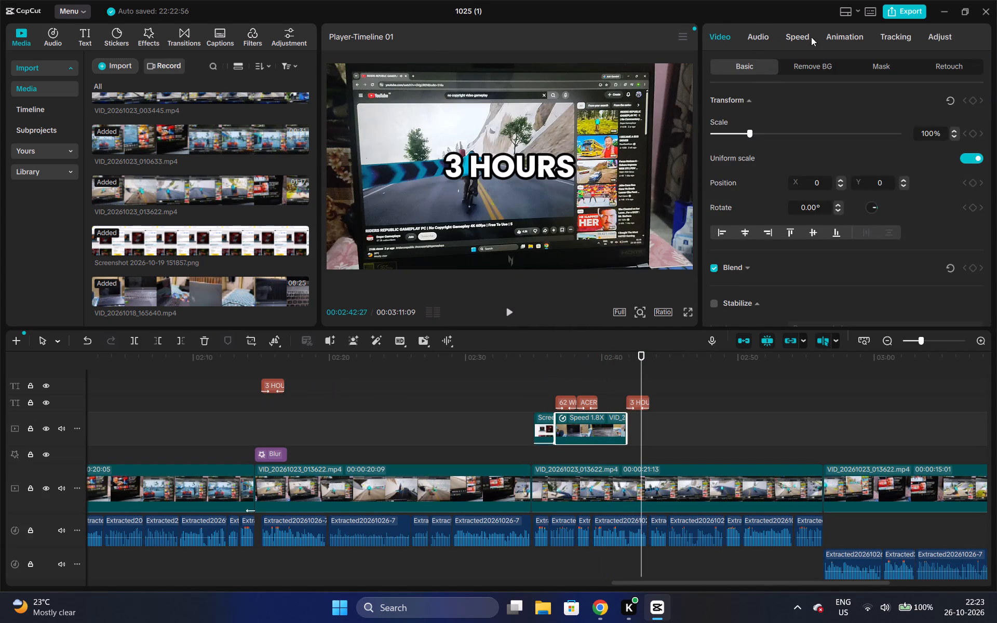
{"action": "left_click", "coordinate": [844, 37]}
{"action": "left_click", "coordinate": [790, 159]}
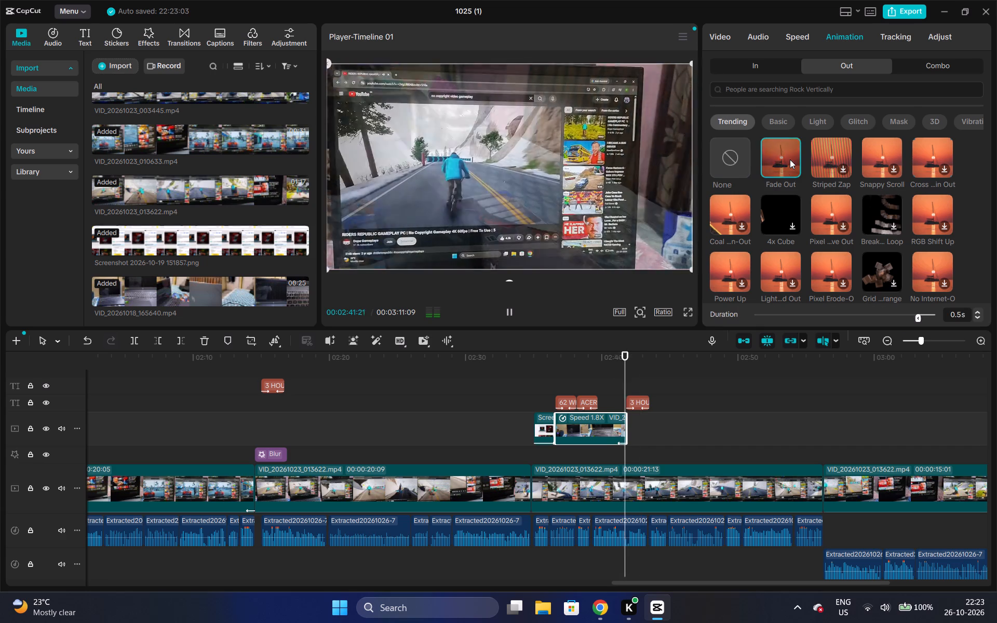
{"action": "key", "text": "space"}
Play back the screenshot and laptop-clip section through the copied "3 HOURS" caption to check the fade-out and caption timing.
{"action": "left_click", "coordinate": [611, 357]}
{"action": "key", "text": "space"}
{"action": "key", "text": "space"}
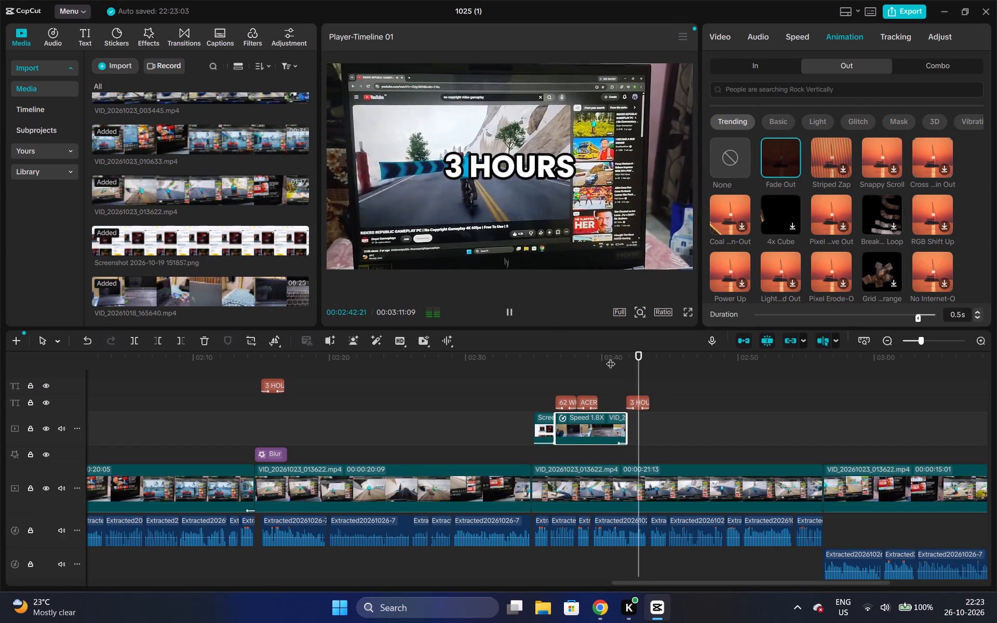
{"action": "key", "text": "space"}
{"action": "key", "text": "space"}
{"action": "key", "text": "space"}
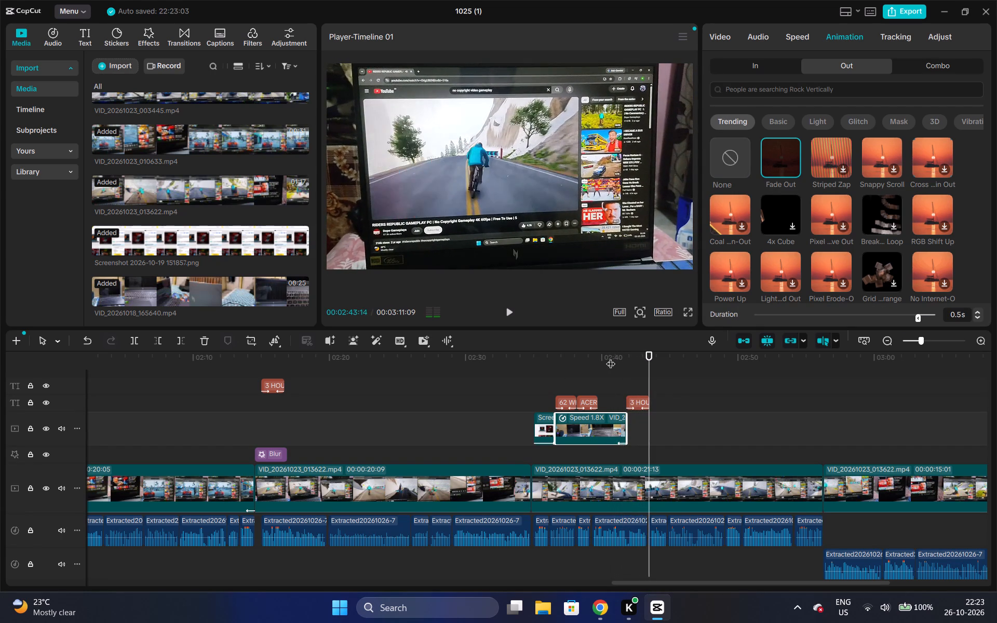
{"action": "left_click_drag", "start_coordinate": [622, 357], "coordinate": [609, 357]}
{"action": "left_click_drag", "start_coordinate": [607, 357], "coordinate": [538, 359]}
{"action": "key", "text": "space"}
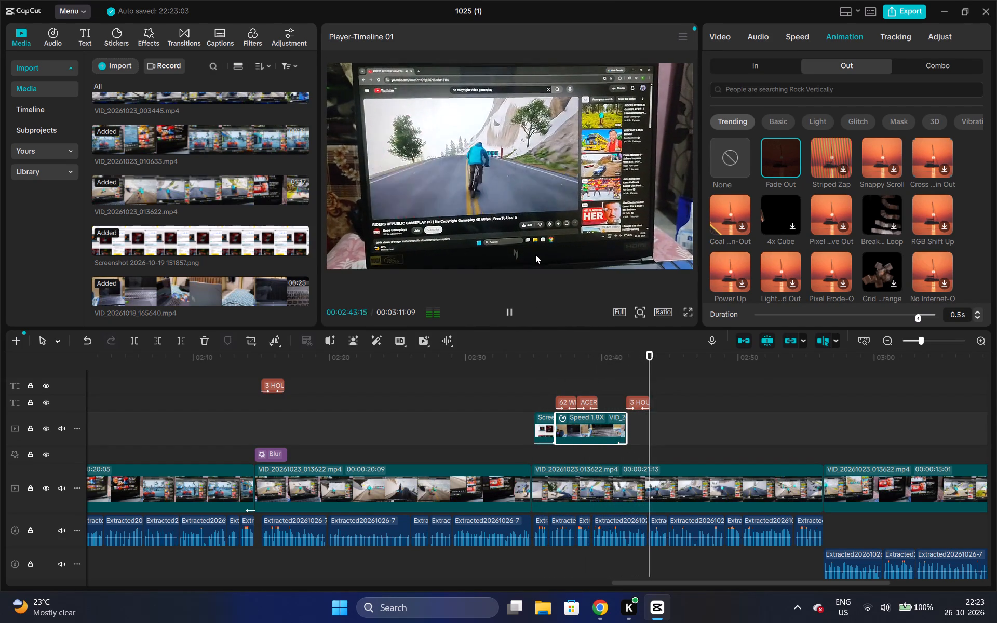
{"action": "key", "text": "space"}
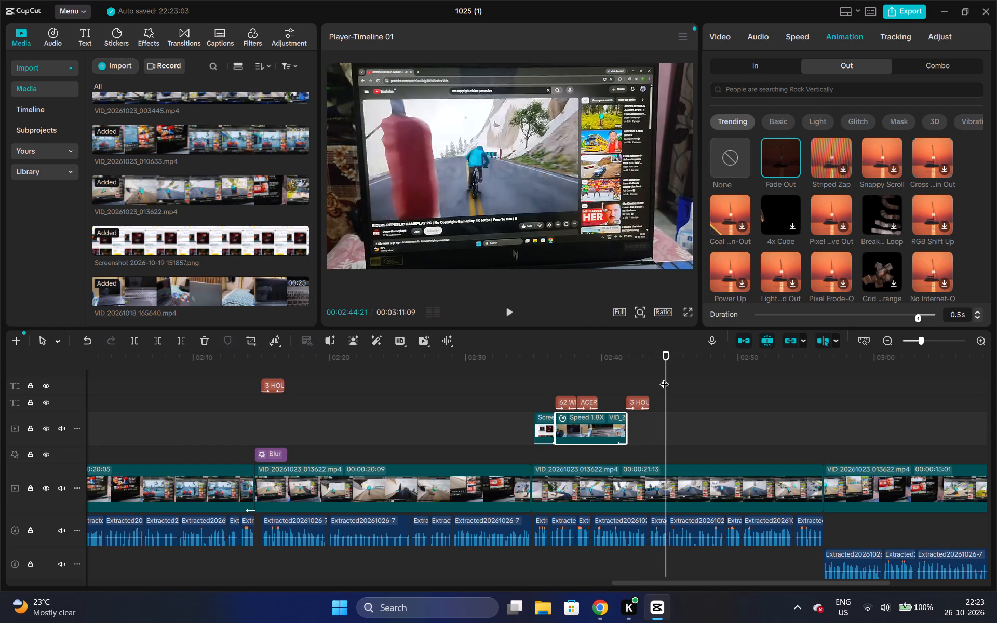
Review the video from about 02:34 in full screen, and replay the same section in the normal preview.
{"action": "left_click", "coordinate": [691, 477]}
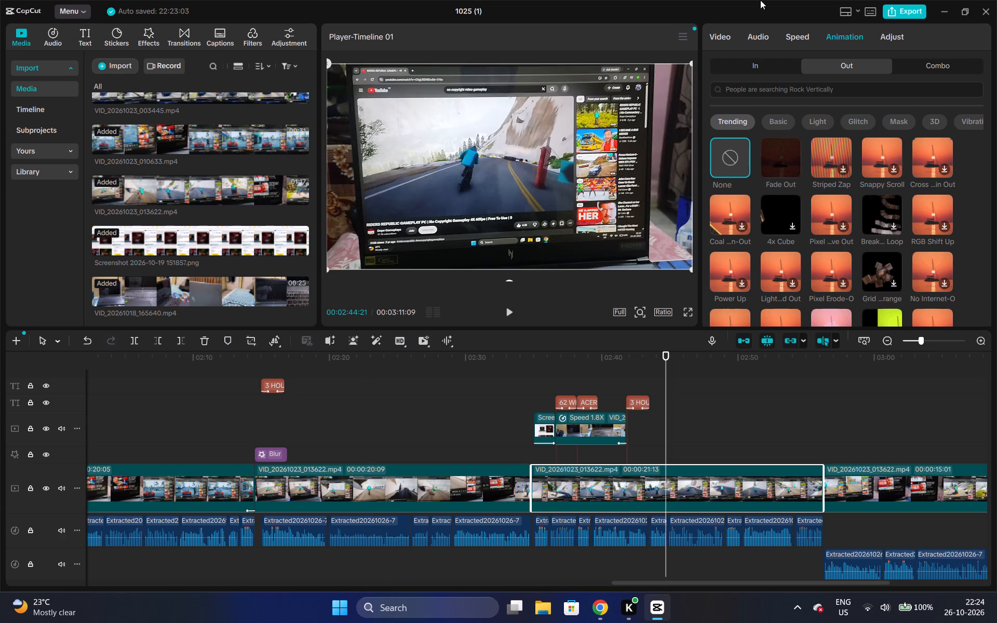
{"action": "left_click", "coordinate": [528, 362]}
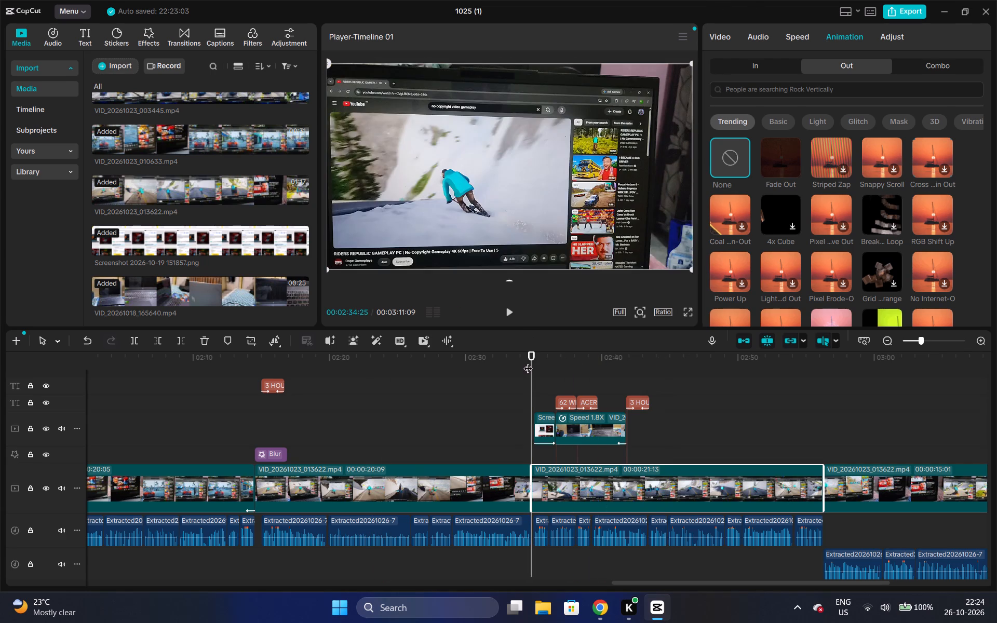
{"action": "left_click", "coordinate": [686, 310]}
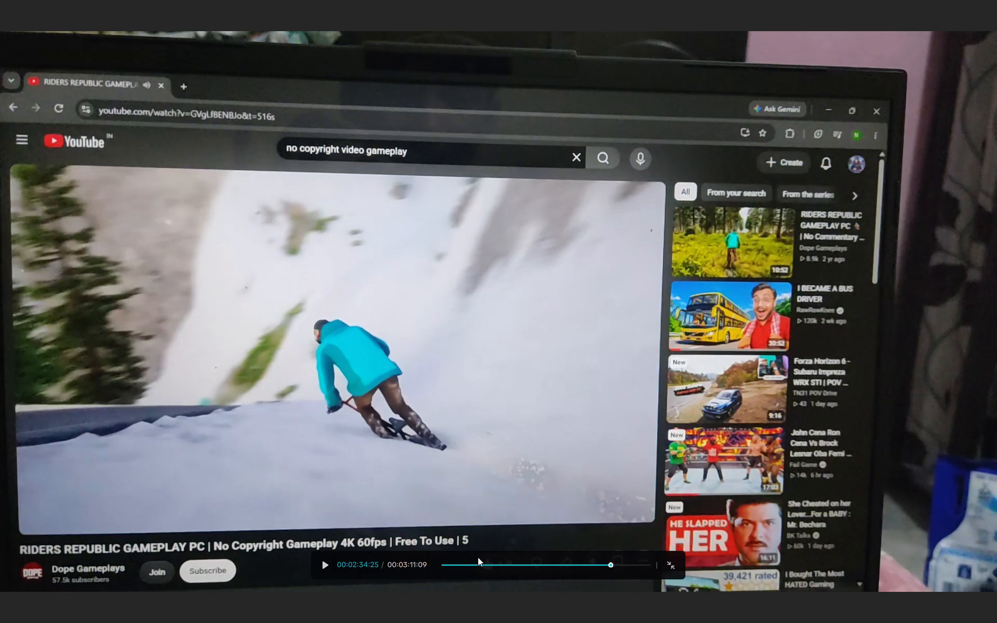
{"action": "left_click", "coordinate": [576, 561]}
{"action": "left_click", "coordinate": [576, 561]}
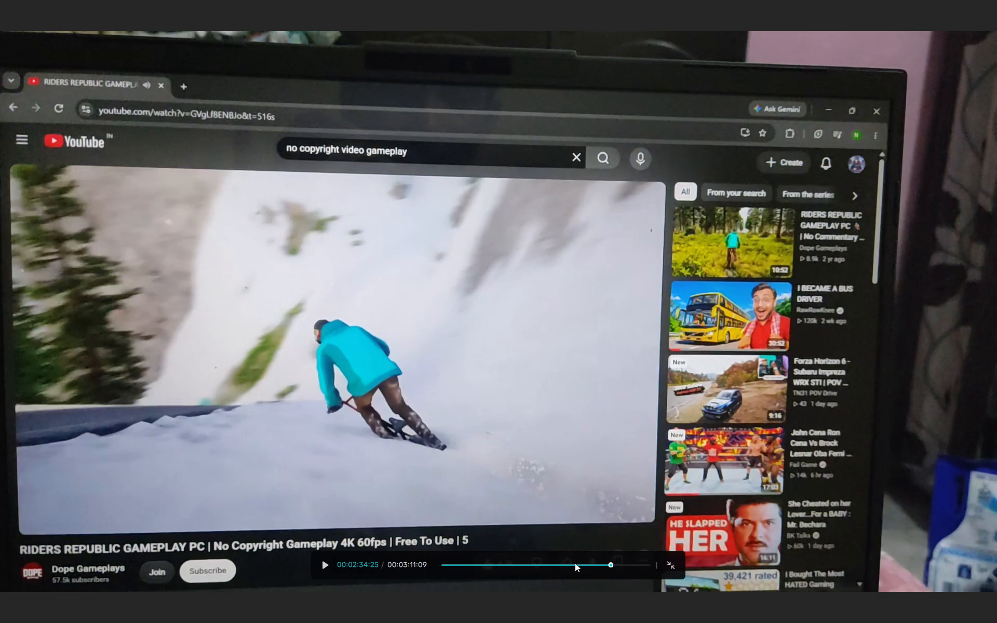
{"action": "left_click", "coordinate": [575, 563]}
{"action": "key", "text": "space"}
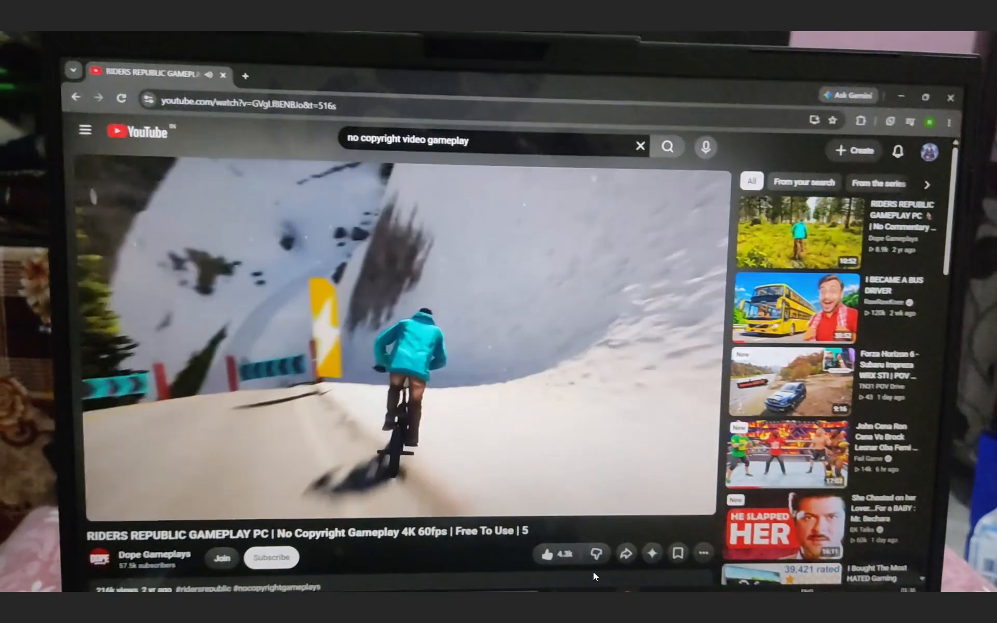
{"action": "key", "text": "Escape"}
{"action": "key", "text": "space"}
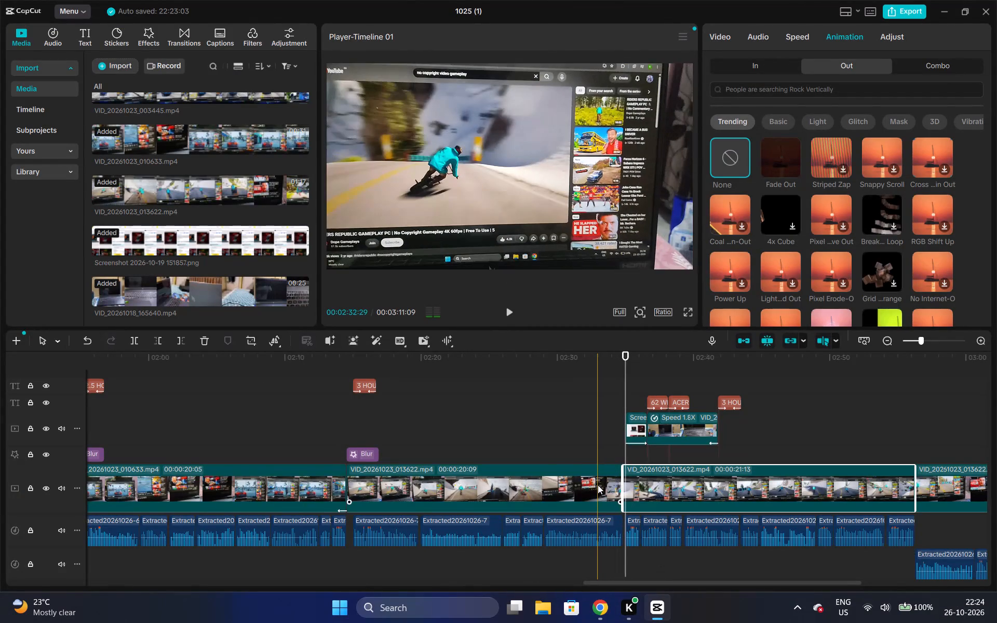
{"action": "left_click", "coordinate": [598, 485]}
{"action": "key", "text": "space"}
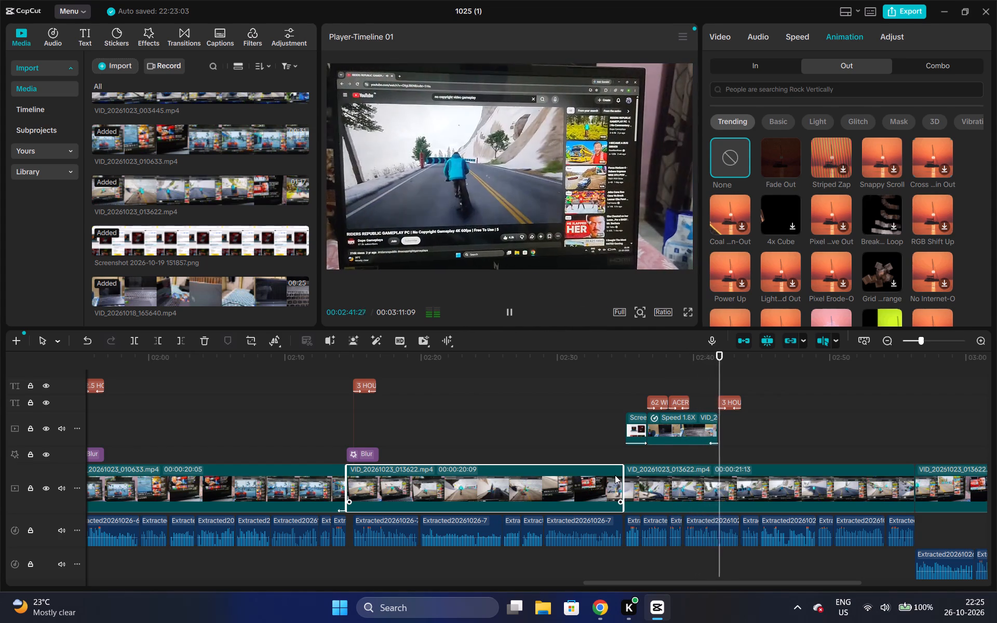
{"action": "key", "text": "space"}
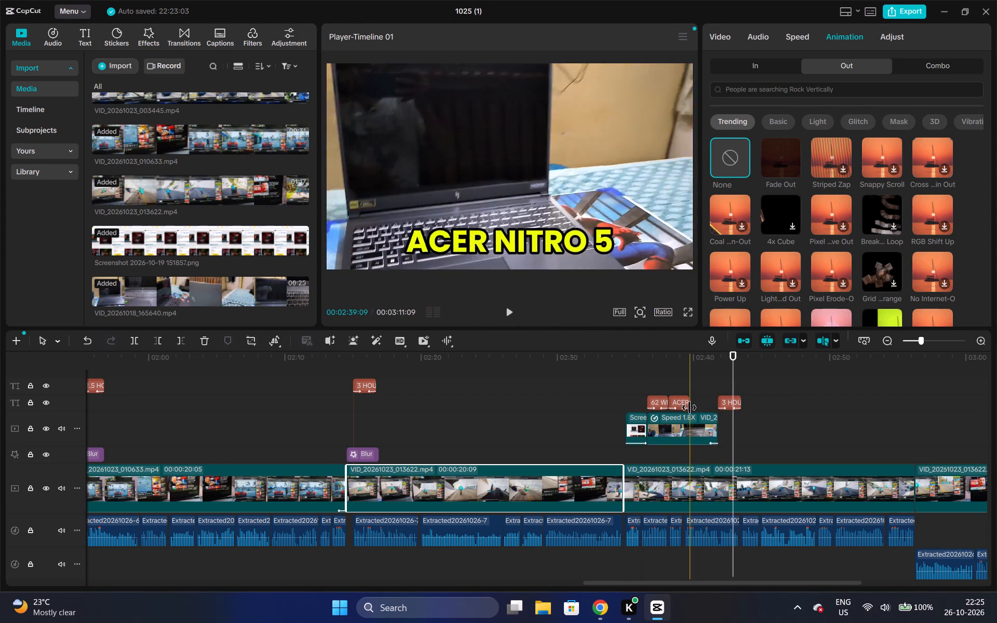
Check the laptop clip's Fade Out setting and replay its ending together with the copied "3 HOURS" caption.
{"action": "left_click", "coordinate": [694, 418]}
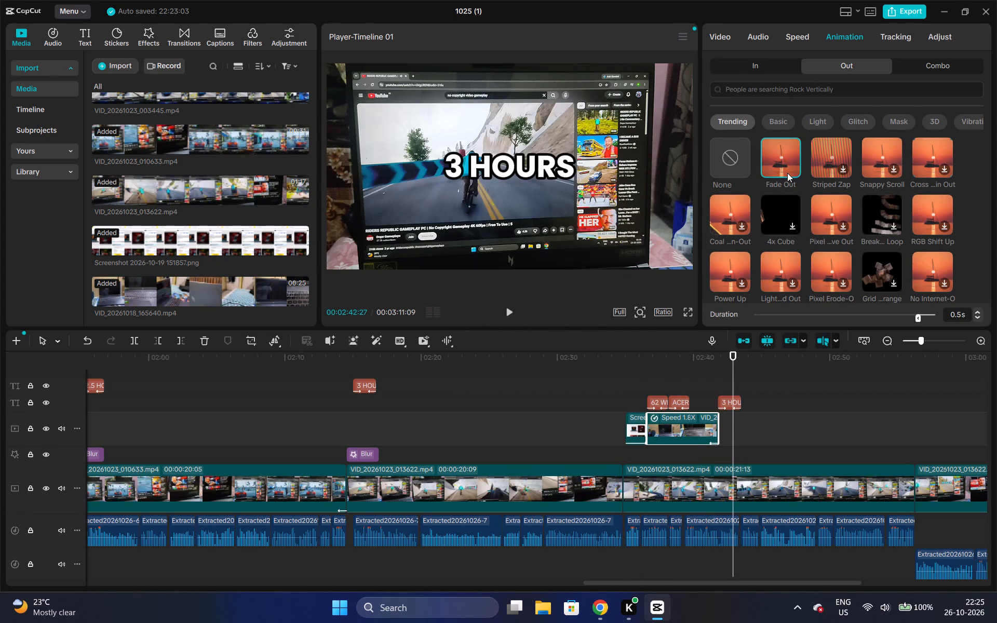
{"action": "right_click", "coordinate": [782, 164]}
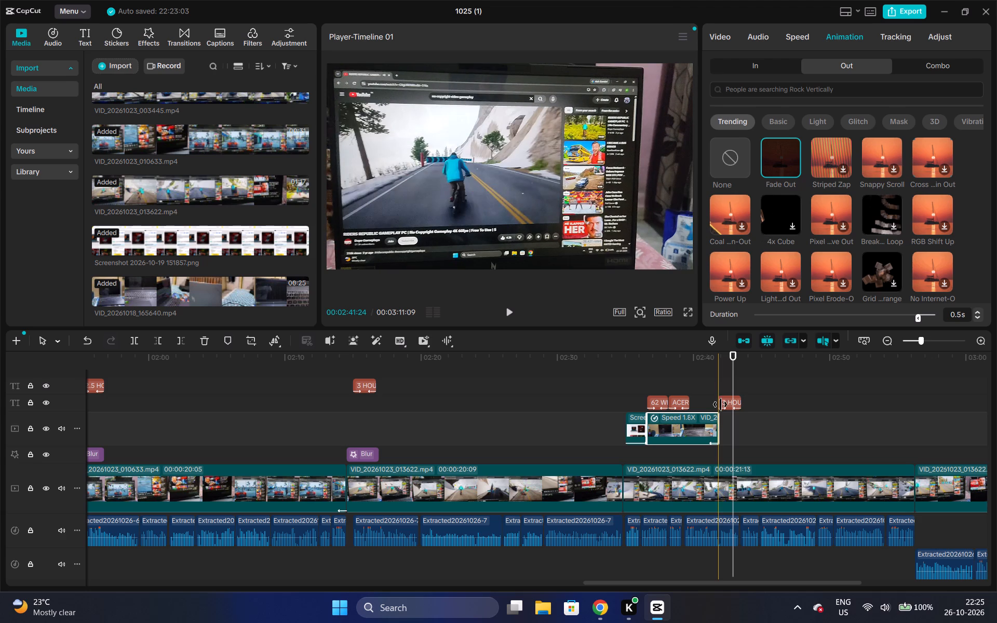
{"action": "double_click", "coordinate": [702, 436]}
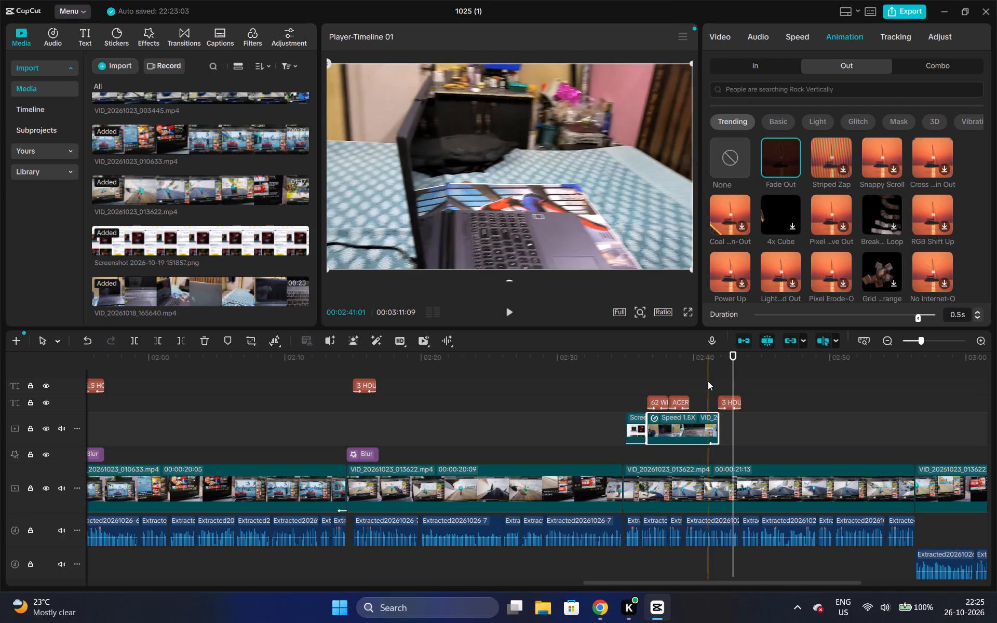
{"action": "left_click", "coordinate": [708, 381]}
{"action": "key", "text": "space"}
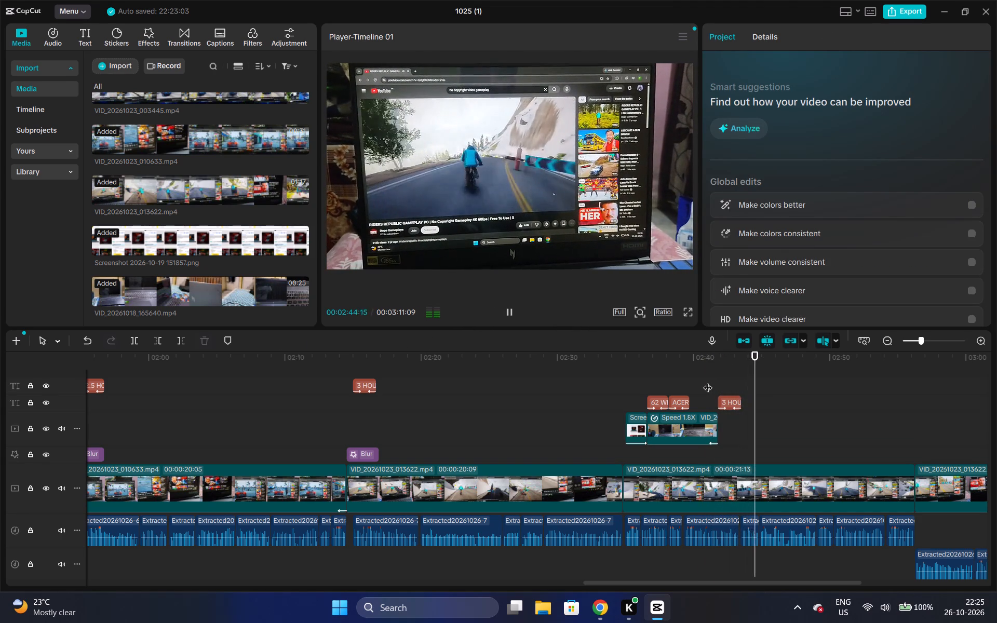
{"action": "key", "text": "space"}
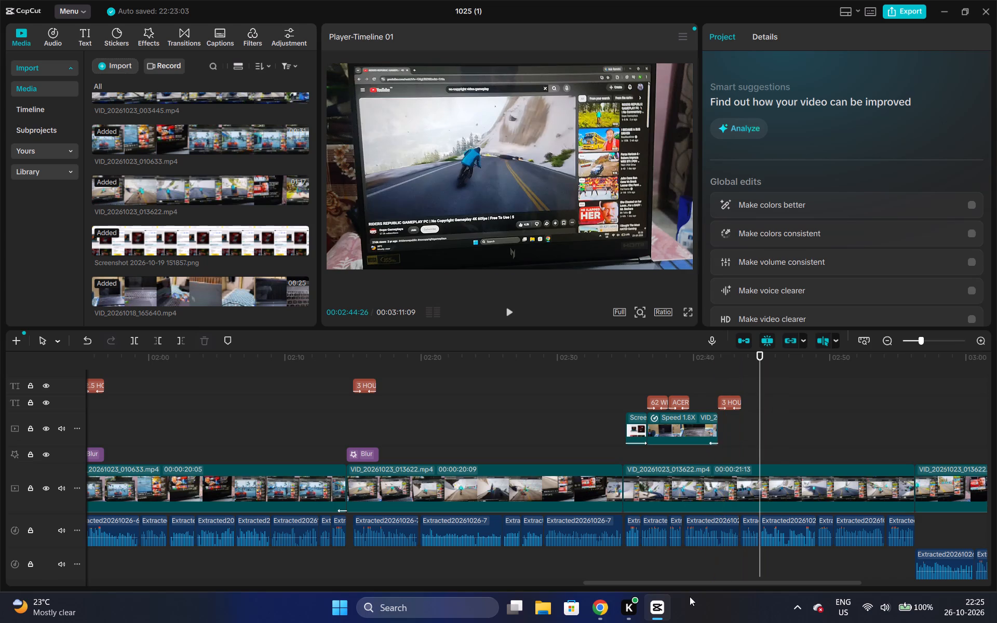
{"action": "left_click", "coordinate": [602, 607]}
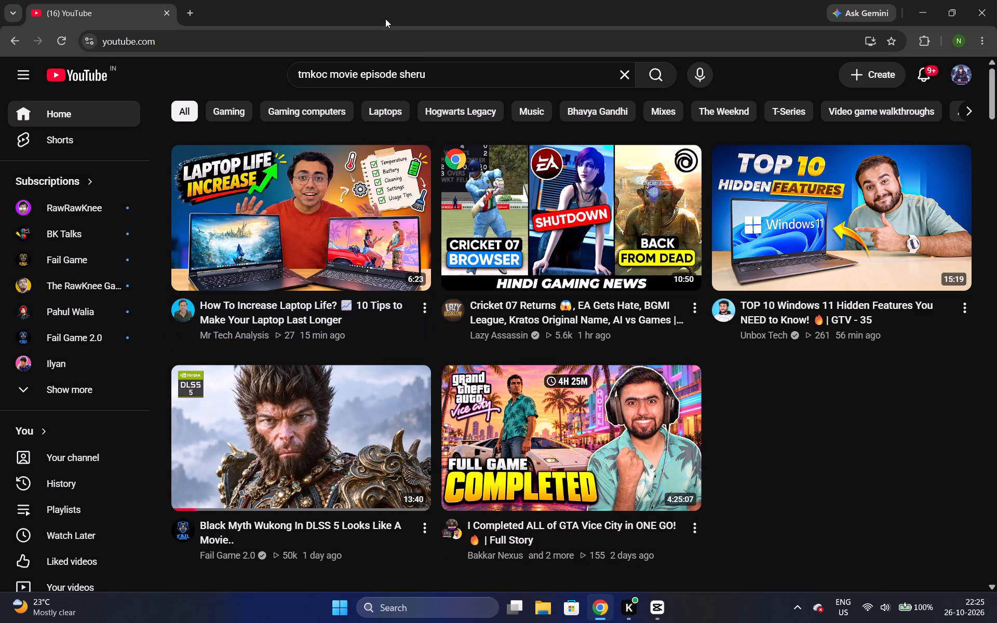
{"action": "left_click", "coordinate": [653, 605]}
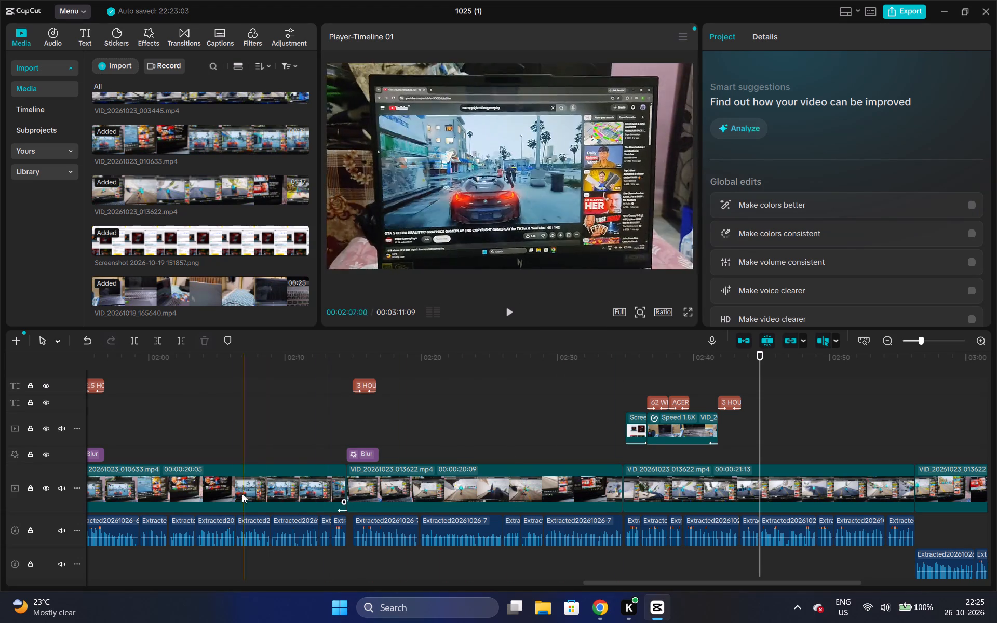
Start a media import and browse to the "att free" folder inside "videos" on New Volume (H:).
{"action": "left_click", "coordinate": [117, 63]}
{"action": "left_click", "coordinate": [127, 86]}
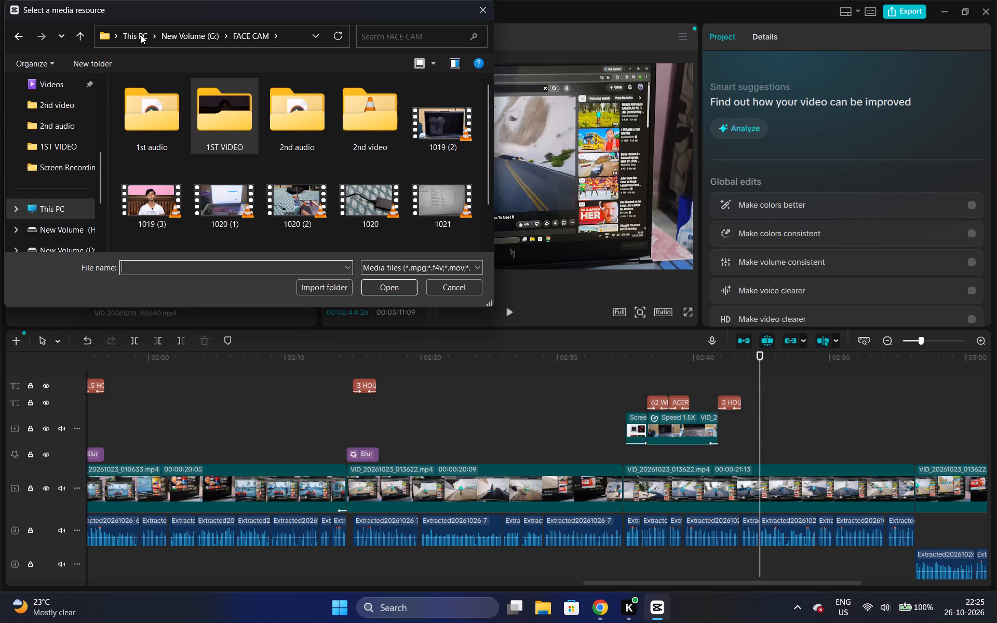
{"action": "left_click", "coordinate": [179, 44]}
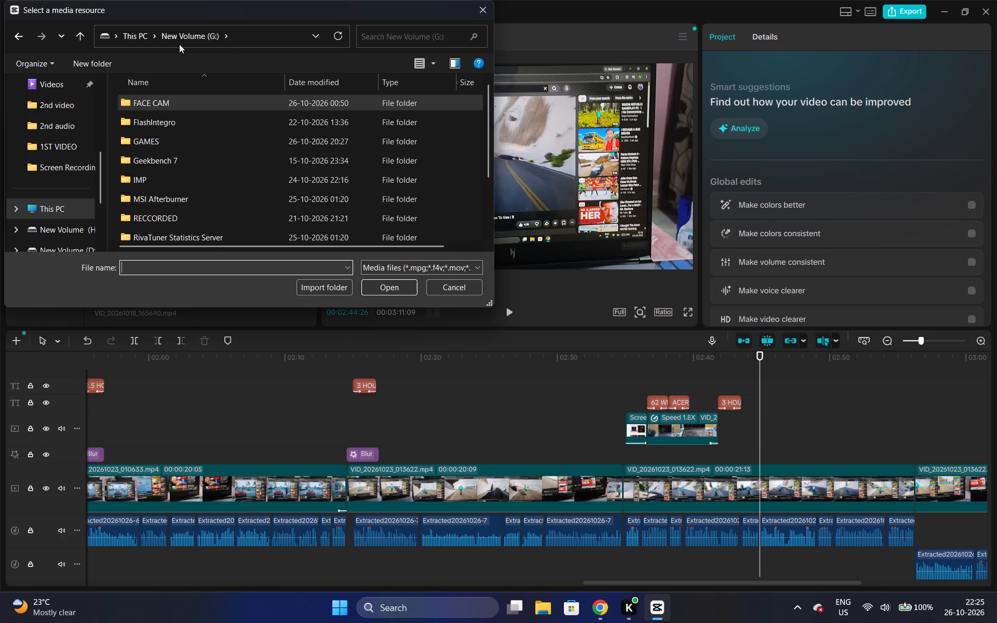
{"action": "left_click", "coordinate": [131, 40]}
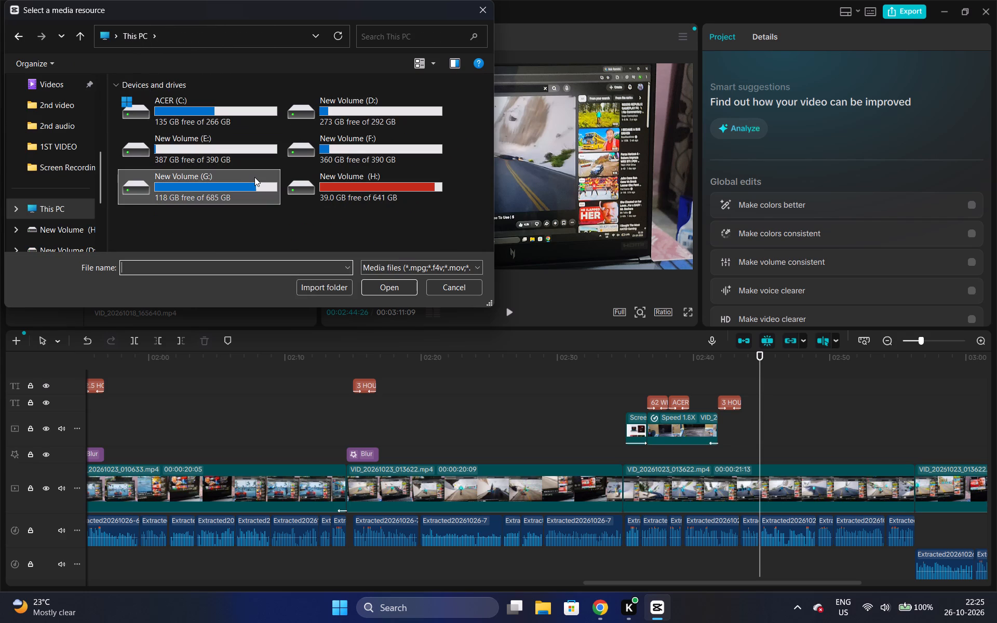
{"action": "double_click", "coordinate": [254, 177]}
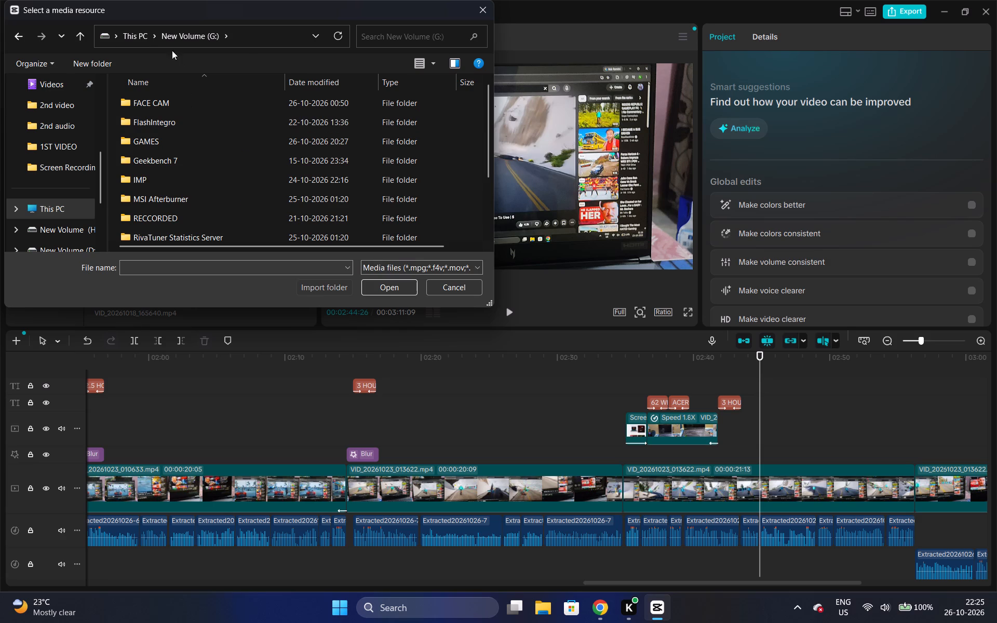
{"action": "left_click", "coordinate": [132, 31]}
{"action": "left_click", "coordinate": [312, 208]}
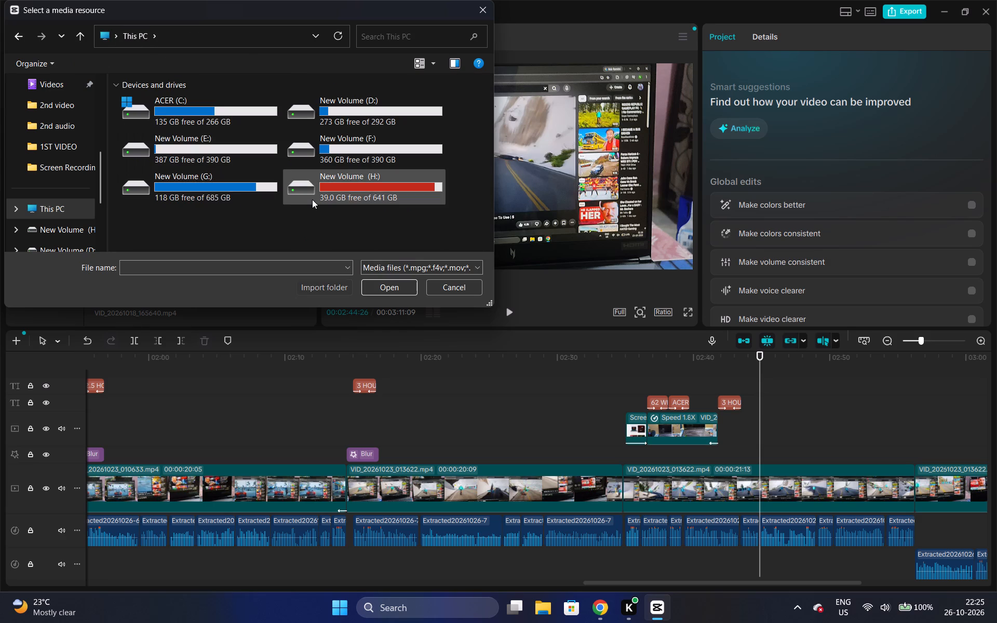
{"action": "double_click", "coordinate": [312, 199]}
{"action": "double_click", "coordinate": [312, 199]}
{"action": "double_click", "coordinate": [319, 183]}
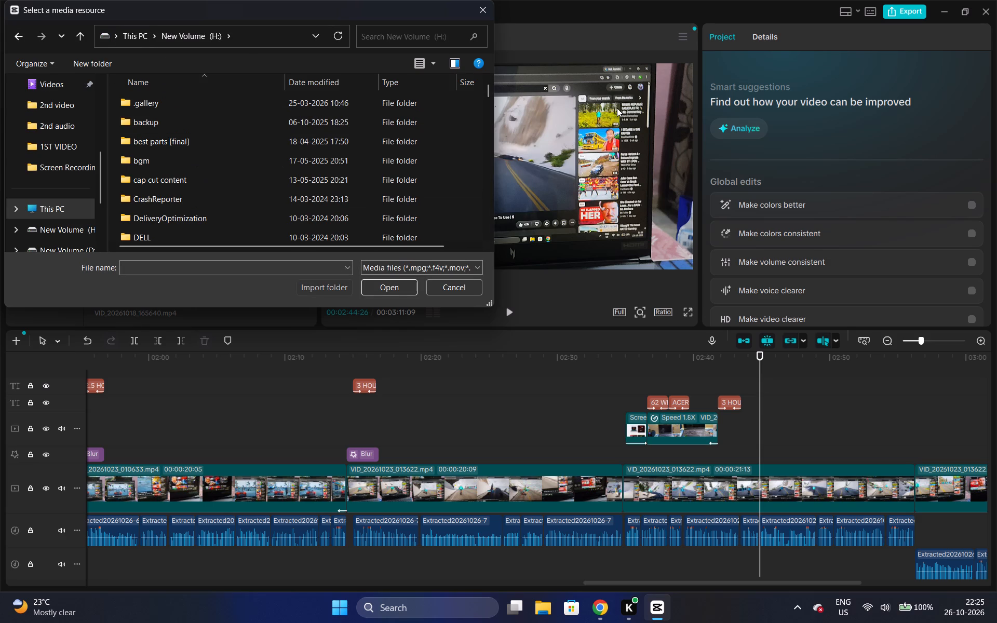
{"action": "left_click_drag", "start_coordinate": [484, 88], "coordinate": [491, 120]}
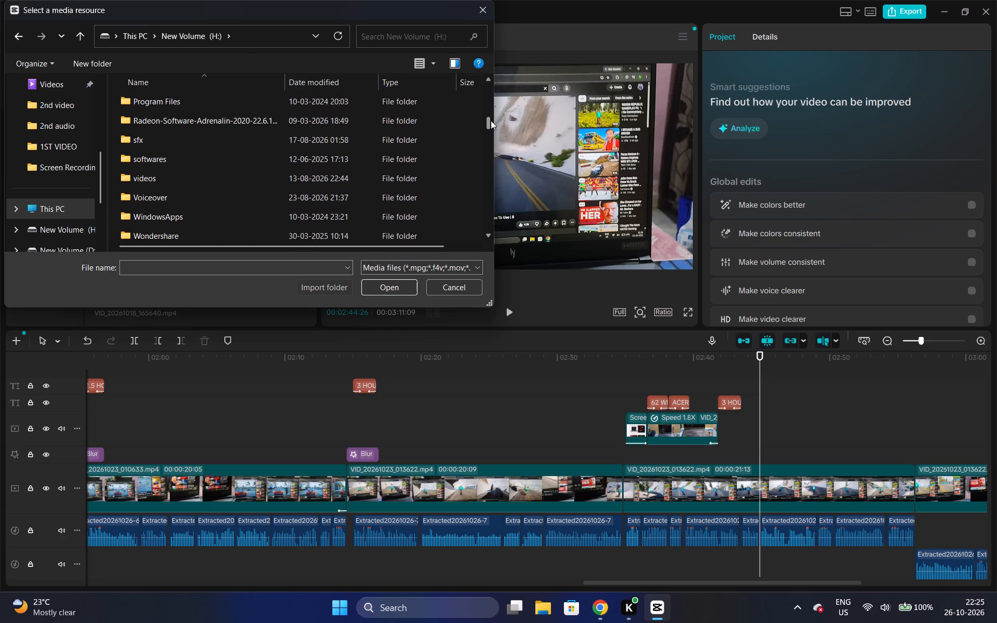
{"action": "left_click_drag", "start_coordinate": [491, 120], "coordinate": [491, 121]}
{"action": "double_click", "coordinate": [299, 173]}
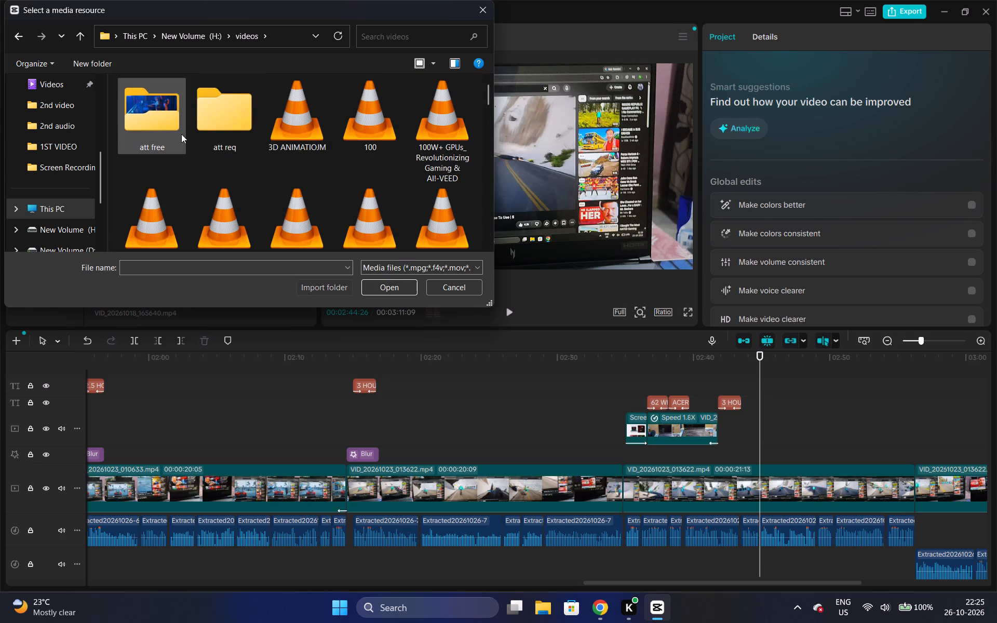
{"action": "double_click", "coordinate": [181, 134]}
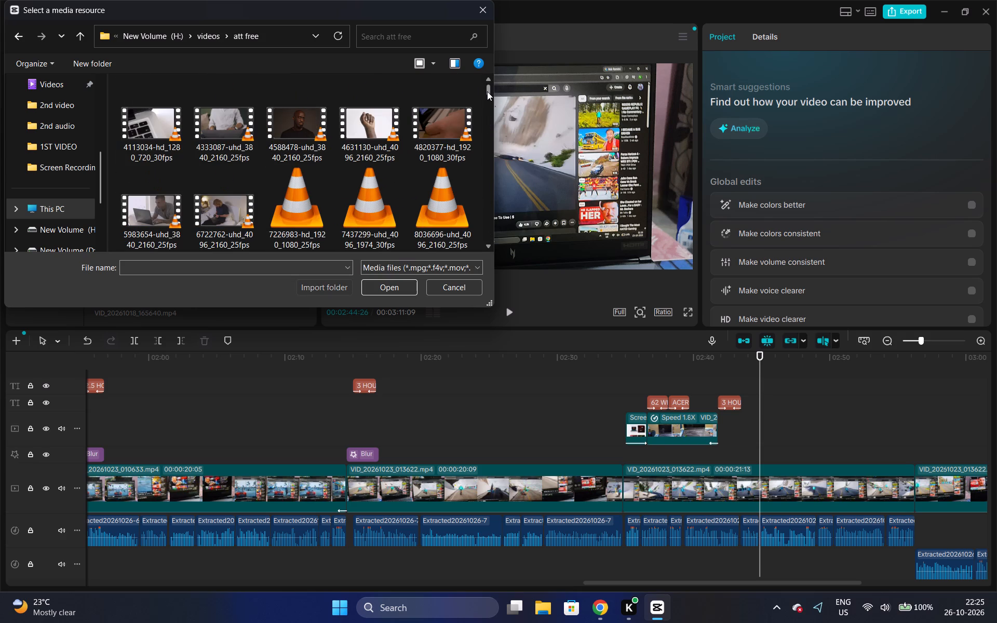
Import the "happy men using lptop" clip and place it on the overlay track at about 02:44:26, after the laptop clip.
{"action": "left_click_drag", "start_coordinate": [487, 91], "coordinate": [486, 99]}
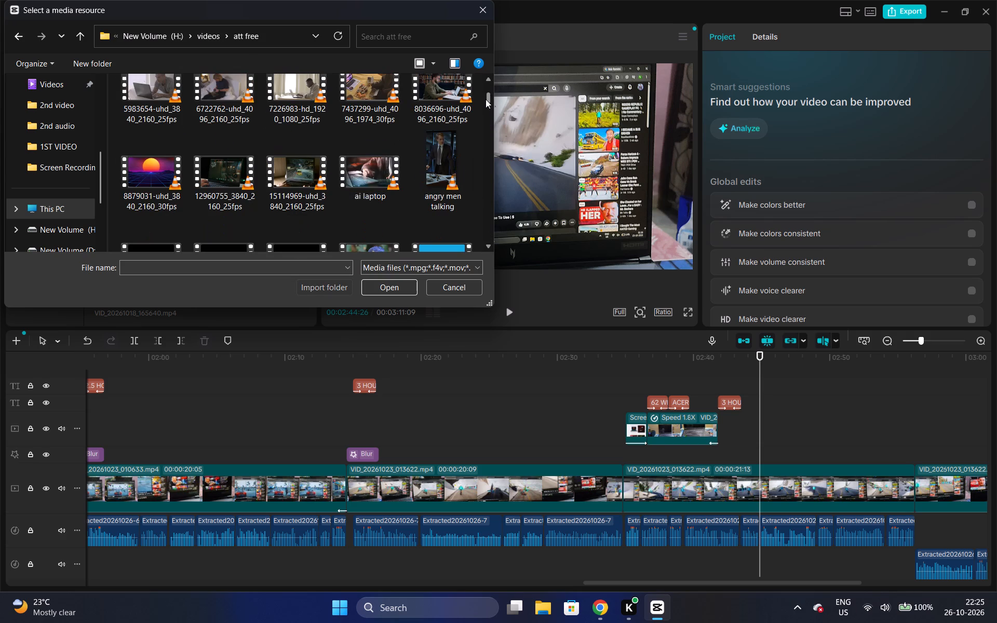
{"action": "left_click_drag", "start_coordinate": [486, 99], "coordinate": [486, 108]}
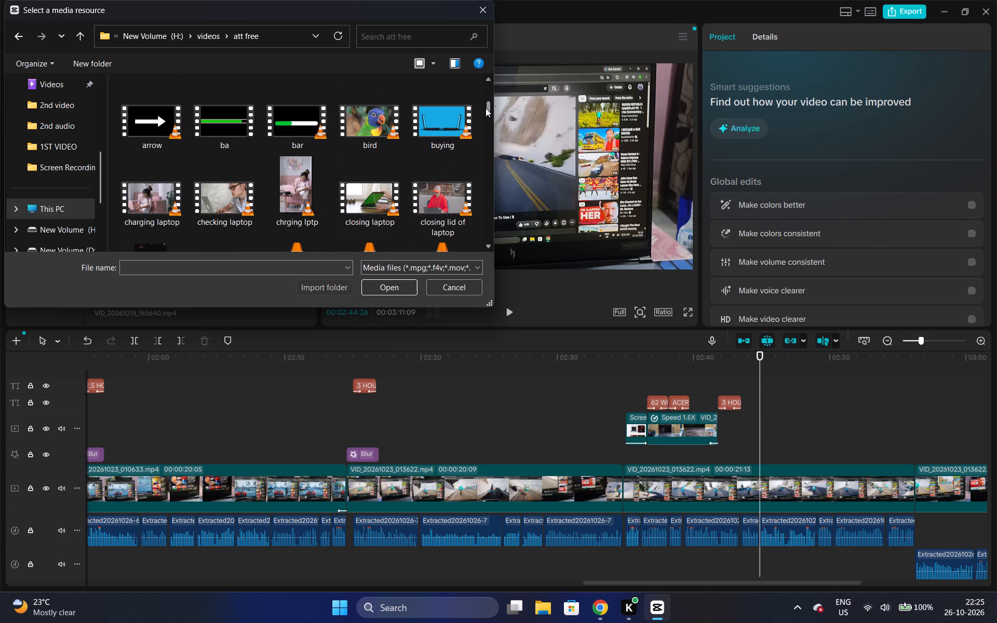
{"action": "left_click_drag", "start_coordinate": [486, 108], "coordinate": [486, 121]}
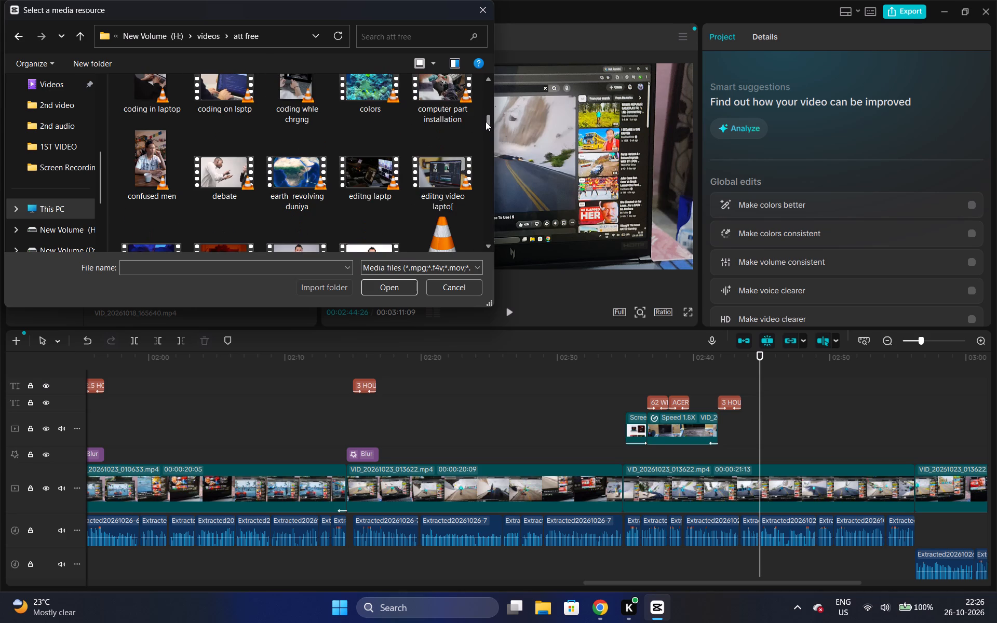
{"action": "left_click_drag", "start_coordinate": [486, 121], "coordinate": [484, 139]}
{"action": "left_click", "coordinate": [315, 147]}
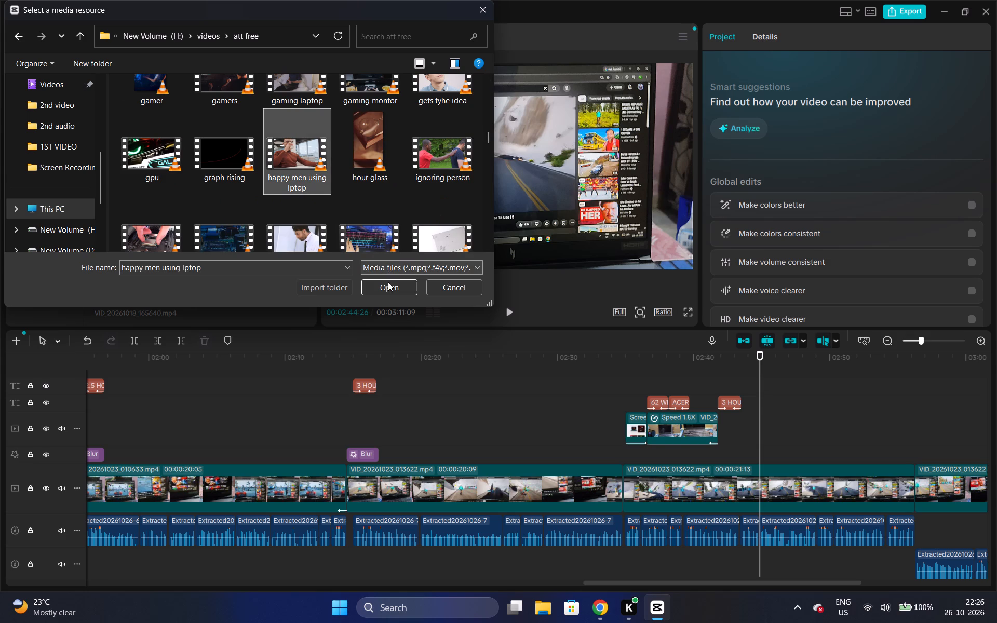
{"action": "left_click", "coordinate": [388, 282]}
{"action": "left_click_drag", "start_coordinate": [222, 289], "coordinate": [700, 410]}
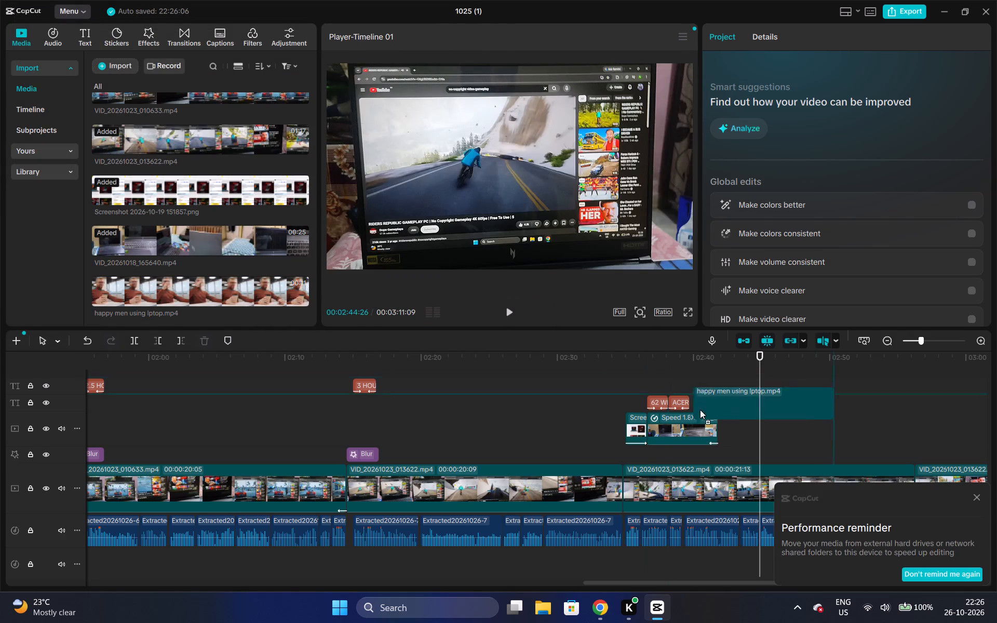
{"action": "left_click_drag", "start_coordinate": [700, 410], "coordinate": [758, 422]}
Cut the section from about 02:46:22 to 02:50:09 out of the "happy men using lptop" clip and close the gap.
{"action": "left_click", "coordinate": [723, 365]}
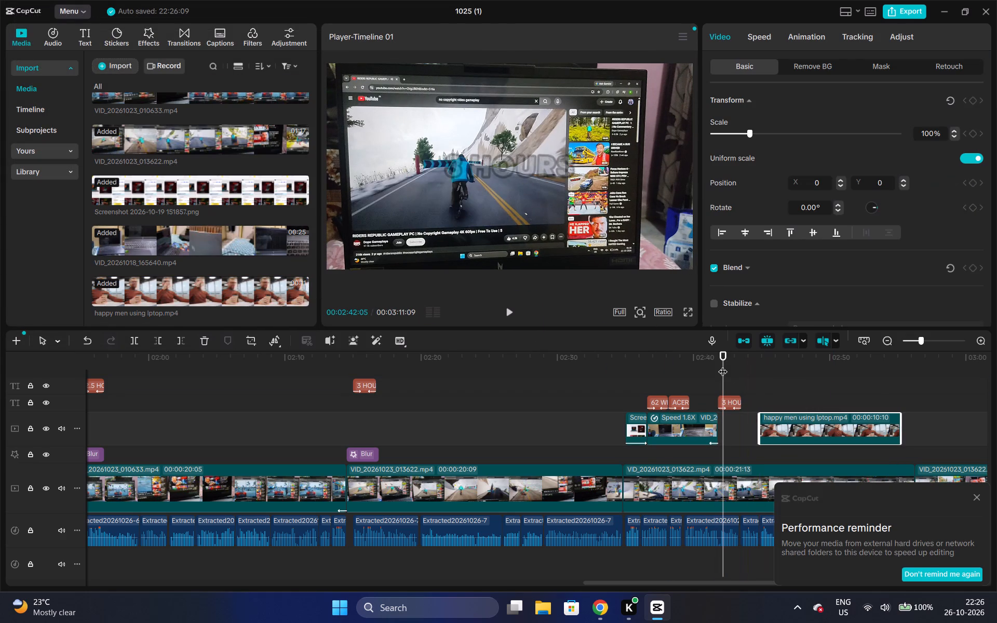
{"action": "key", "text": "space"}
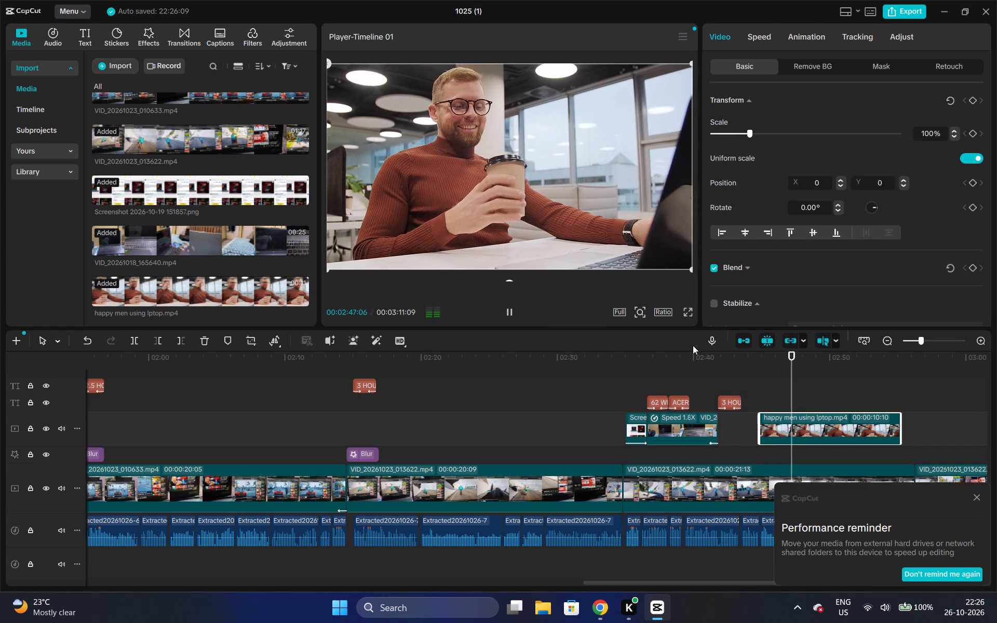
{"action": "left_click", "coordinate": [979, 500]}
{"action": "key", "text": "space"}
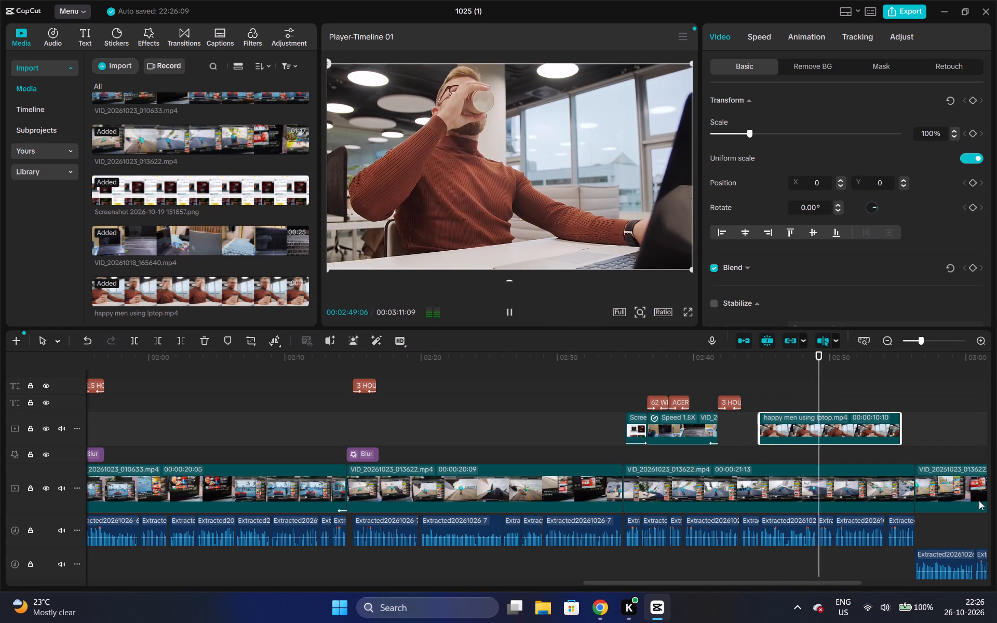
{"action": "key", "text": "space"}
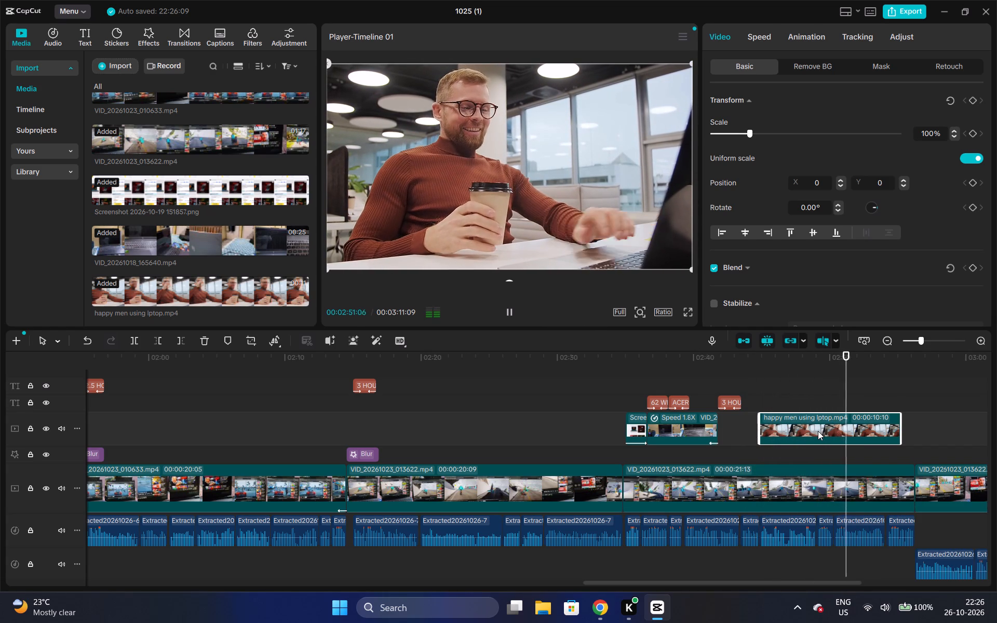
{"action": "left_click", "coordinate": [513, 313]}
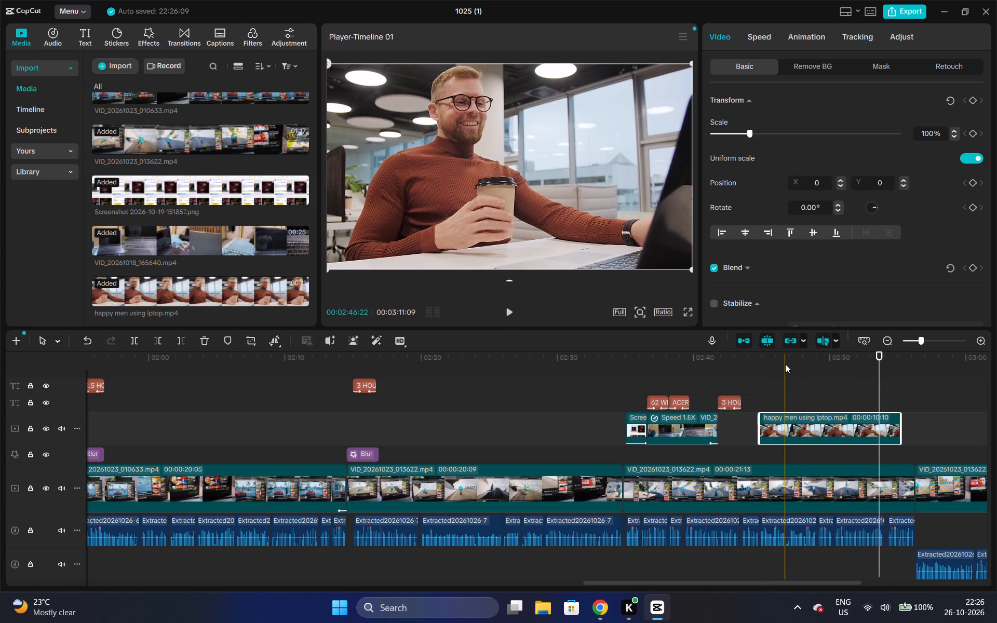
{"action": "key", "text": "ctrl+b"}
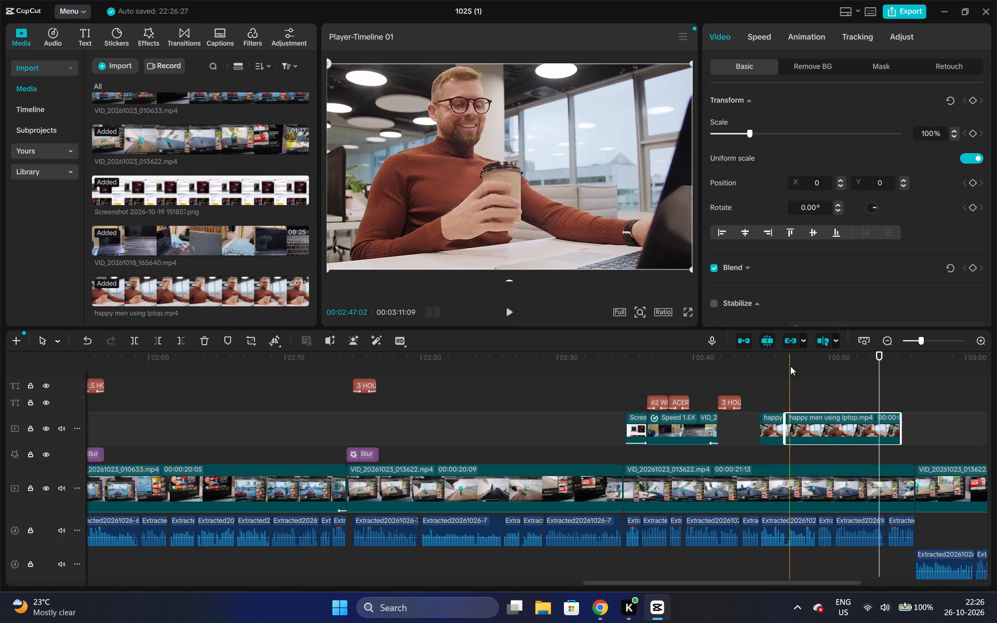
{"action": "key", "text": "ctrl+b"}
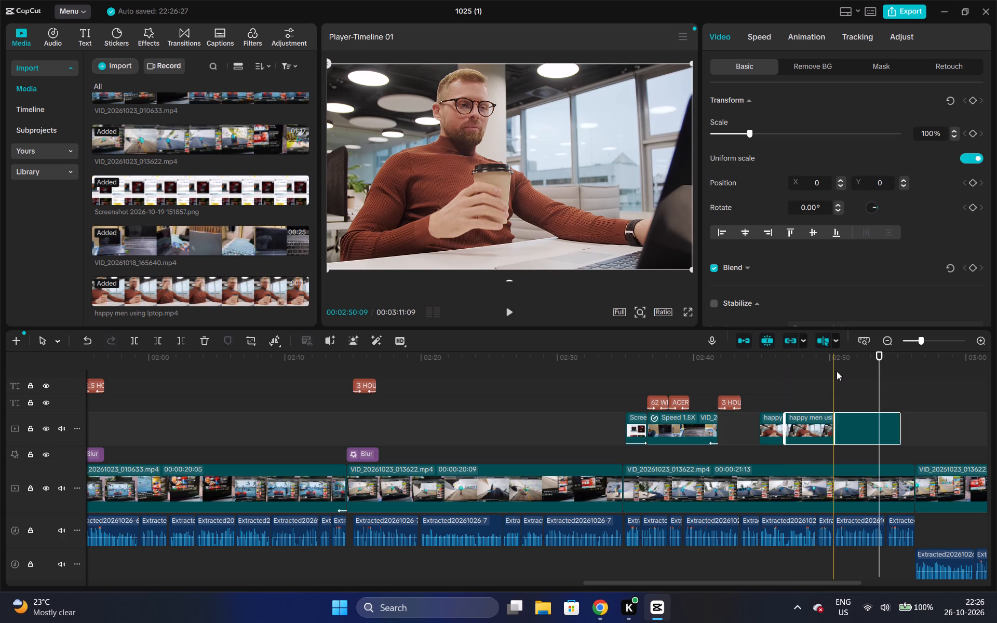
{"action": "left_click", "coordinate": [811, 418]}
{"action": "key", "text": "ctrl+x"}
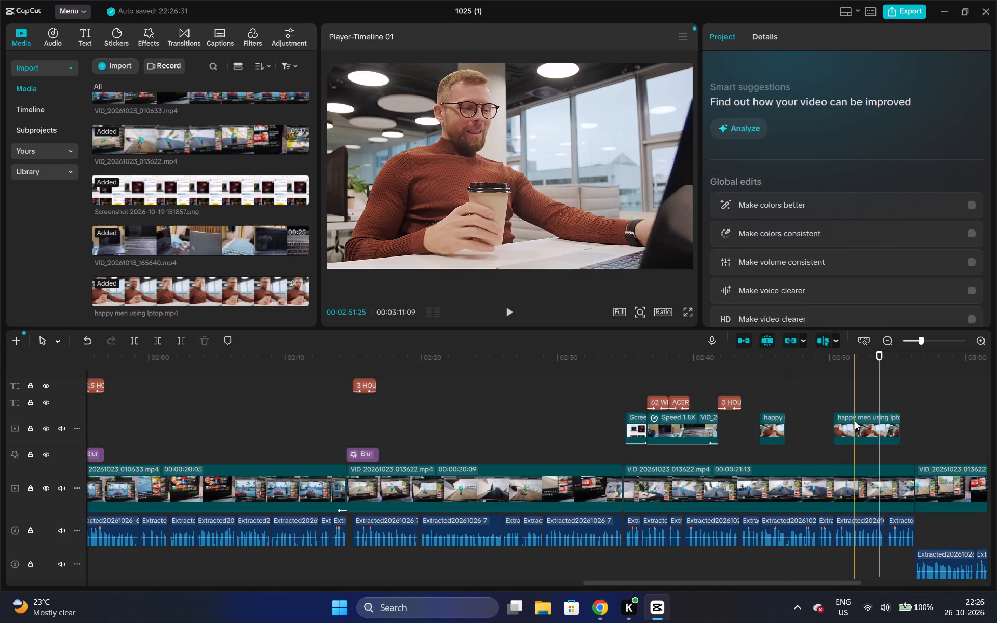
{"action": "left_click_drag", "start_coordinate": [855, 421], "coordinate": [807, 422]}
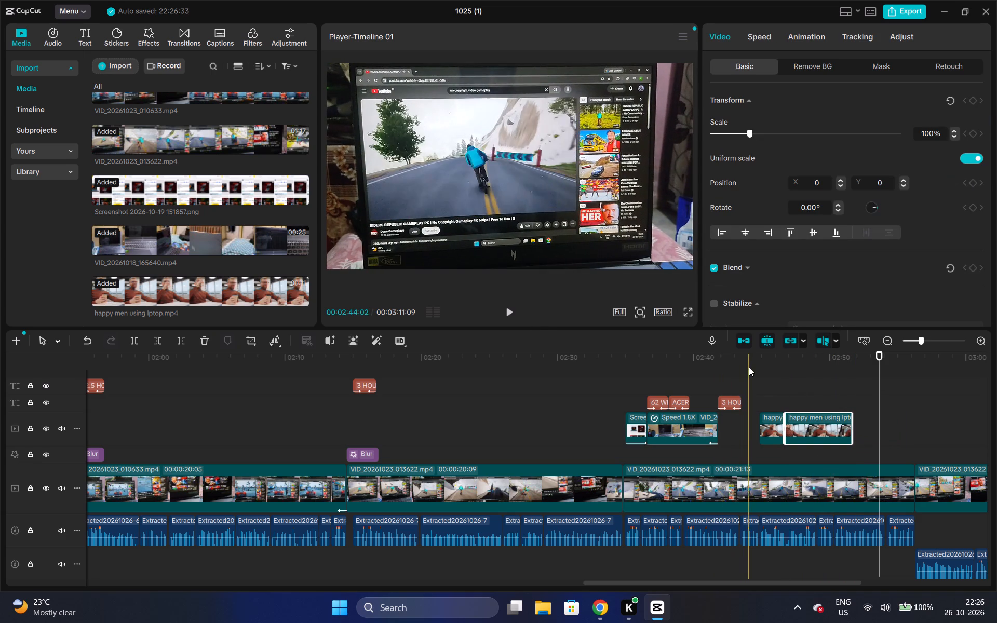
Play back the two joined "happy men using lptop" pieces and trim the second one's end to about 02:49.
{"action": "left_click", "coordinate": [749, 367]}
{"action": "key", "text": "space"}
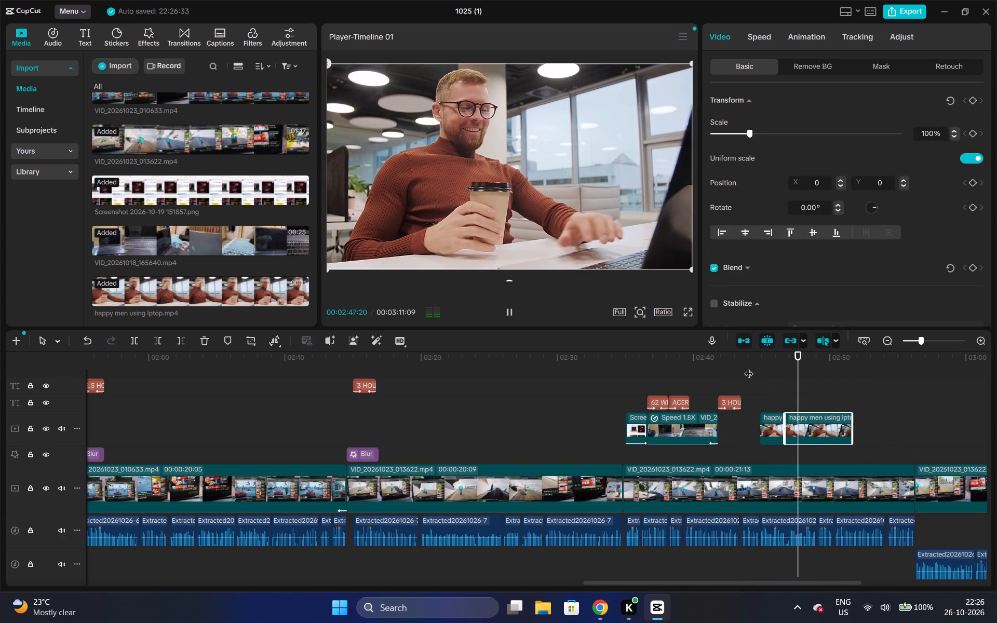
{"action": "key", "text": "space"}
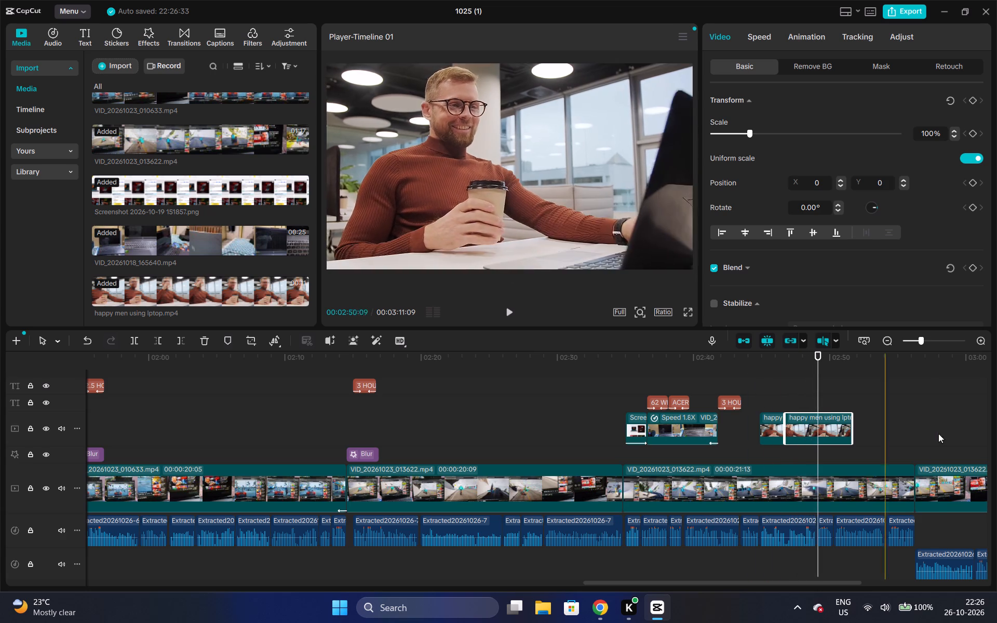
{"action": "left_click_drag", "start_coordinate": [853, 420], "coordinate": [817, 390]}
Import the "editng video lapto[" clip from the "att free" folder and place it on the overlay track at about 02:51:15.
{"action": "key", "text": "space"}
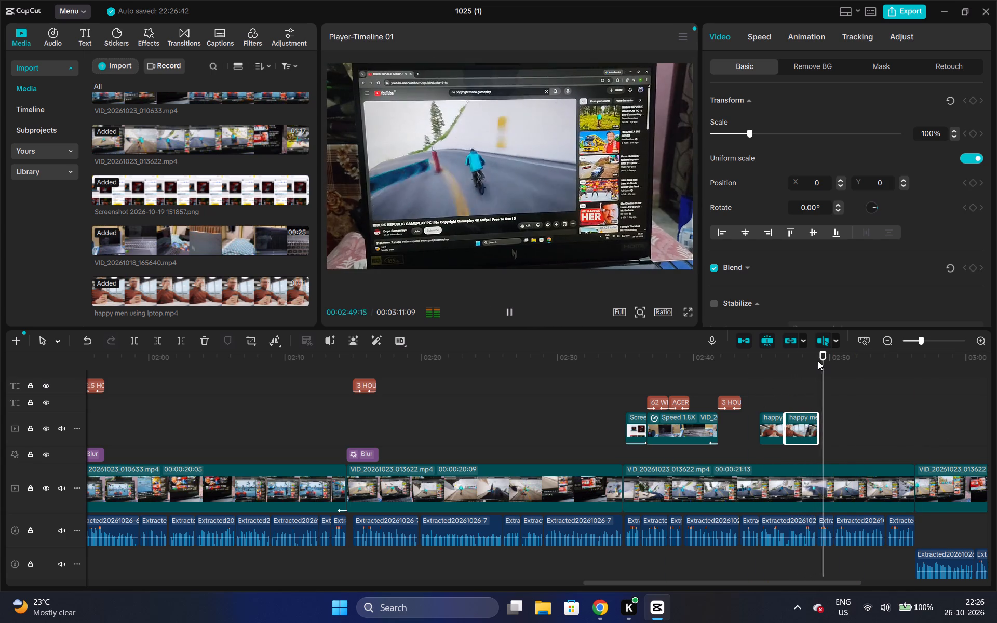
{"action": "key", "text": "space"}
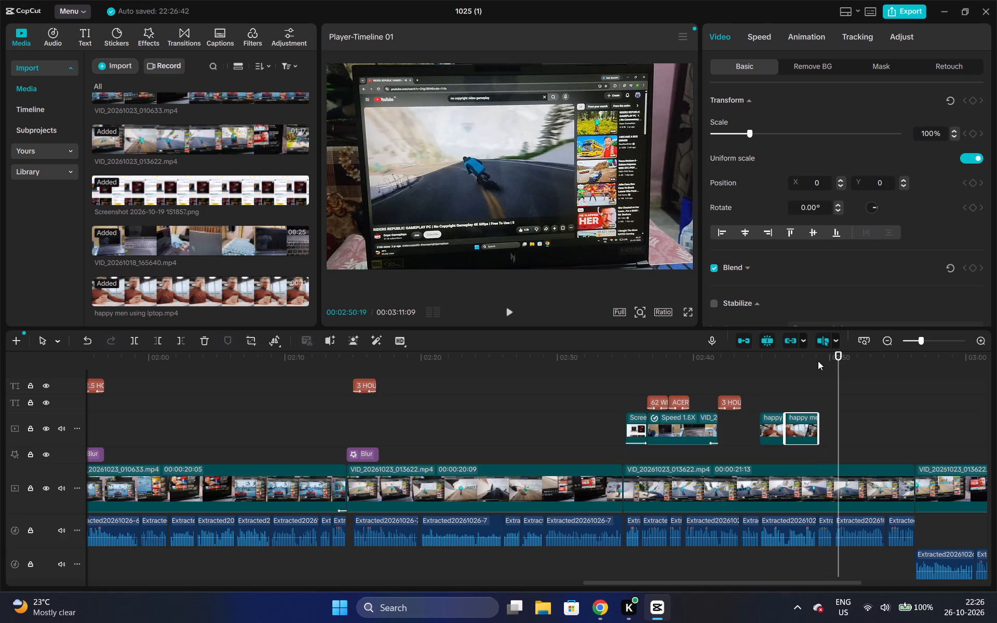
{"action": "key", "text": "space"}
{"action": "key", "text": "space"}
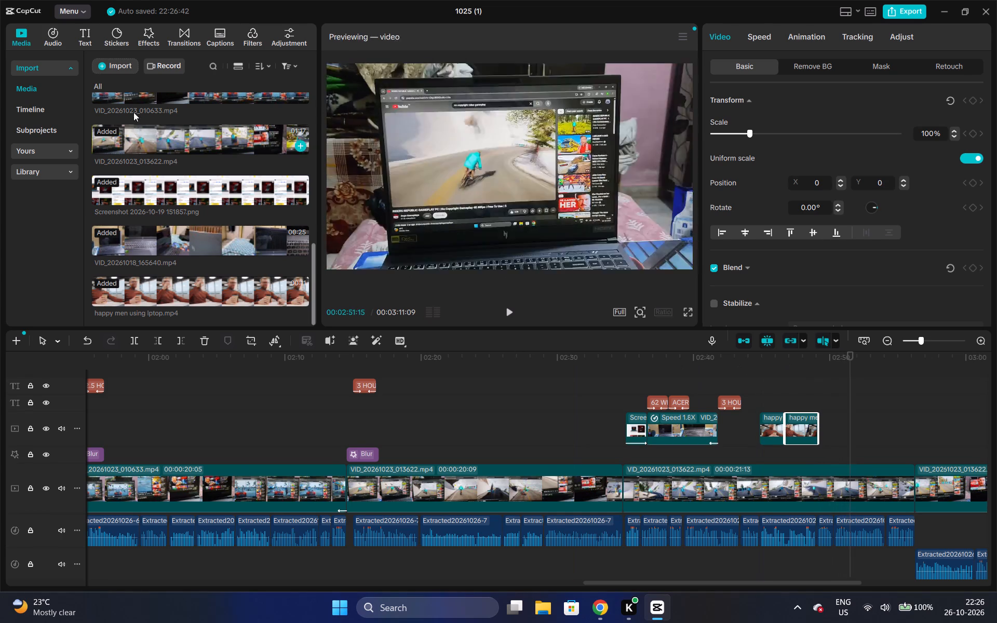
{"action": "left_click", "coordinate": [109, 61]}
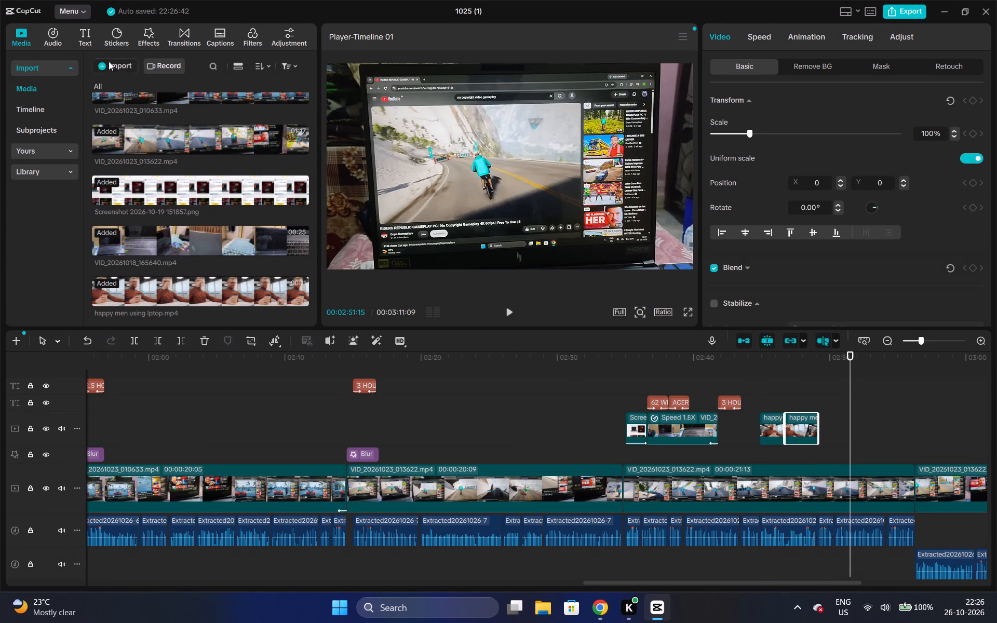
{"action": "left_click", "coordinate": [128, 89]}
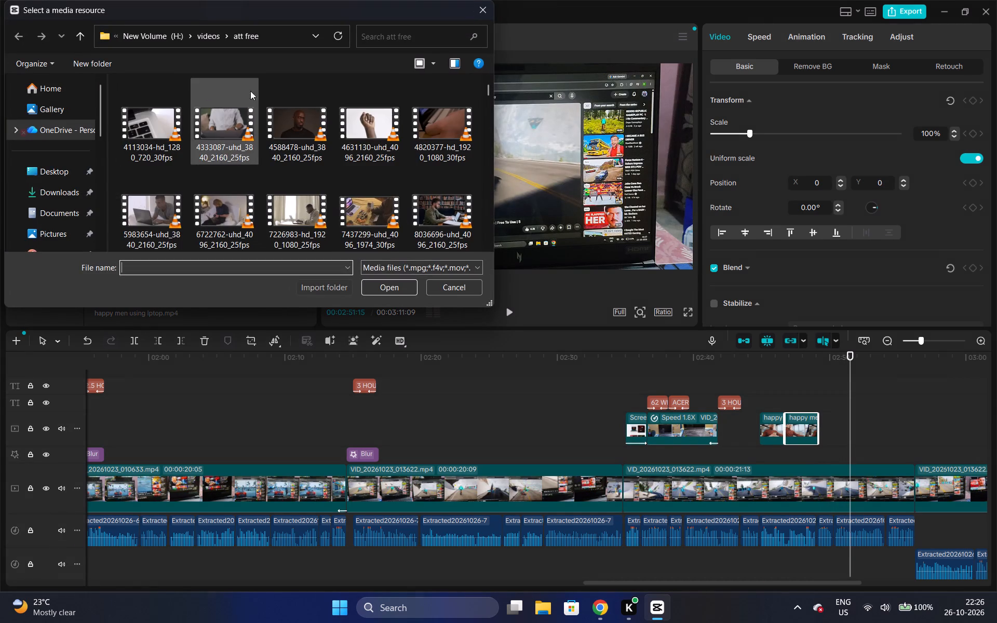
{"action": "left_click_drag", "start_coordinate": [490, 89], "coordinate": [489, 100]}
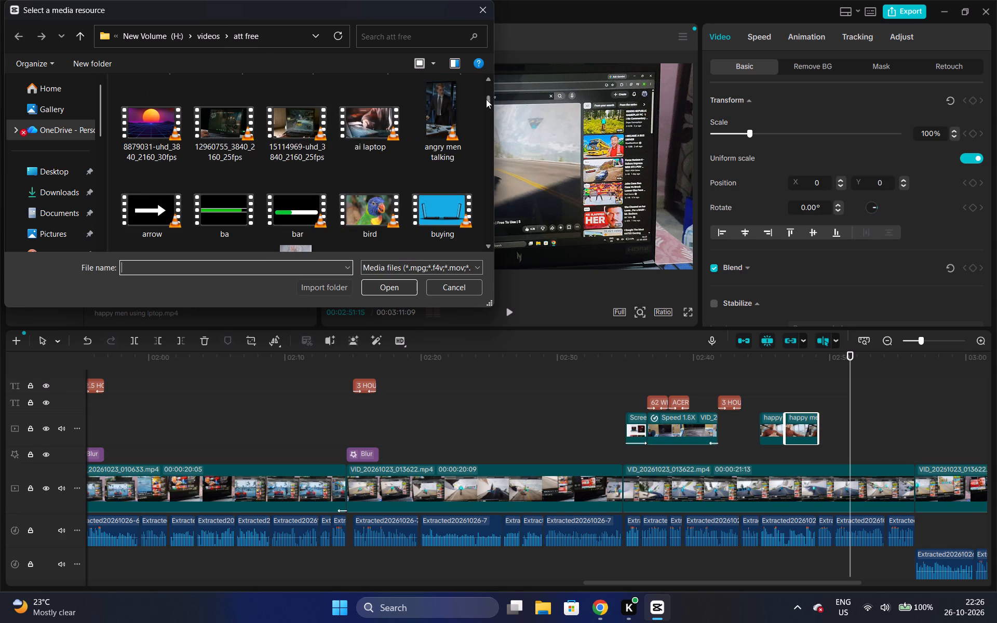
{"action": "left_click_drag", "start_coordinate": [489, 99], "coordinate": [487, 122]}
{"action": "left_click", "coordinate": [434, 128]}
{"action": "left_click", "coordinate": [380, 289]}
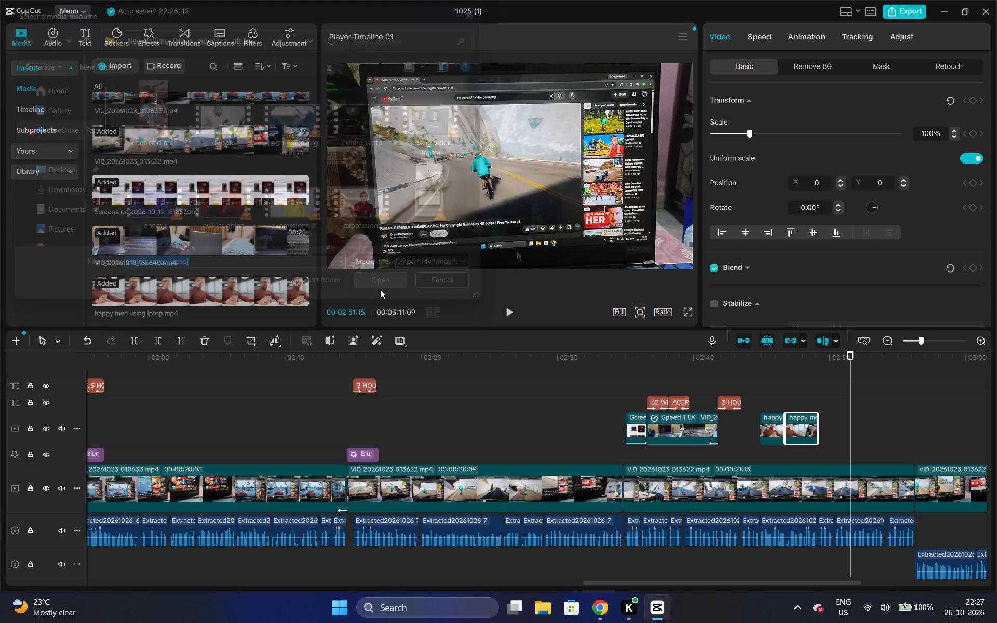
{"action": "left_click_drag", "start_coordinate": [206, 286], "coordinate": [453, 334]}
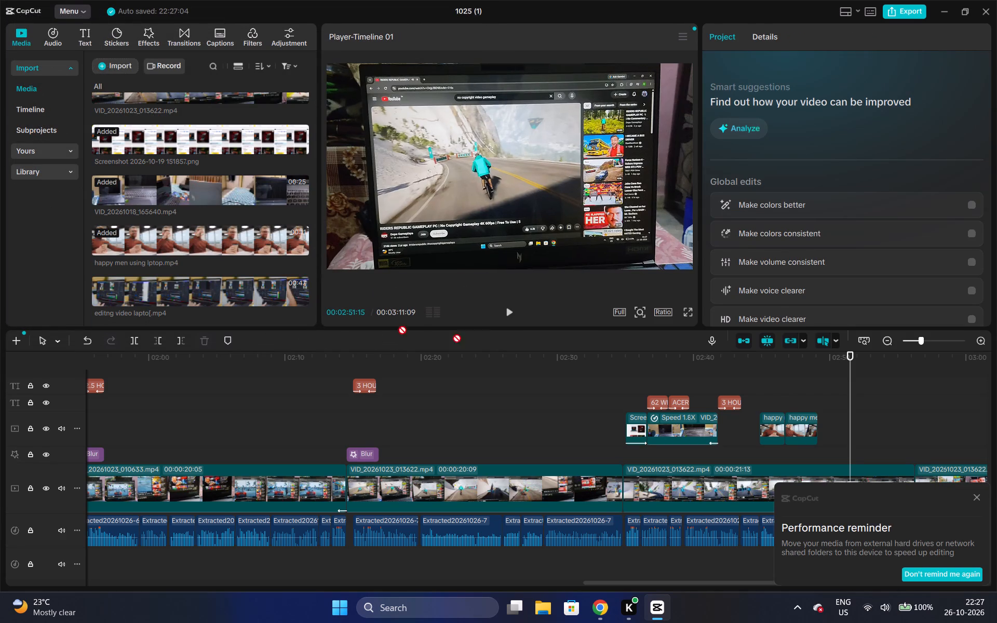
{"action": "left_click_drag", "start_coordinate": [453, 334], "coordinate": [848, 432]}
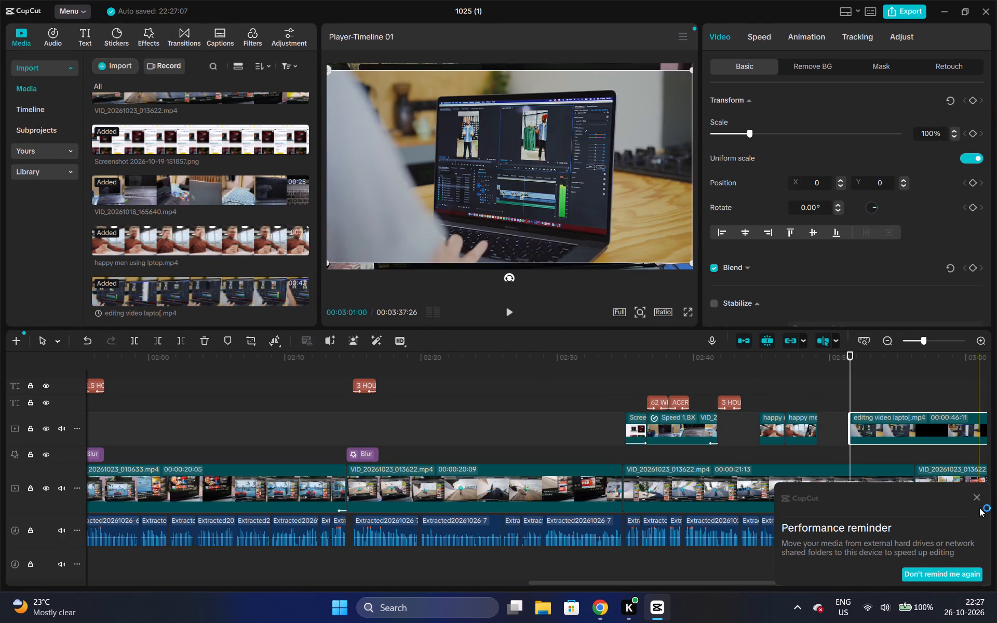
{"action": "left_click", "coordinate": [975, 502]}
{"action": "left_click", "coordinate": [975, 498]}
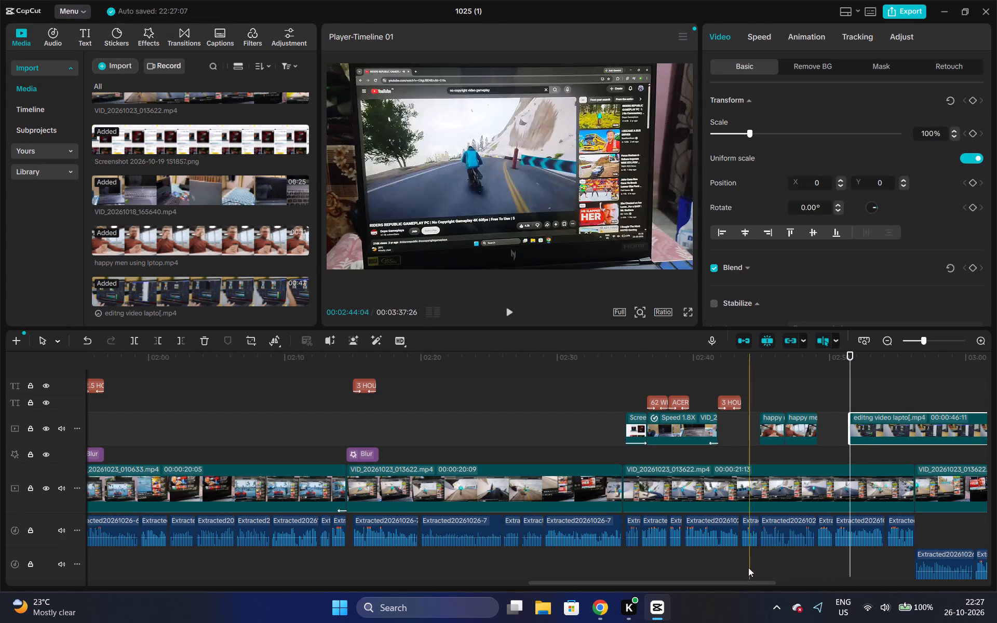
Enlarge the "editng video lapto[" overlay clip to about 113% and reposition it so it fills the whole frame.
{"action": "left_click_drag", "start_coordinate": [747, 582], "coordinate": [812, 582]}
{"action": "left_click", "coordinate": [588, 368]}
{"action": "key", "text": "space"}
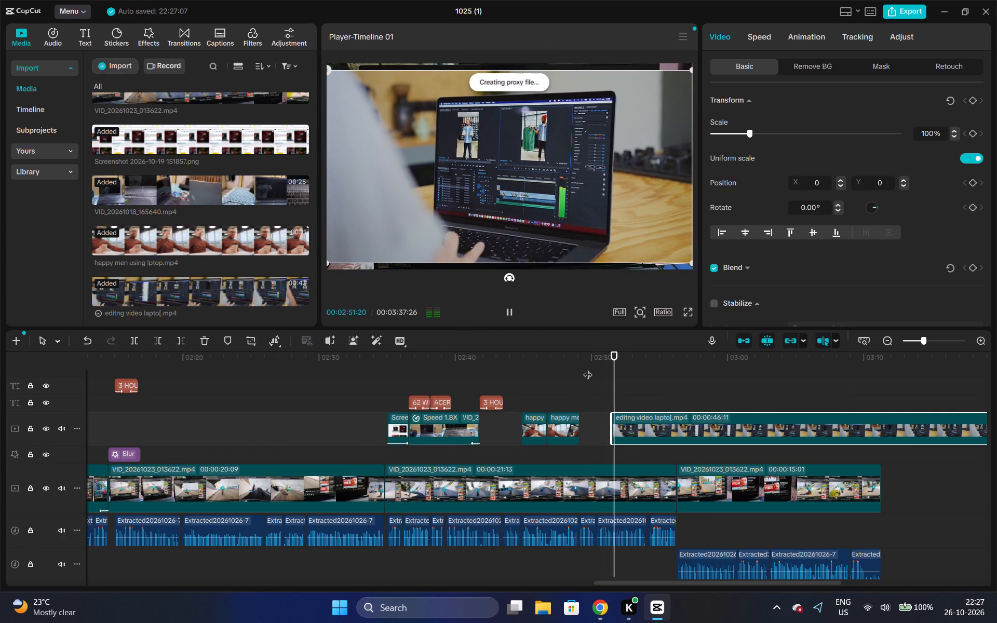
{"action": "key", "text": "space"}
{"action": "left_click_drag", "start_coordinate": [564, 219], "coordinate": [521, 194]}
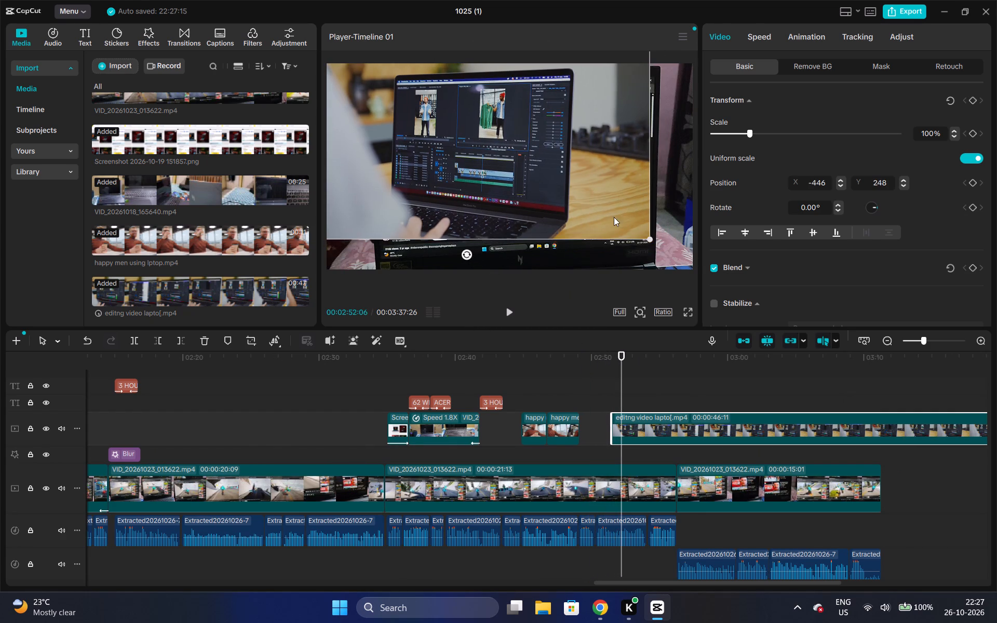
{"action": "left_click_drag", "start_coordinate": [654, 239], "coordinate": [688, 261]}
{"action": "left_click_drag", "start_coordinate": [497, 162], "coordinate": [576, 185]}
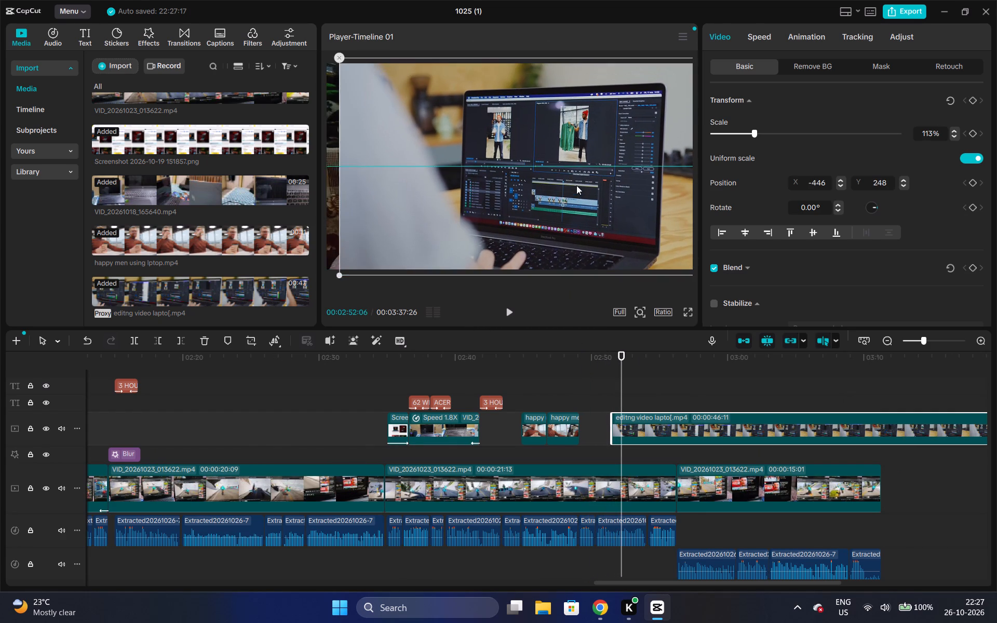
{"action": "left_click_drag", "start_coordinate": [576, 185], "coordinate": [564, 185]}
Play back the start of the "editng video lapto[" clip and set its speed to 5.00x.
{"action": "left_click", "coordinate": [591, 372]}
{"action": "key", "text": "space"}
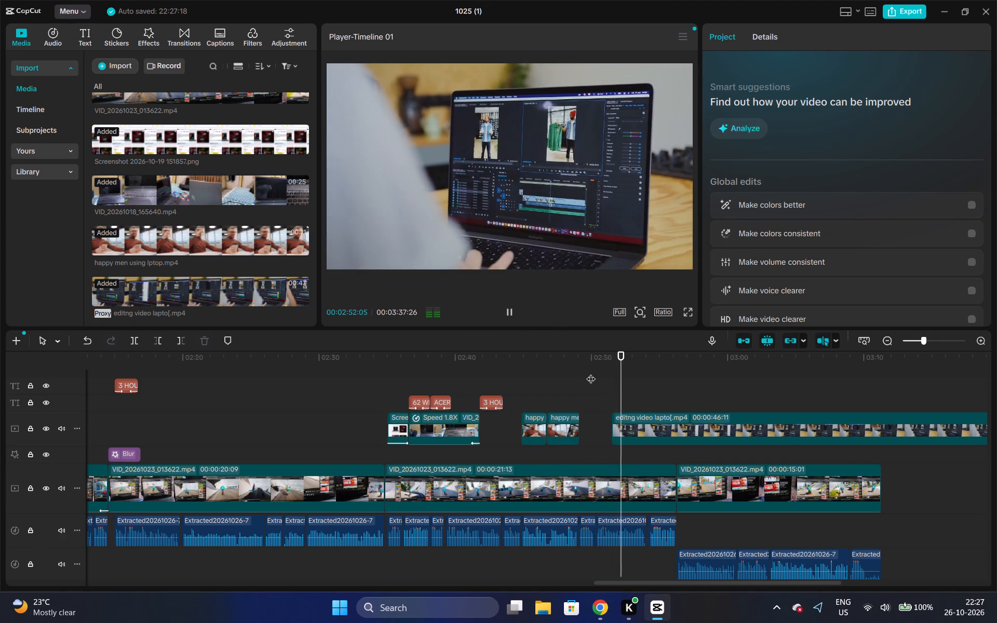
{"action": "key", "text": "space"}
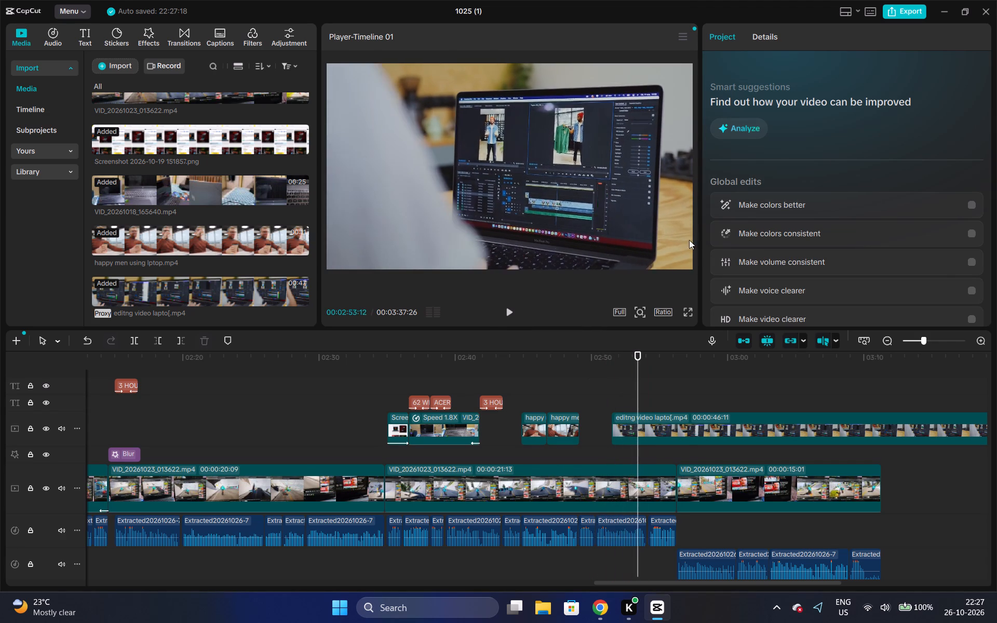
{"action": "left_click", "coordinate": [694, 429]}
{"action": "left_click", "coordinate": [756, 37]}
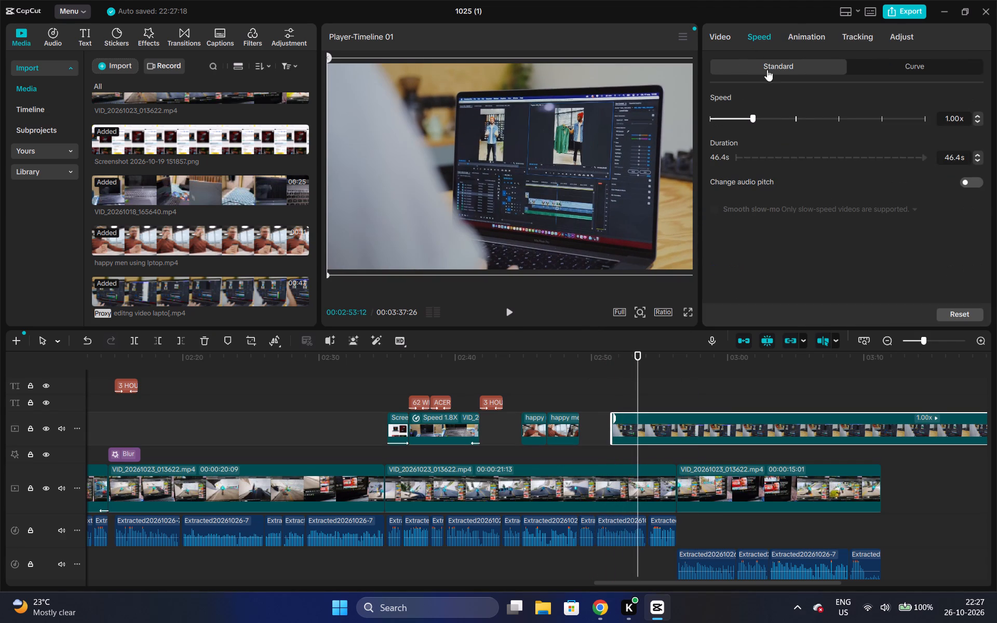
{"action": "left_click", "coordinate": [796, 118]}
{"action": "left_click", "coordinate": [838, 118]}
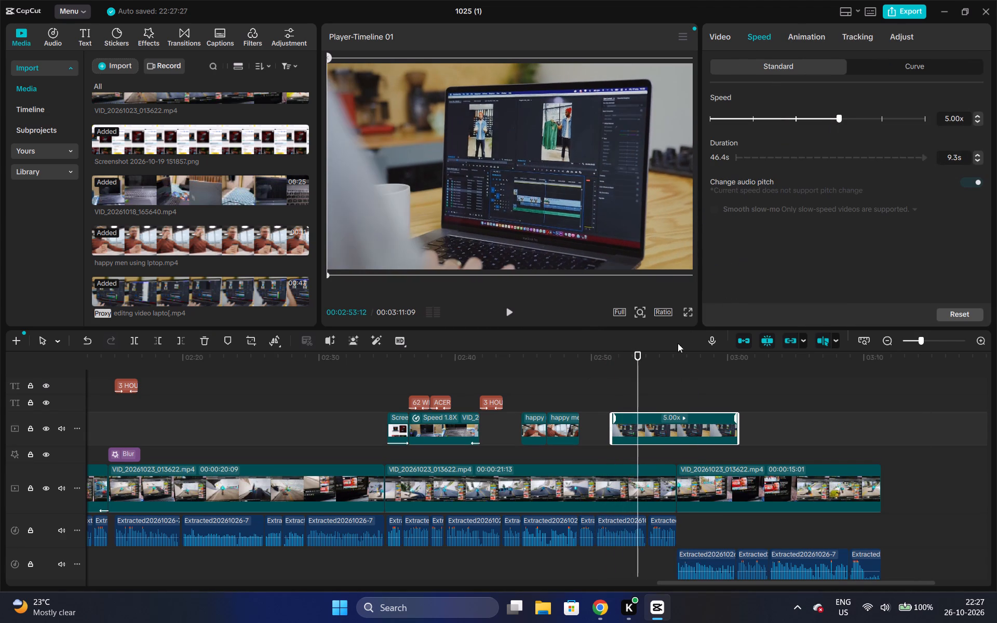
Play the sped-up "editng video lapto[" clip against the narration and trim its end to about 02:53:05.
{"action": "left_click", "coordinate": [599, 366]}
{"action": "key", "text": "space"}
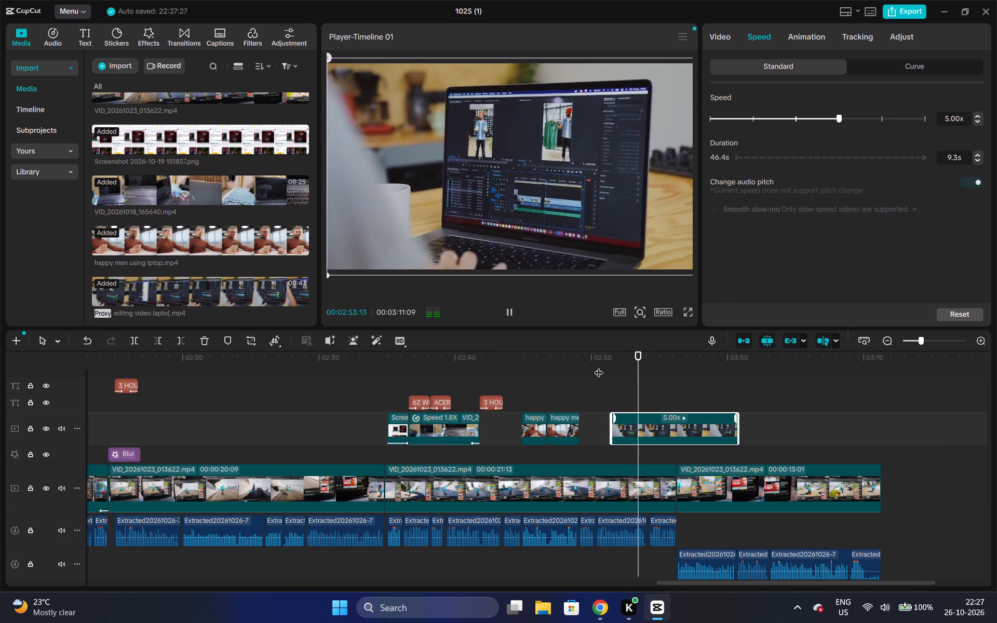
{"action": "key", "text": "space"}
{"action": "left_click", "coordinate": [611, 360]}
{"action": "key", "text": "space"}
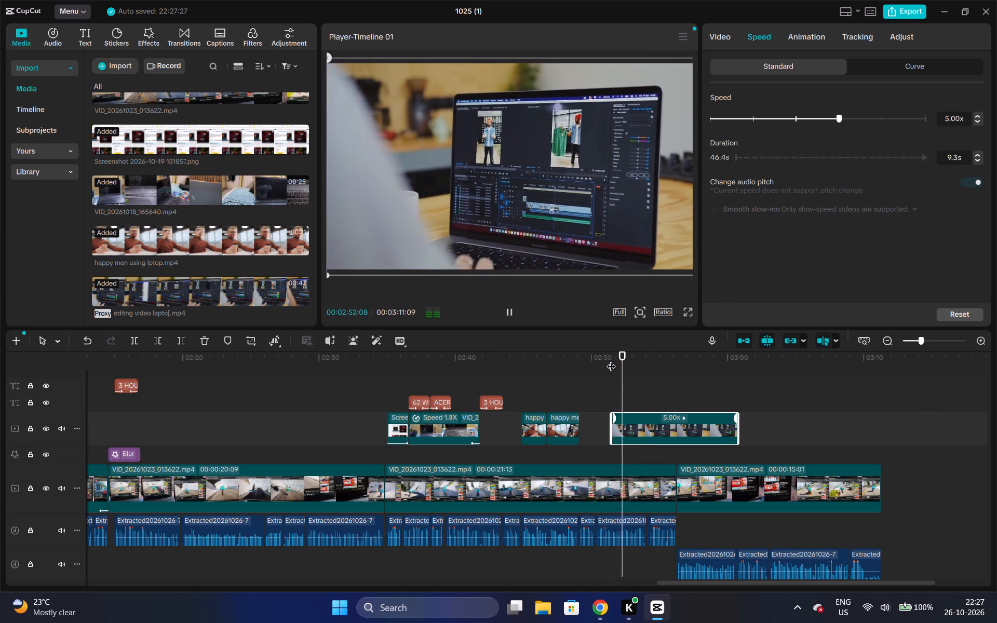
{"action": "key", "text": "space"}
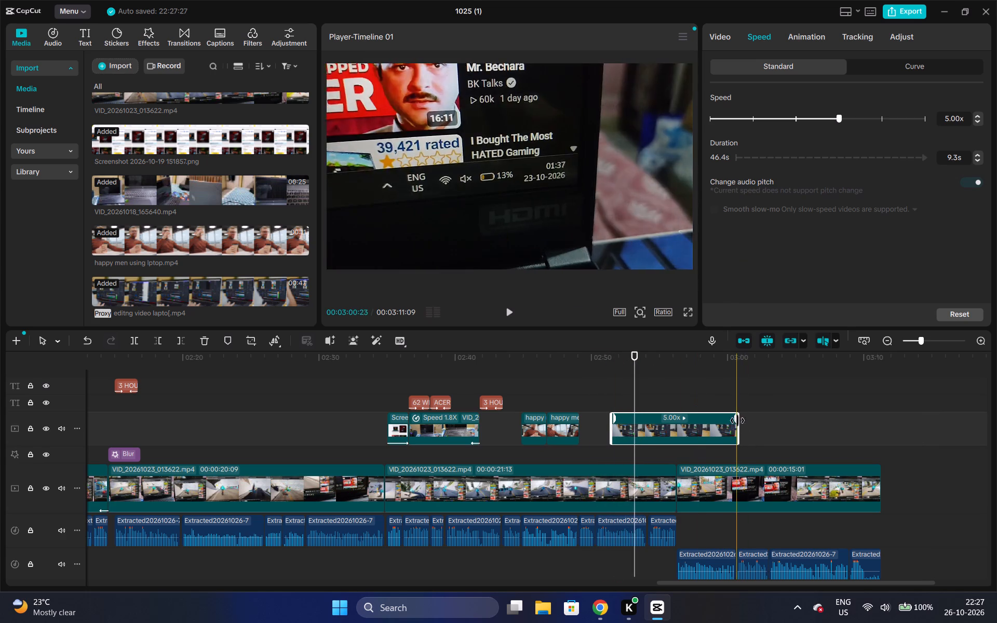
{"action": "left_click", "coordinate": [737, 421]}
{"action": "left_click_drag", "start_coordinate": [741, 426], "coordinate": [632, 407]}
Open the media import from the device and look through the "att free" folder for another stock overlay clip.
{"action": "left_click", "coordinate": [112, 70]}
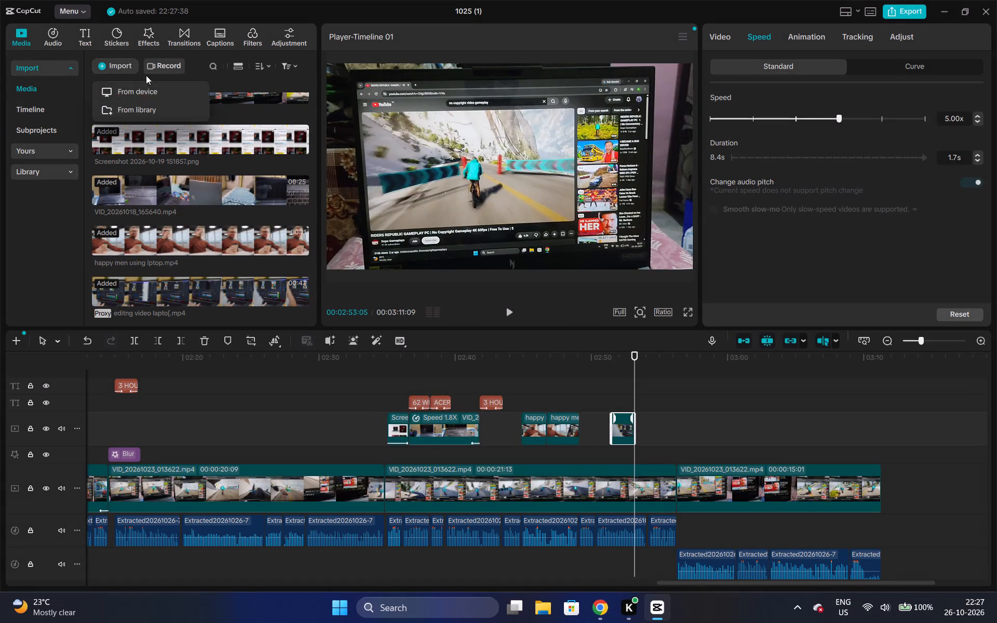
{"action": "left_click", "coordinate": [150, 85]}
{"action": "left_click_drag", "start_coordinate": [488, 88], "coordinate": [488, 90]}
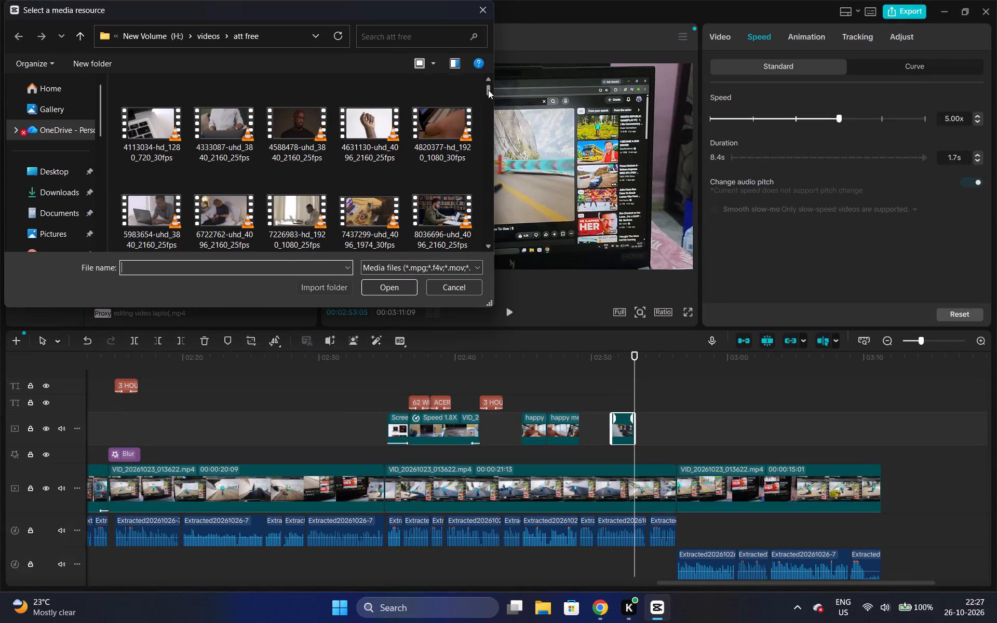
{"action": "left_click_drag", "start_coordinate": [488, 90], "coordinate": [488, 123]}
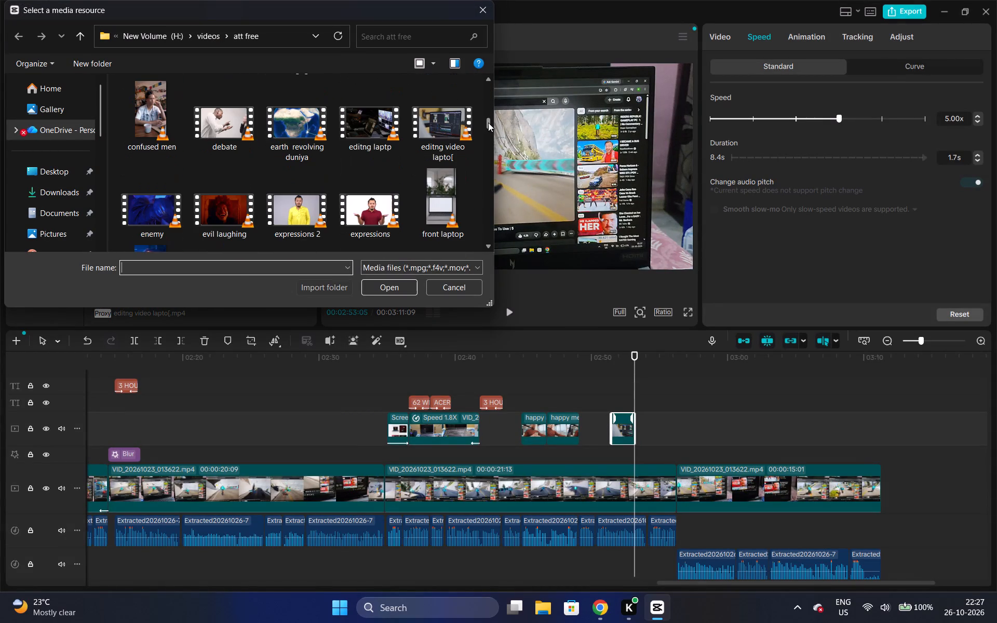
{"action": "left_click_drag", "start_coordinate": [488, 123], "coordinate": [488, 132]}
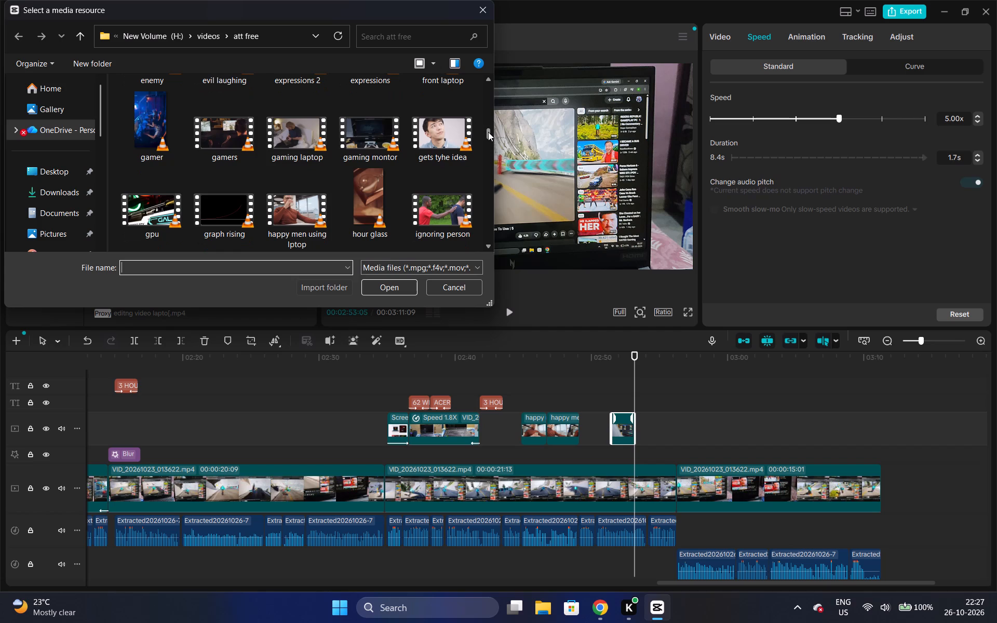
{"action": "left_click_drag", "start_coordinate": [488, 132], "coordinate": [488, 132]}
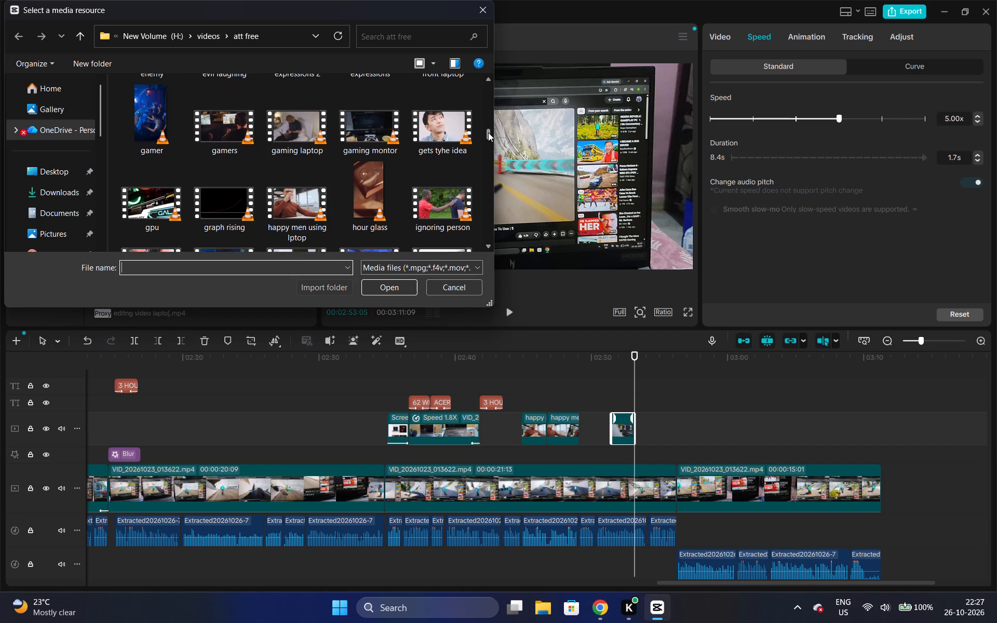
{"action": "left_click_drag", "start_coordinate": [488, 132], "coordinate": [488, 148]}
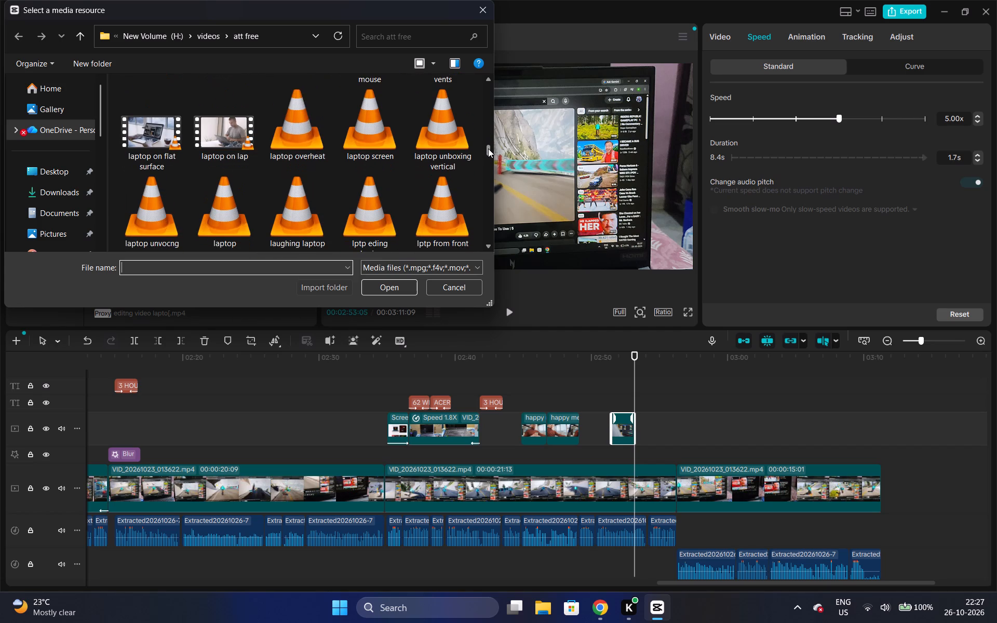
{"action": "left_click_drag", "start_coordinate": [488, 148], "coordinate": [488, 154]}
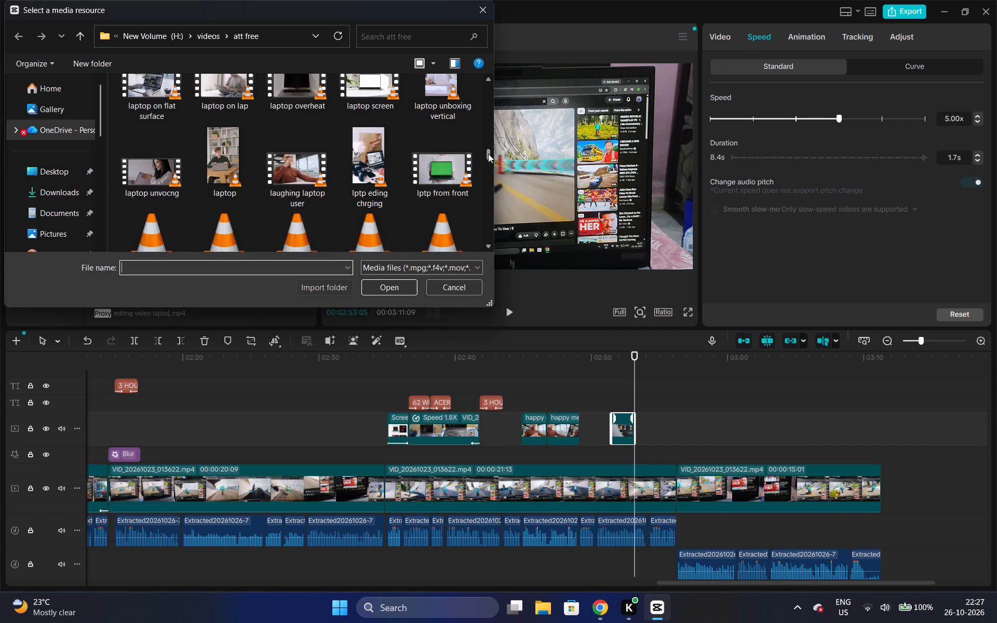
{"action": "left_click_drag", "start_coordinate": [488, 154], "coordinate": [487, 158]}
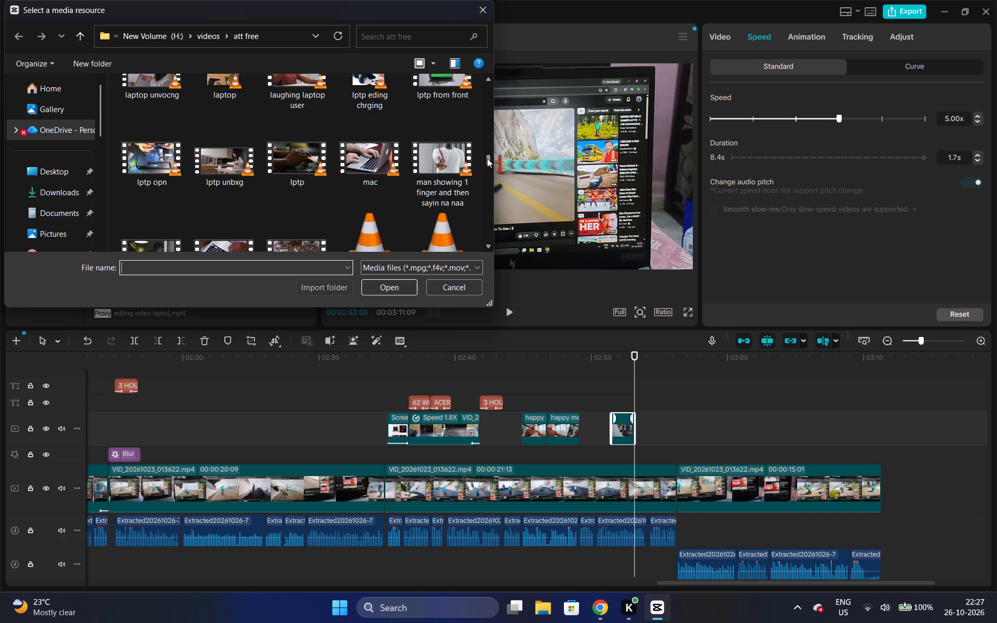
{"action": "left_click_drag", "start_coordinate": [487, 158], "coordinate": [487, 162]}
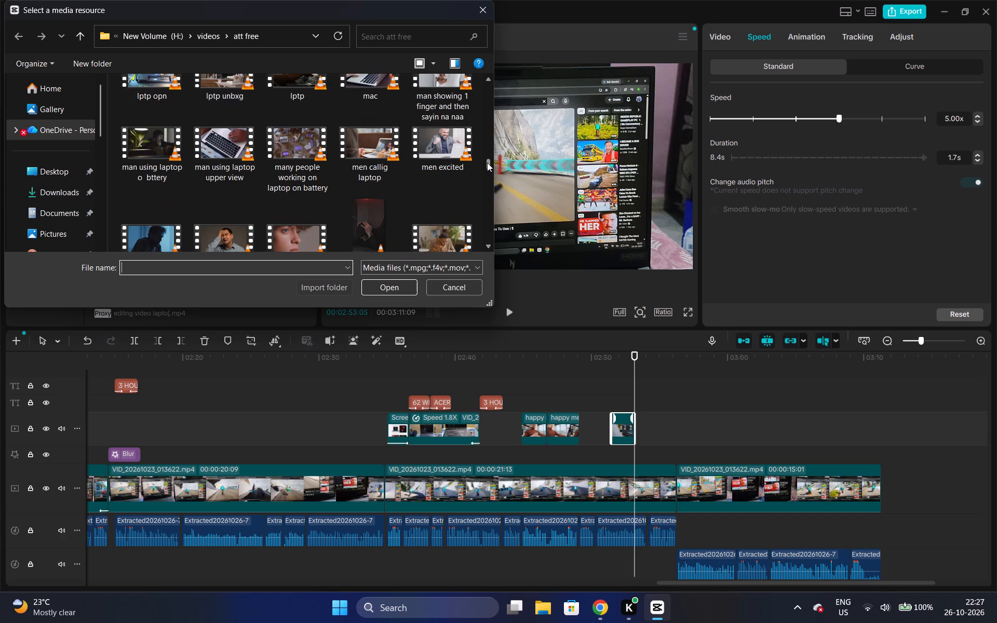
{"action": "left_click_drag", "start_coordinate": [487, 162], "coordinate": [487, 158]}
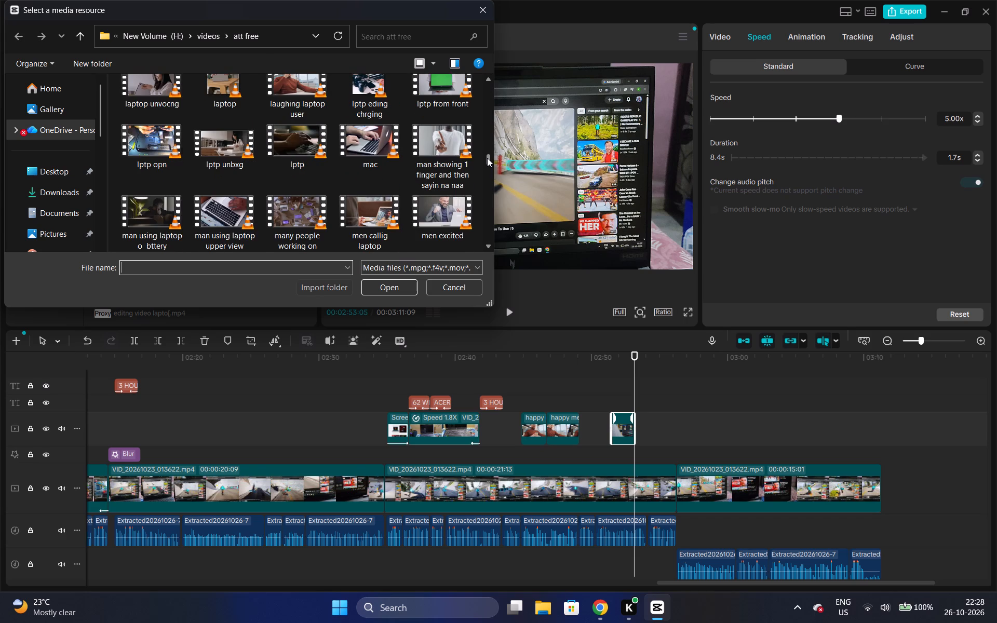
{"action": "left_click_drag", "start_coordinate": [487, 158], "coordinate": [487, 171]}
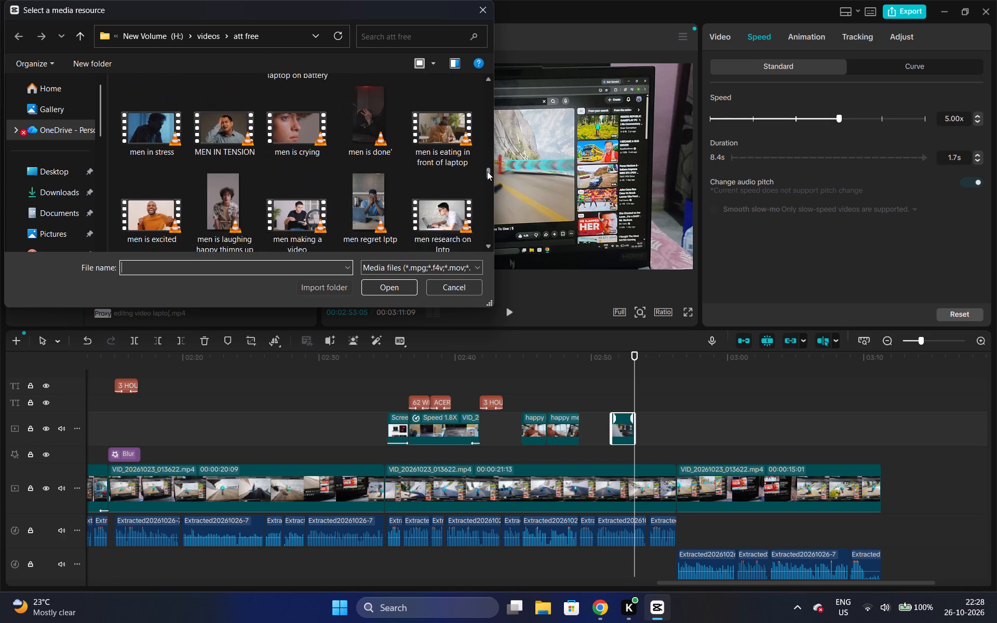
{"action": "left_click_drag", "start_coordinate": [487, 171], "coordinate": [487, 185]}
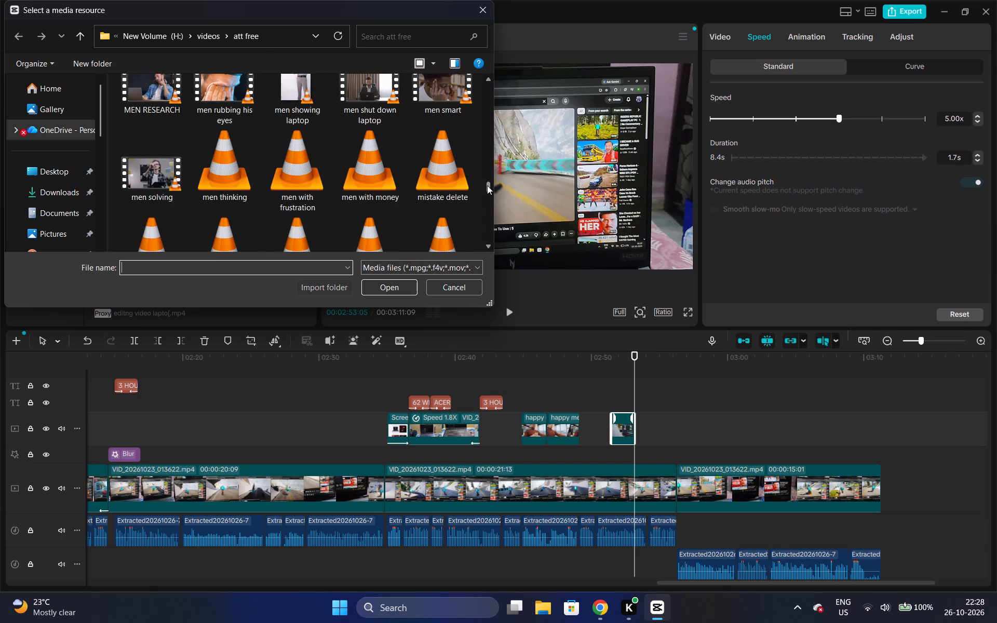
{"action": "left_click_drag", "start_coordinate": [487, 185], "coordinate": [487, 195]}
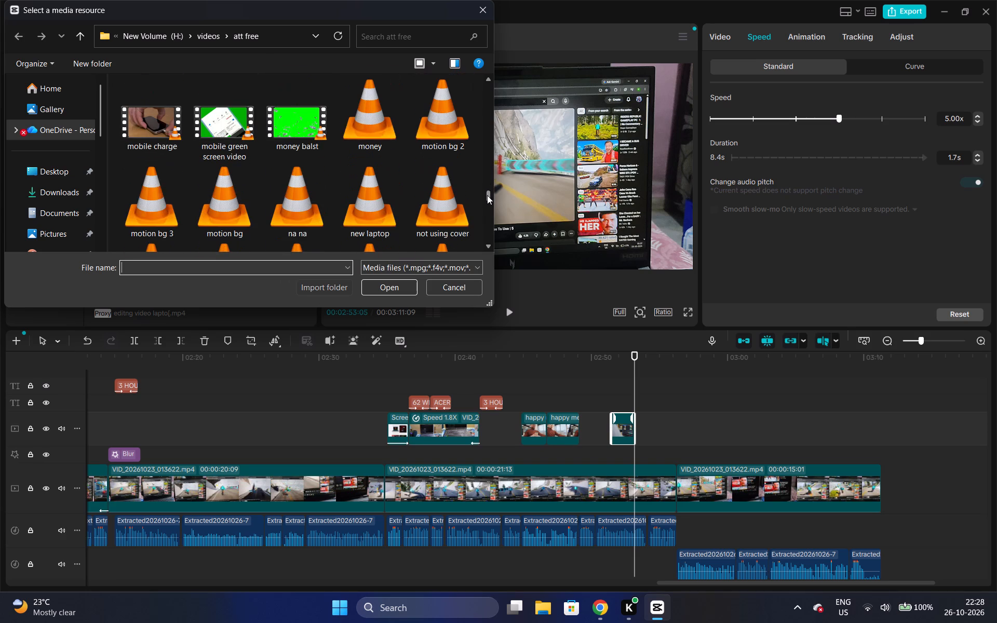
{"action": "left_click_drag", "start_coordinate": [487, 195], "coordinate": [487, 199]}
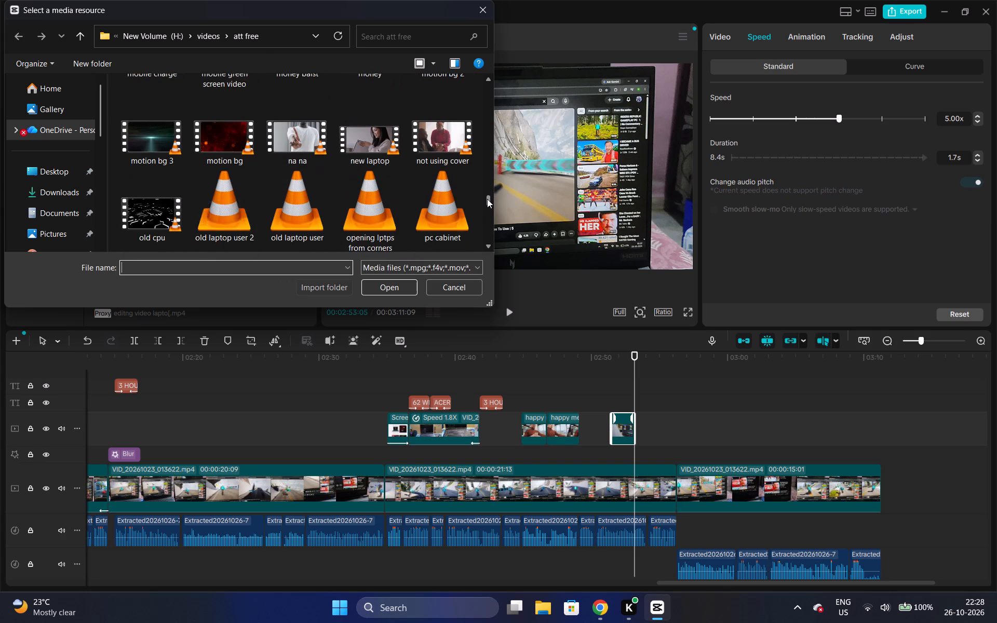
{"action": "left_click_drag", "start_coordinate": [487, 199], "coordinate": [487, 203]}
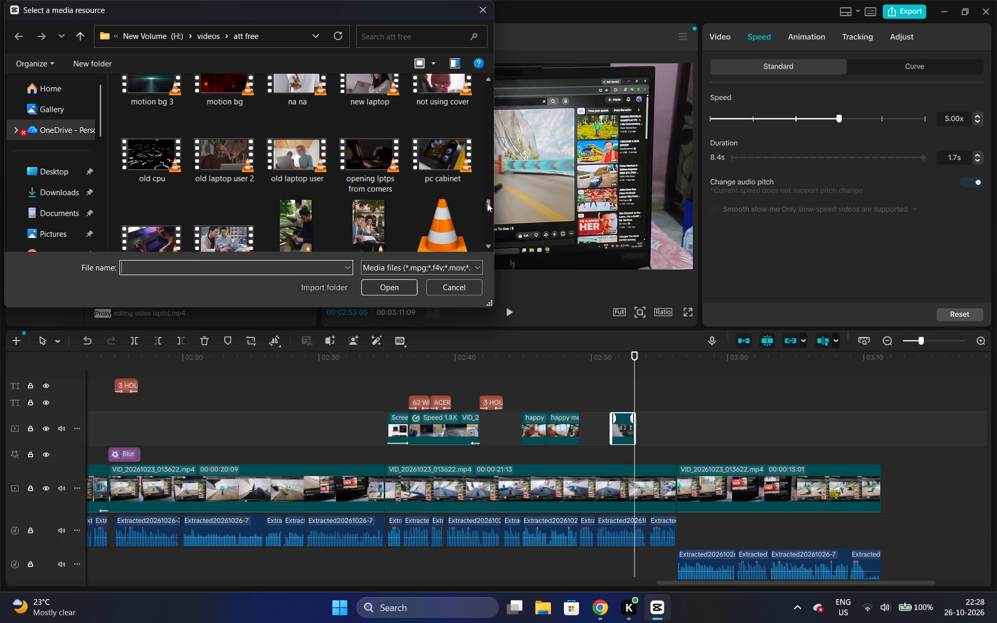
{"action": "left_click_drag", "start_coordinate": [487, 203], "coordinate": [487, 213]}
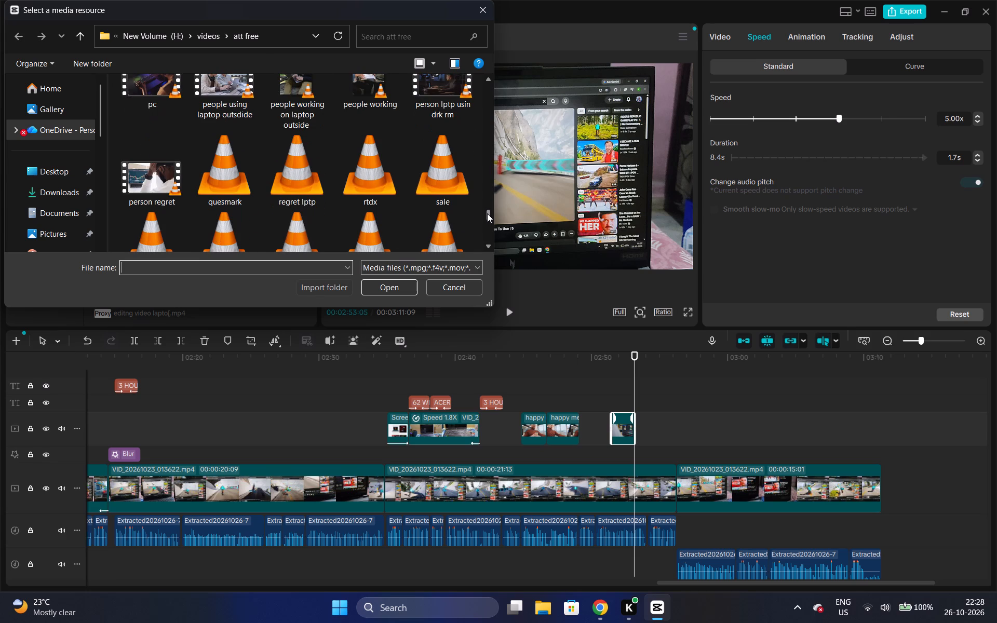
{"action": "left_click_drag", "start_coordinate": [487, 213], "coordinate": [487, 220]}
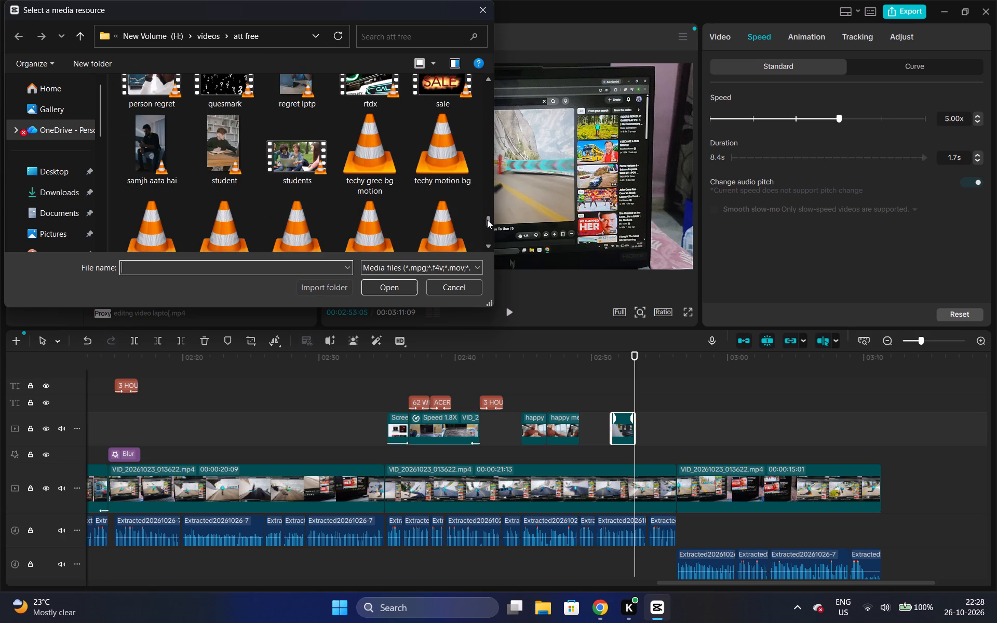
{"action": "left_click_drag", "start_coordinate": [487, 220], "coordinate": [487, 223]}
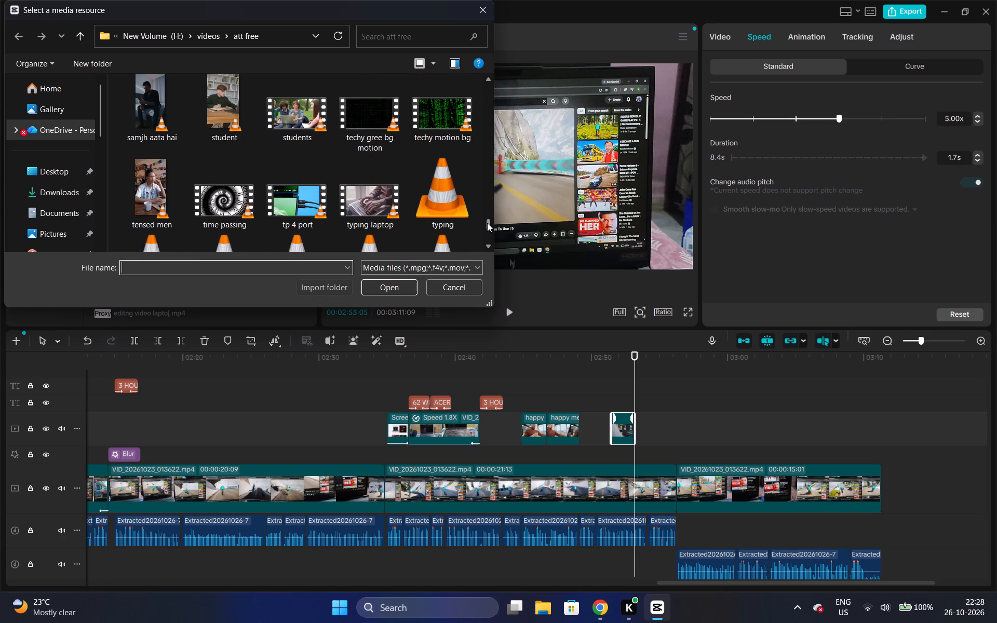
{"action": "left_click_drag", "start_coordinate": [487, 223], "coordinate": [487, 229]}
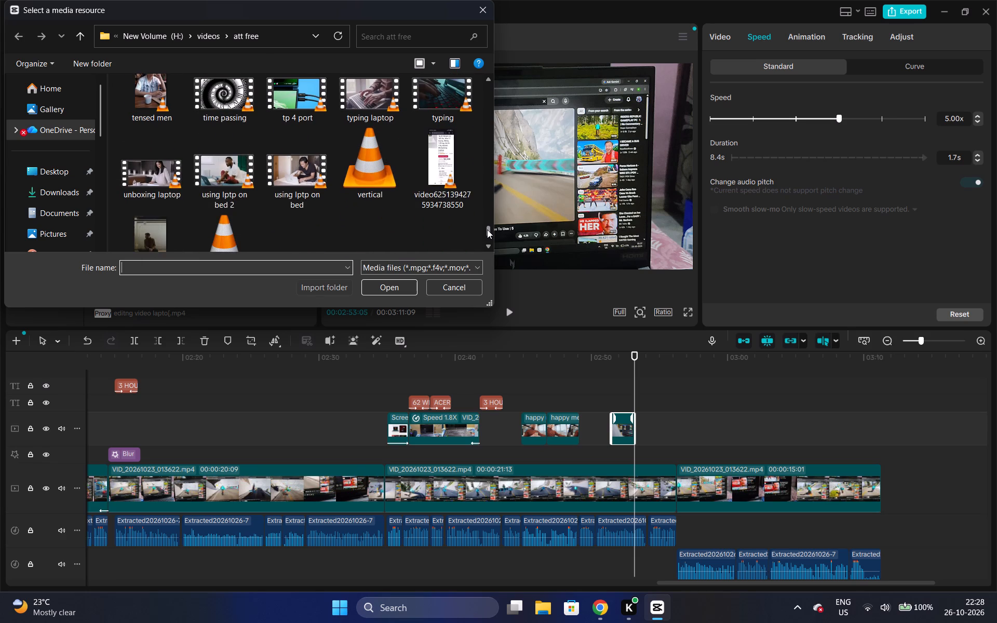
{"action": "left_click_drag", "start_coordinate": [487, 229], "coordinate": [487, 232]}
Look through the "videos" folder on drive H: for a stock overlay clip to follow the laptop-editing clip.
{"action": "left_click", "coordinate": [200, 41]}
{"action": "left_click", "coordinate": [204, 124]}
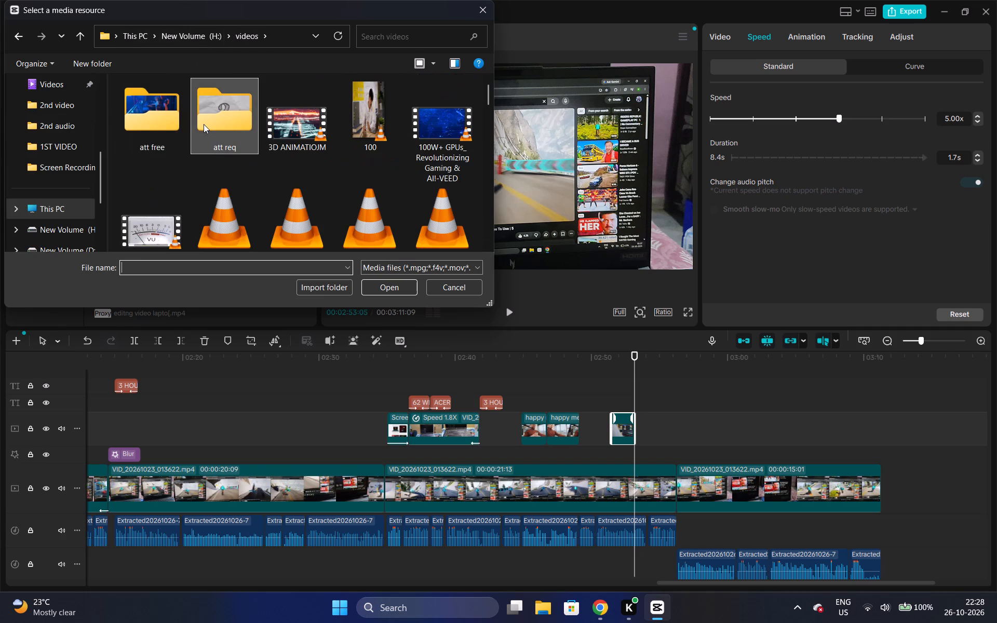
{"action": "left_click_drag", "start_coordinate": [486, 93], "coordinate": [493, 123]}
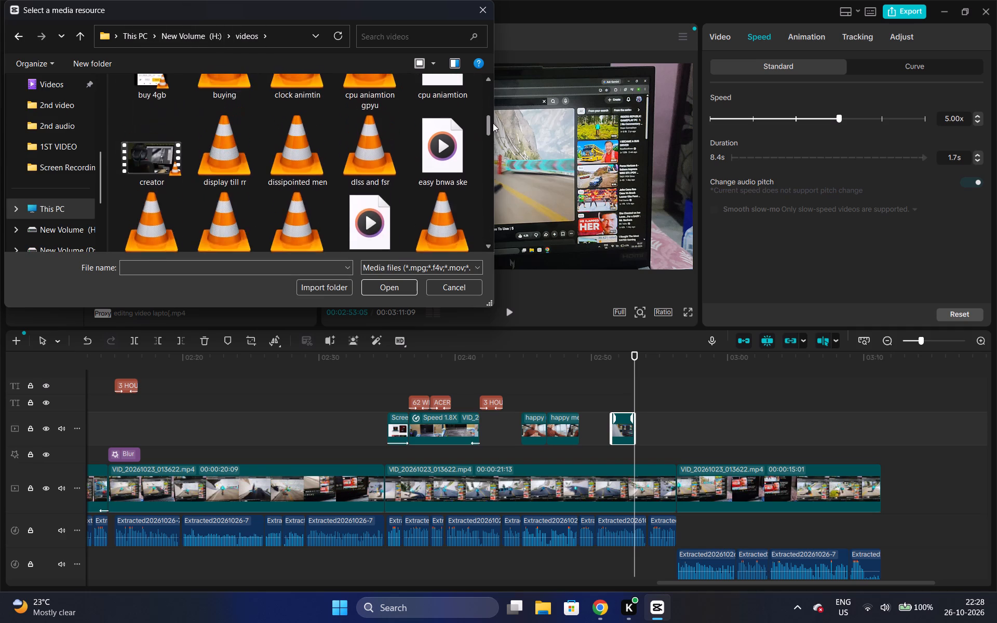
{"action": "left_click_drag", "start_coordinate": [493, 123], "coordinate": [493, 115]}
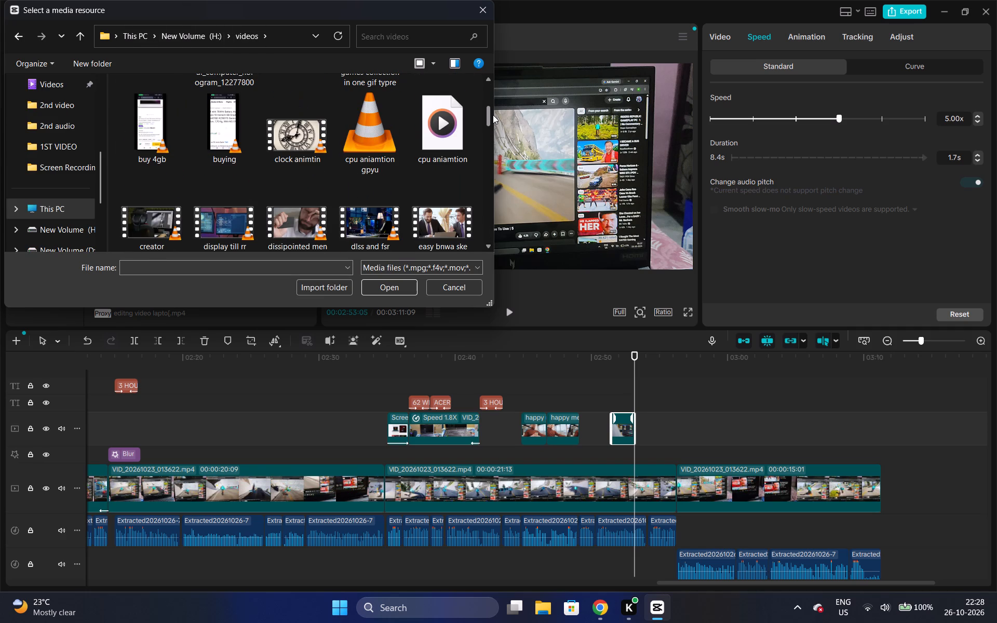
{"action": "left_click_drag", "start_coordinate": [493, 115], "coordinate": [498, 93]}
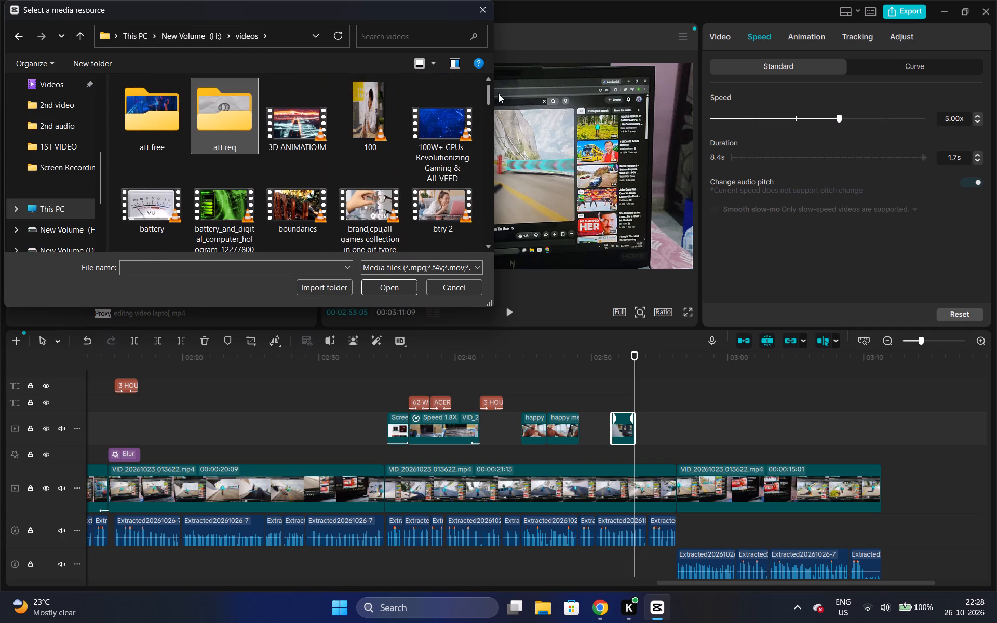
{"action": "left_click_drag", "start_coordinate": [498, 93], "coordinate": [498, 138]}
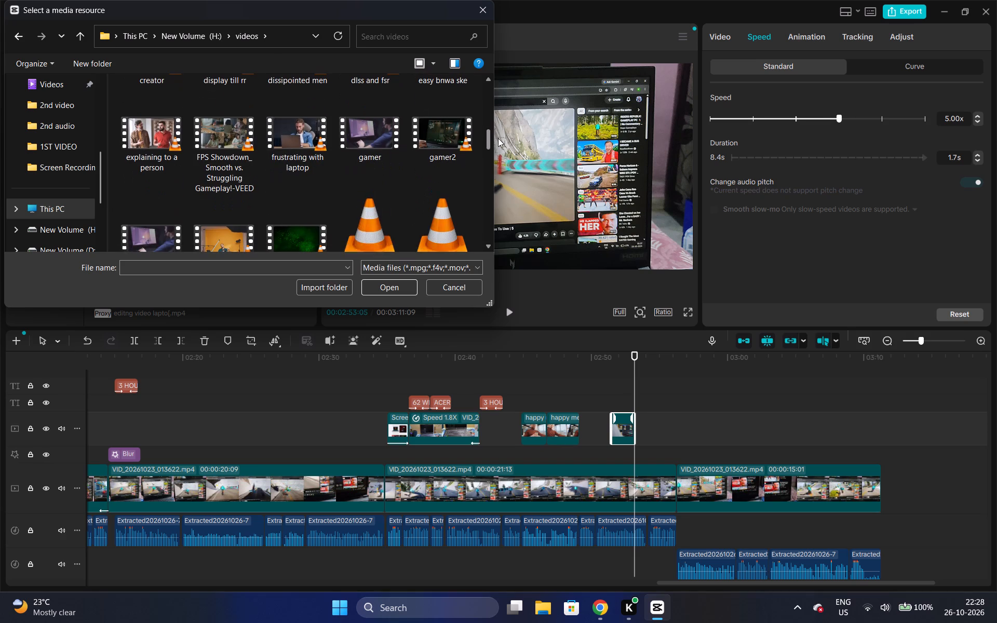
{"action": "left_click_drag", "start_coordinate": [498, 138], "coordinate": [498, 149]}
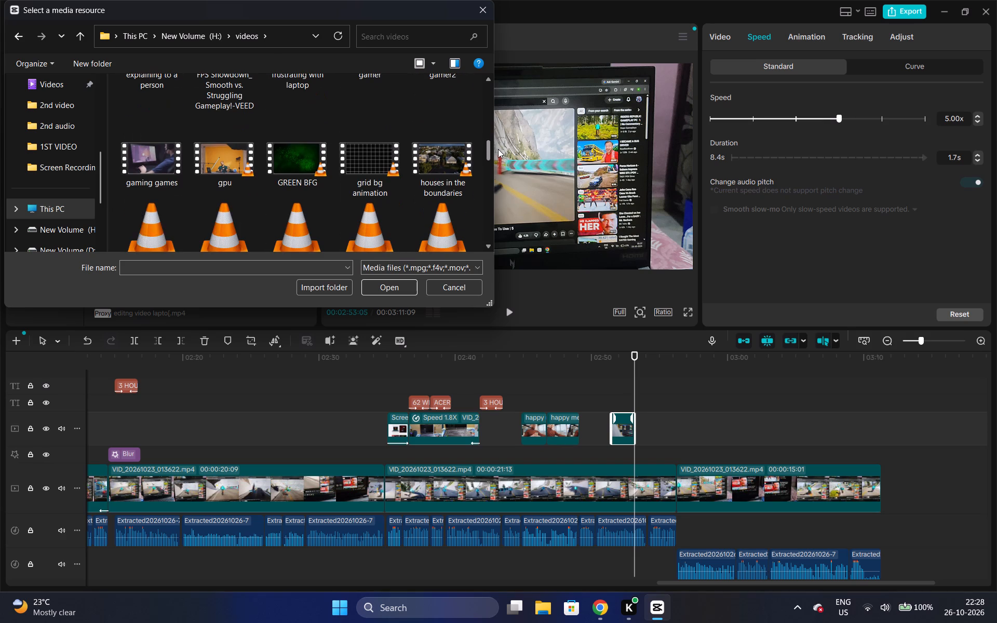
{"action": "left_click_drag", "start_coordinate": [498, 149], "coordinate": [497, 166]}
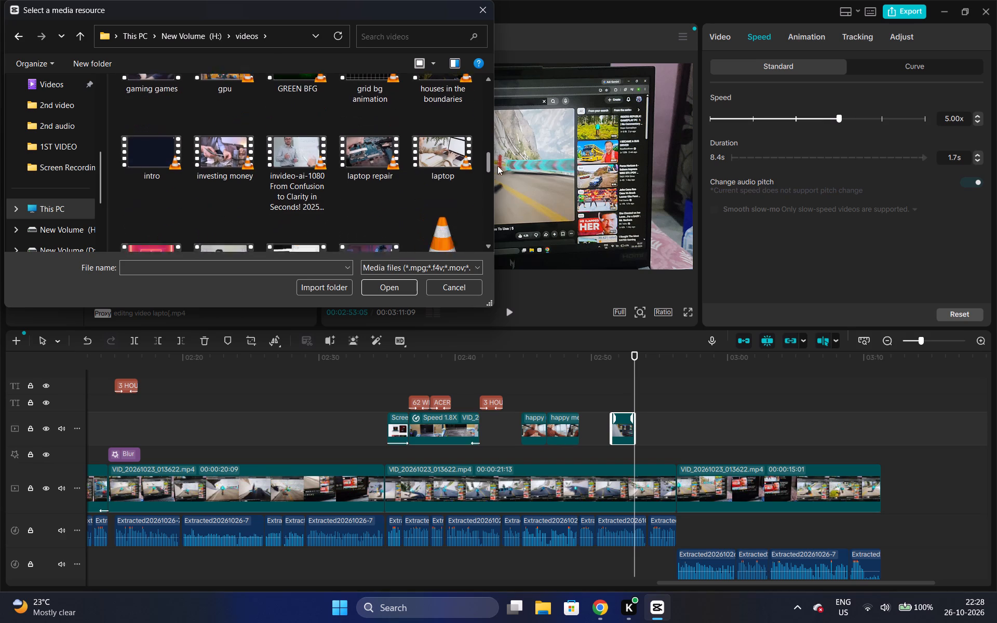
{"action": "left_click_drag", "start_coordinate": [497, 166], "coordinate": [497, 195]}
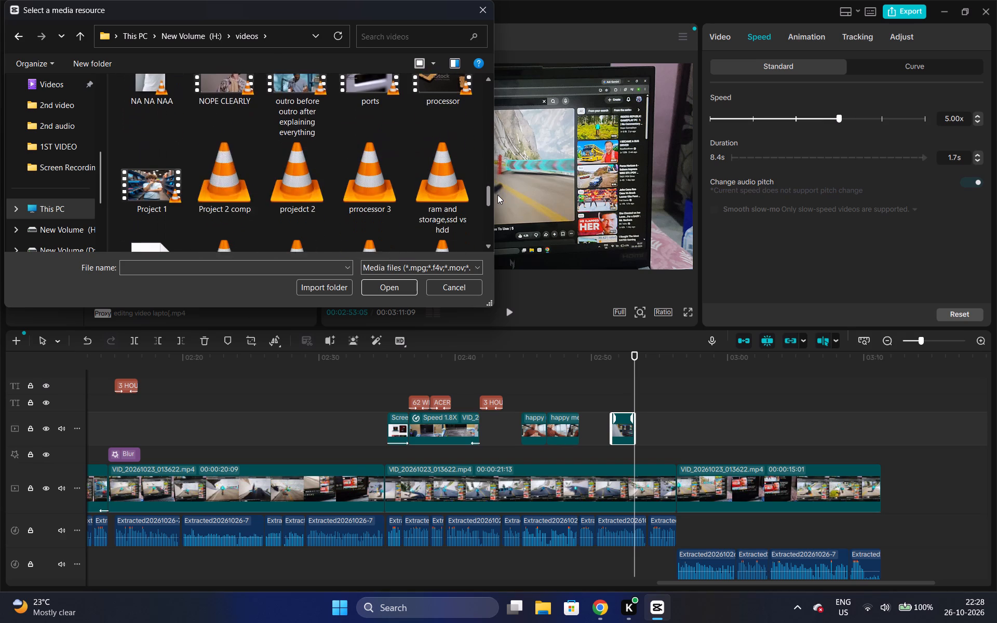
{"action": "left_click_drag", "start_coordinate": [497, 195], "coordinate": [499, 193]}
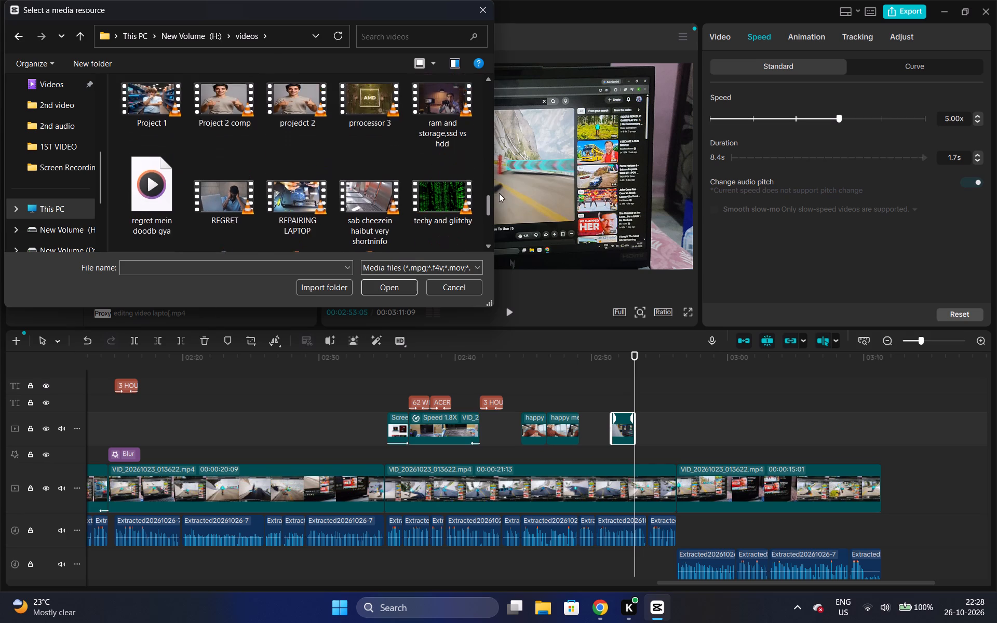
{"action": "left_click_drag", "start_coordinate": [499, 193], "coordinate": [498, 197]}
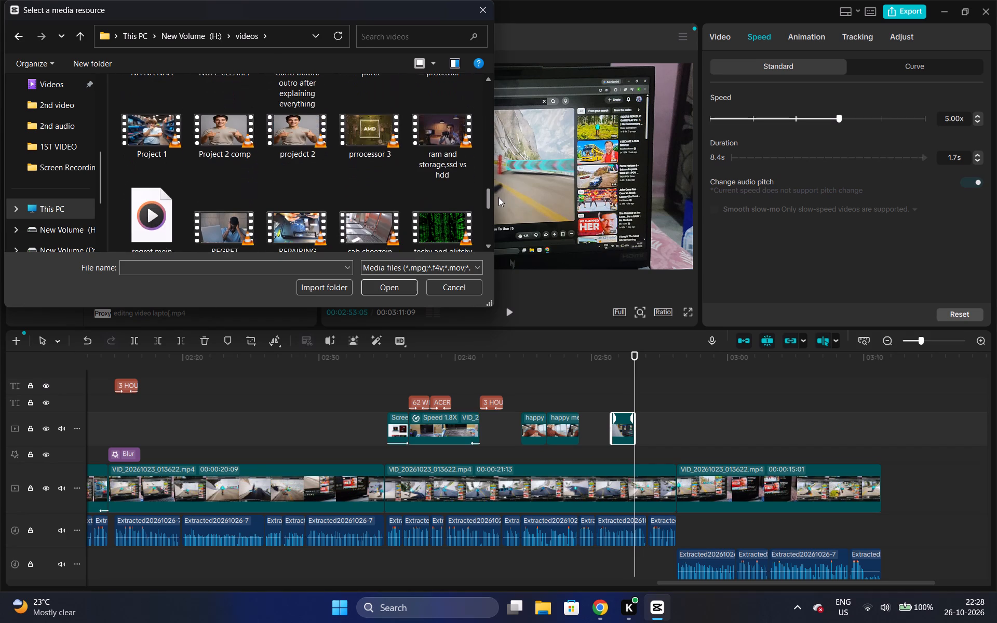
{"action": "left_click_drag", "start_coordinate": [498, 197], "coordinate": [497, 247]}
Search the "videos" folder for "GAMI" and import the vecteezy_gaming clip.
{"action": "left_click", "coordinate": [396, 30]}
{"action": "left_click", "coordinate": [396, 43]}
{"action": "left_click", "coordinate": [396, 28]}
{"action": "left_click", "coordinate": [397, 37]}
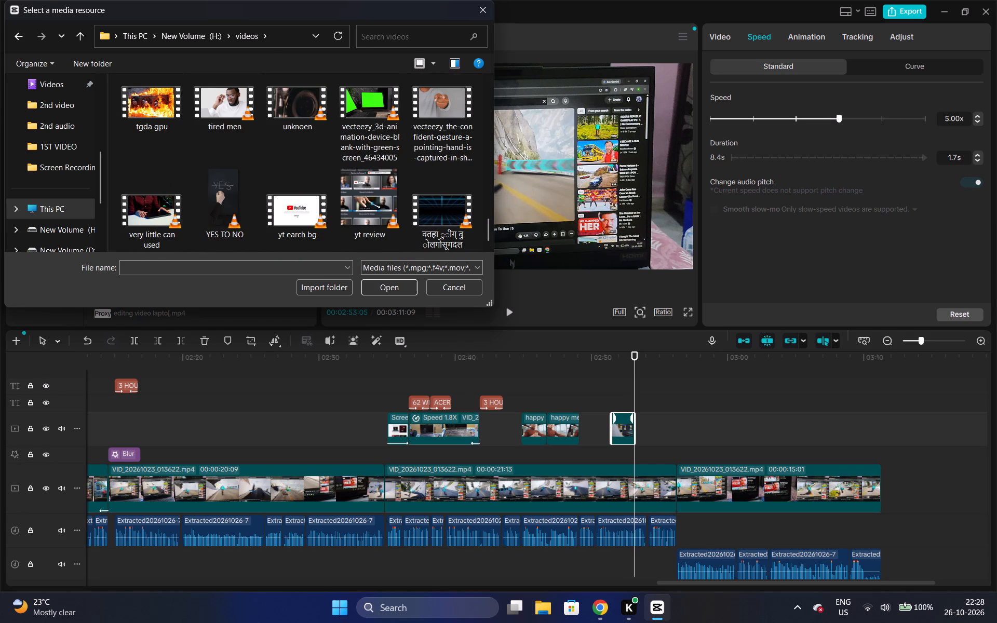
{"action": "key", "text": "v"}
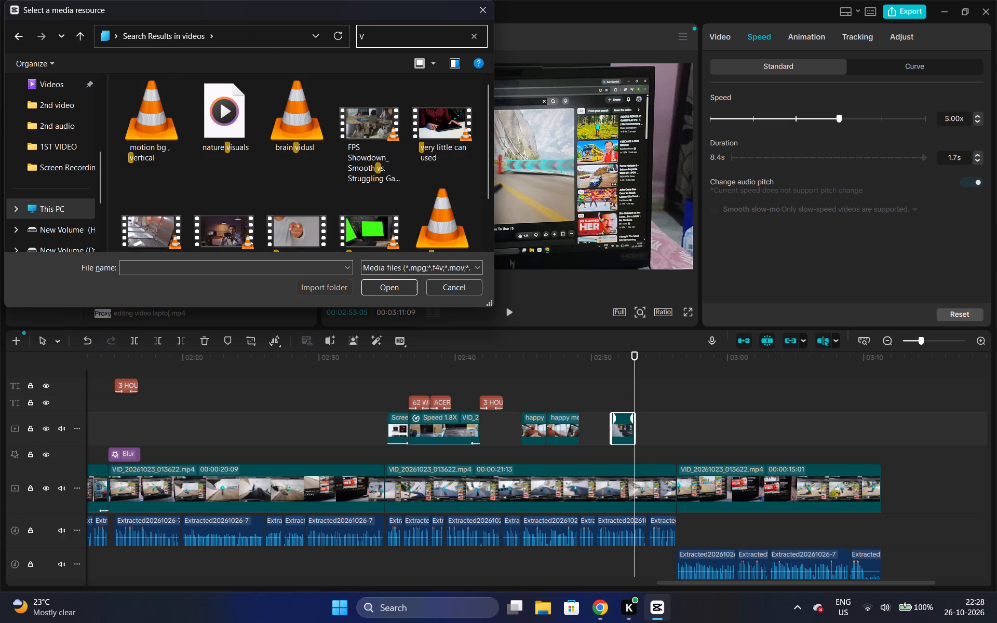
{"action": "key", "text": "BackSpace"}
{"action": "key", "text": "g"}
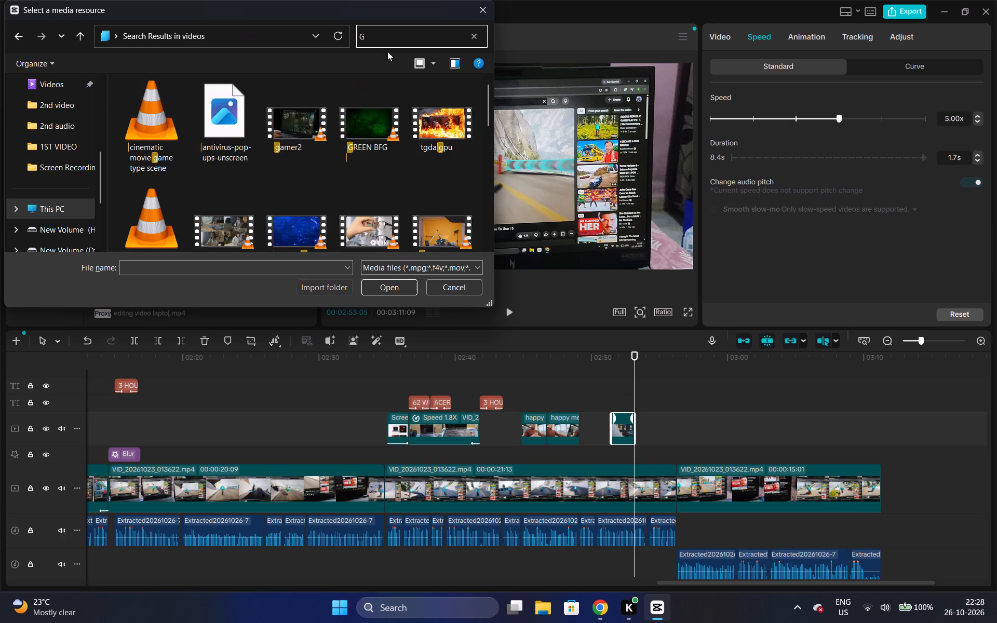
{"action": "key", "text": "a"}
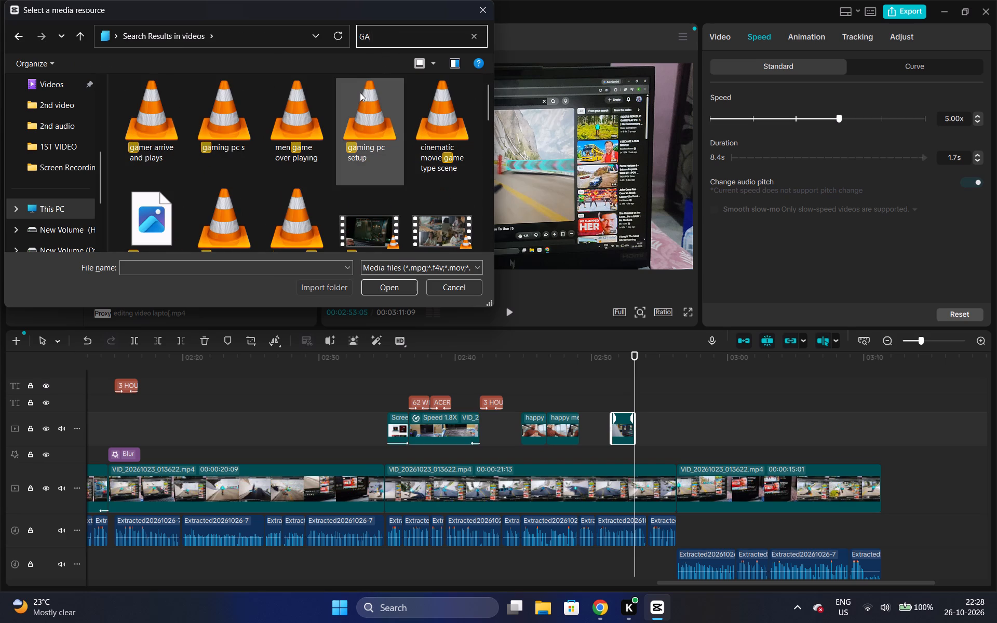
{"action": "key", "text": "m"}
{"action": "key", "text": "i"}
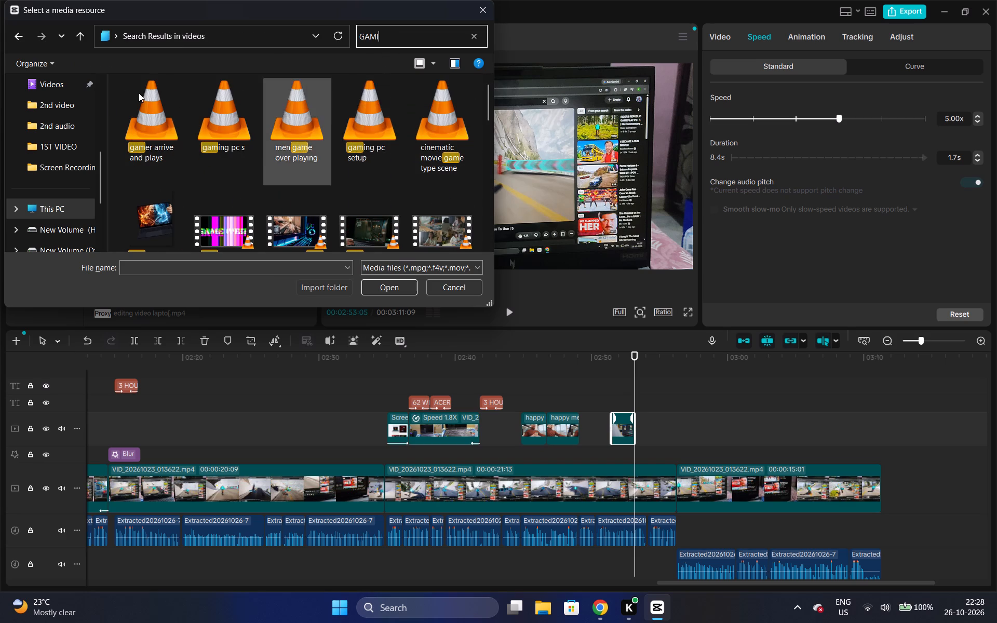
{"action": "left_click", "coordinate": [295, 129]}
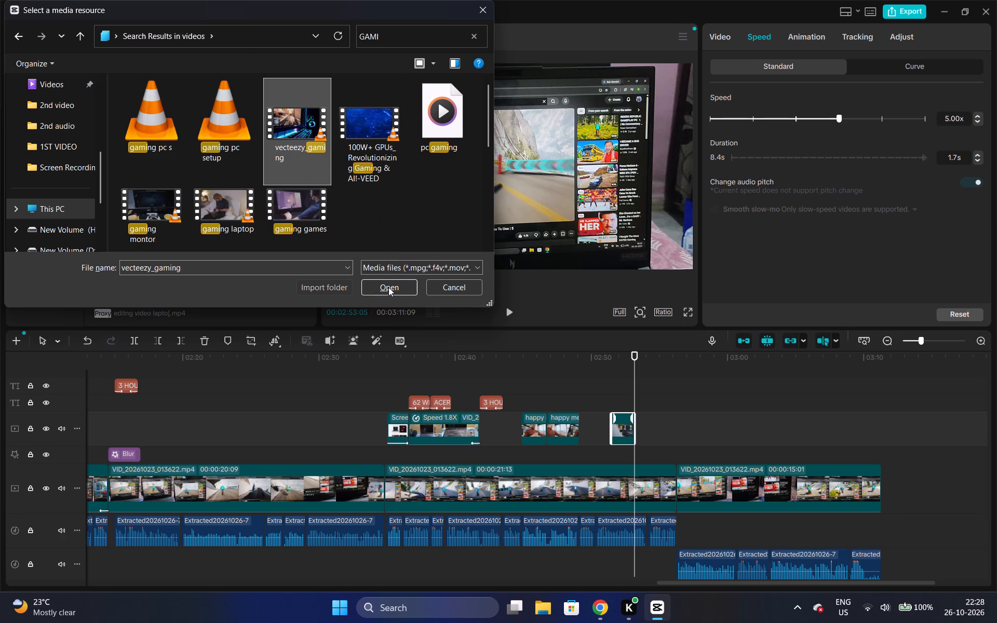
{"action": "left_click", "coordinate": [388, 287]}
Place the vecteezy_gaming clip on the overlay track at 02:53:05, directly after the "editng video lapto[" clip.
{"action": "left_click_drag", "start_coordinate": [241, 283], "coordinate": [258, 291]}
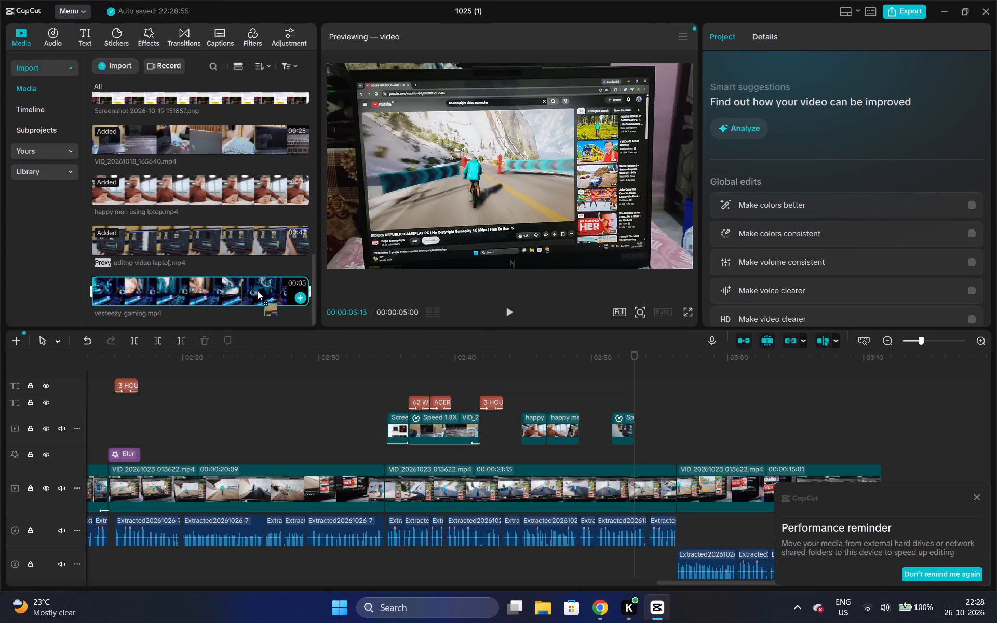
{"action": "left_click_drag", "start_coordinate": [258, 291], "coordinate": [634, 426]}
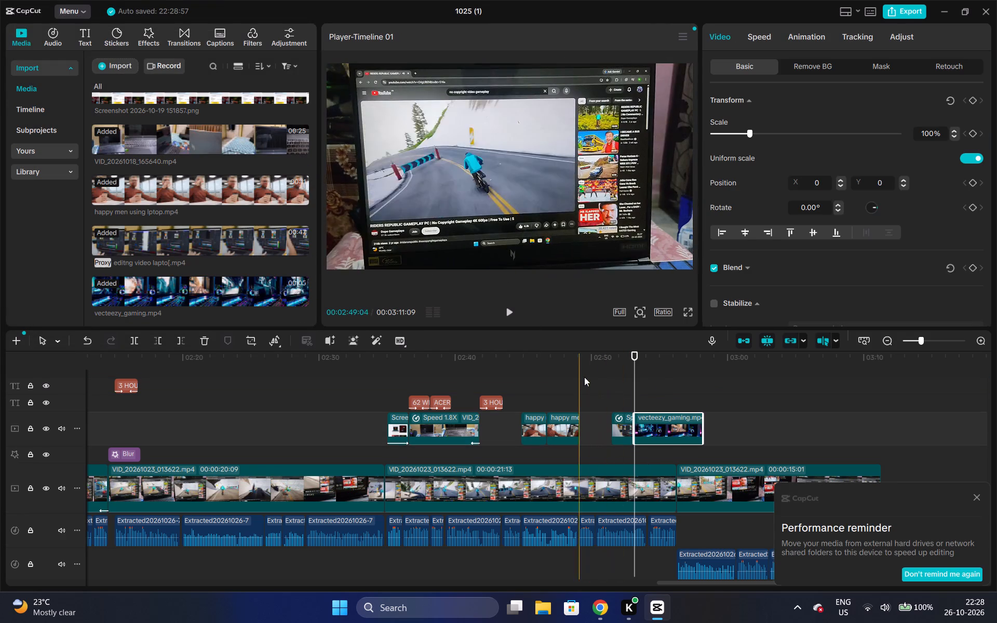
Play the overlays against the narration, trim the "editng video lapto[" clip's end slightly earlier, and move vecteezy_gaming back against it.
{"action": "left_click", "coordinate": [594, 370]}
{"action": "key", "text": "space"}
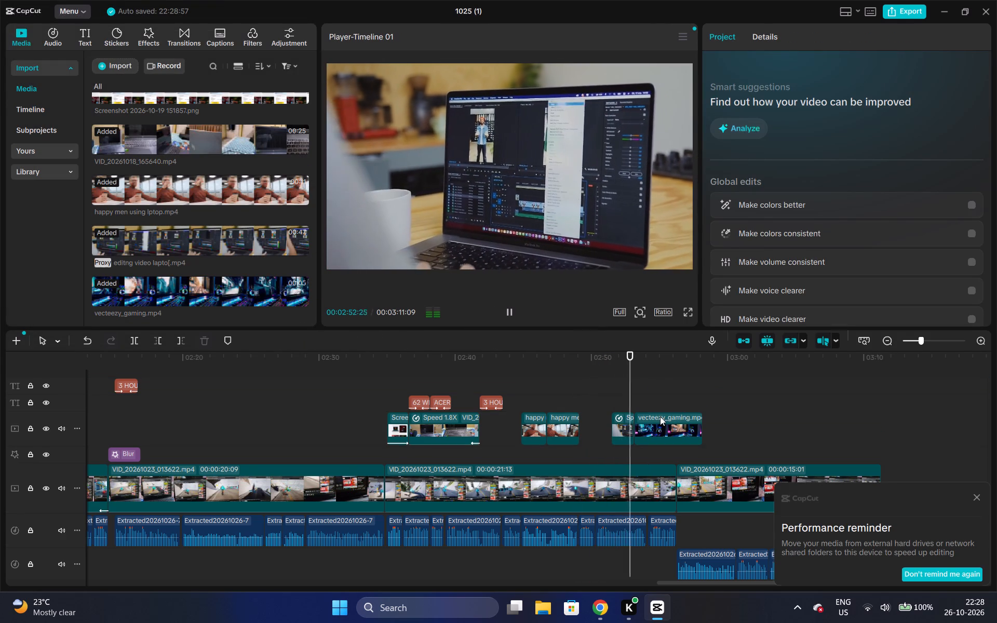
{"action": "key", "text": "space"}
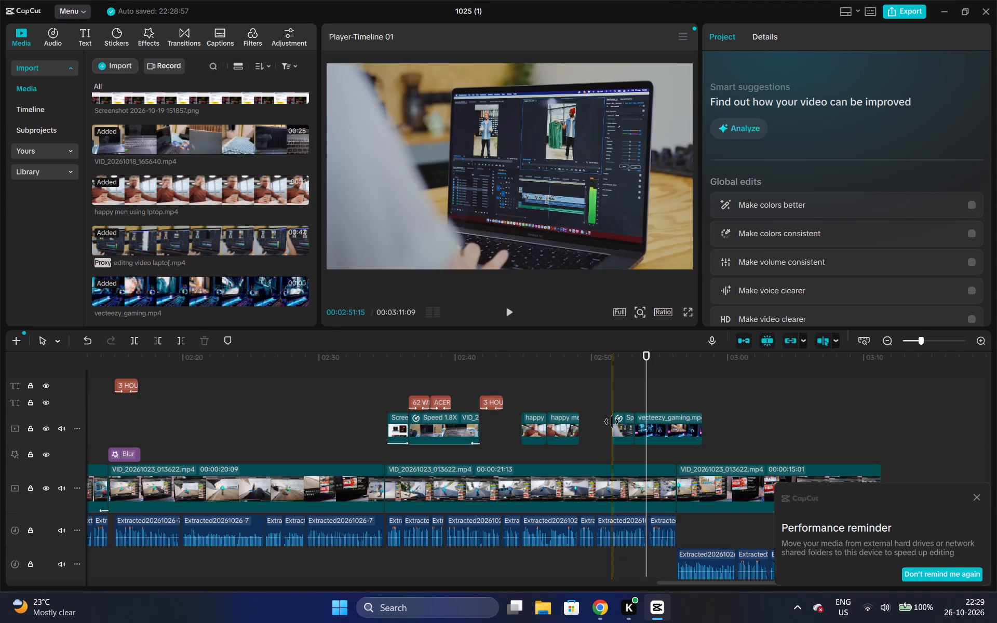
{"action": "left_click", "coordinate": [619, 424]}
{"action": "left_click_drag", "start_coordinate": [634, 423], "coordinate": [631, 413]}
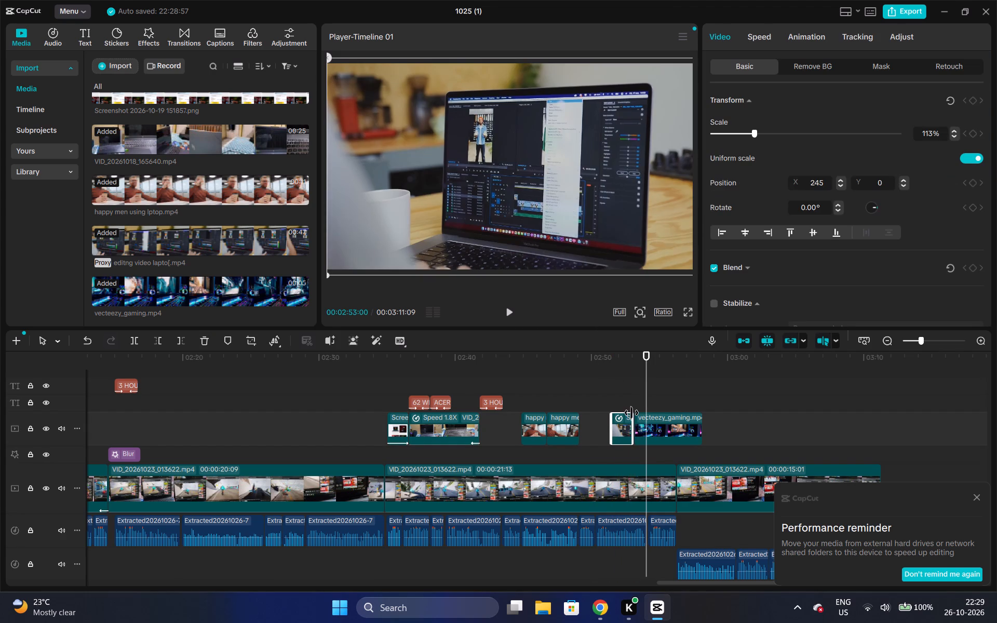
{"action": "left_click_drag", "start_coordinate": [631, 413], "coordinate": [627, 401]}
{"action": "left_click_drag", "start_coordinate": [641, 427], "coordinate": [639, 427]}
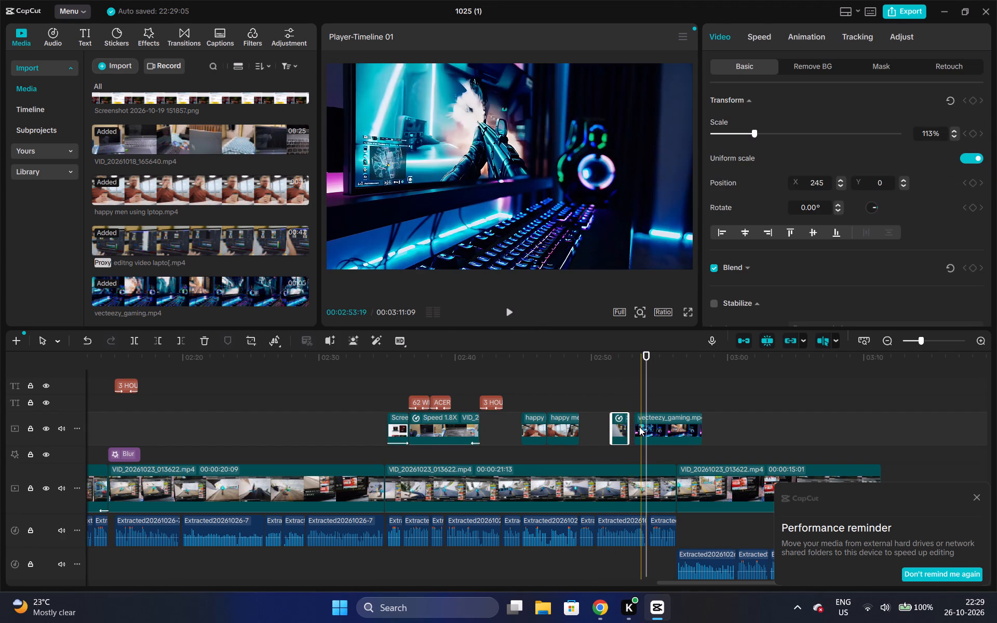
{"action": "left_click_drag", "start_coordinate": [639, 427], "coordinate": [632, 426]}
Trim the end of the vecteezy_gaming overlay clip to match the narration and play back the result.
{"action": "left_click", "coordinate": [597, 356]}
{"action": "key", "text": "space"}
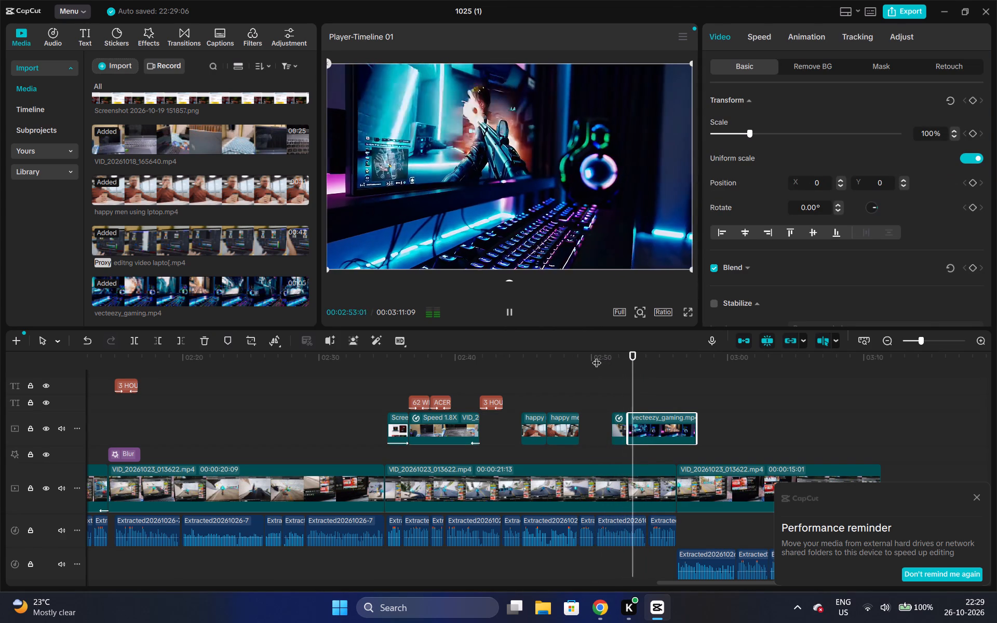
{"action": "key", "text": "space"}
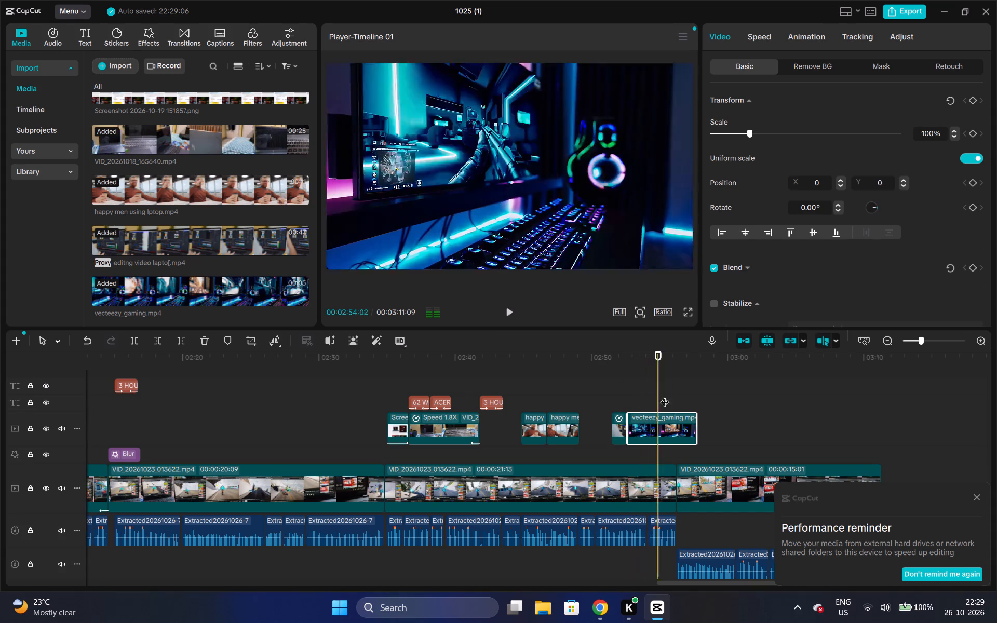
{"action": "left_click", "coordinate": [652, 428]}
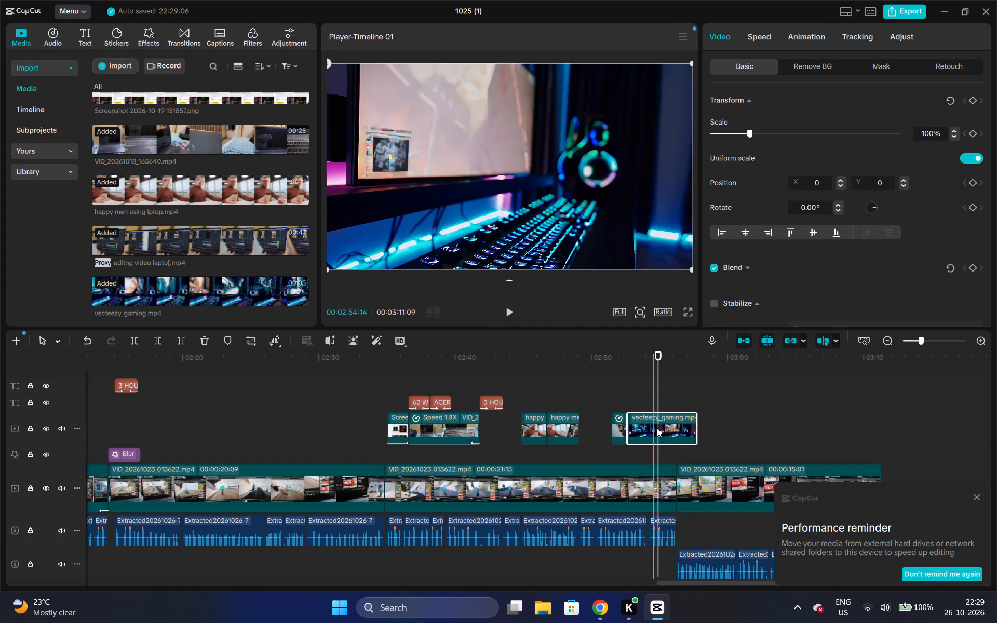
{"action": "left_click_drag", "start_coordinate": [694, 425], "coordinate": [658, 403]}
{"action": "key", "text": "space"}
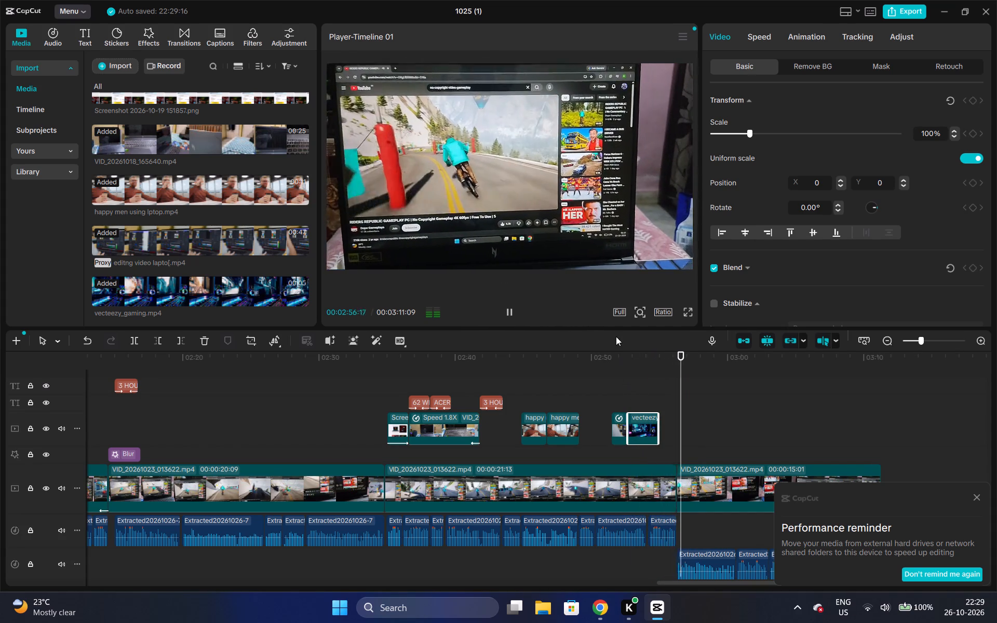
{"action": "left_click", "coordinate": [610, 364]}
{"action": "key", "text": "space"}
{"action": "key", "text": "space"}
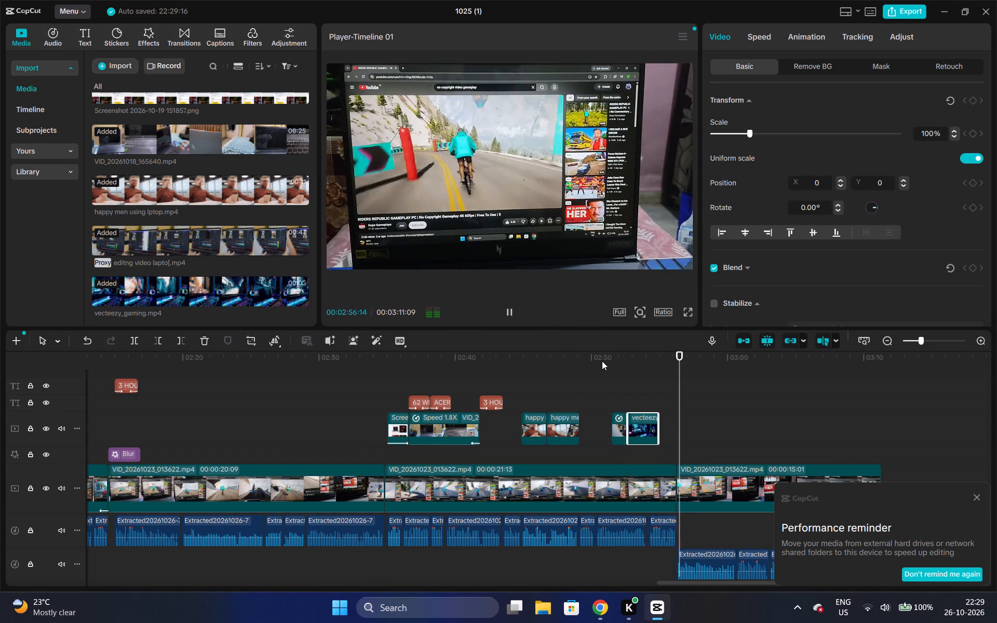
{"action": "key", "text": "space"}
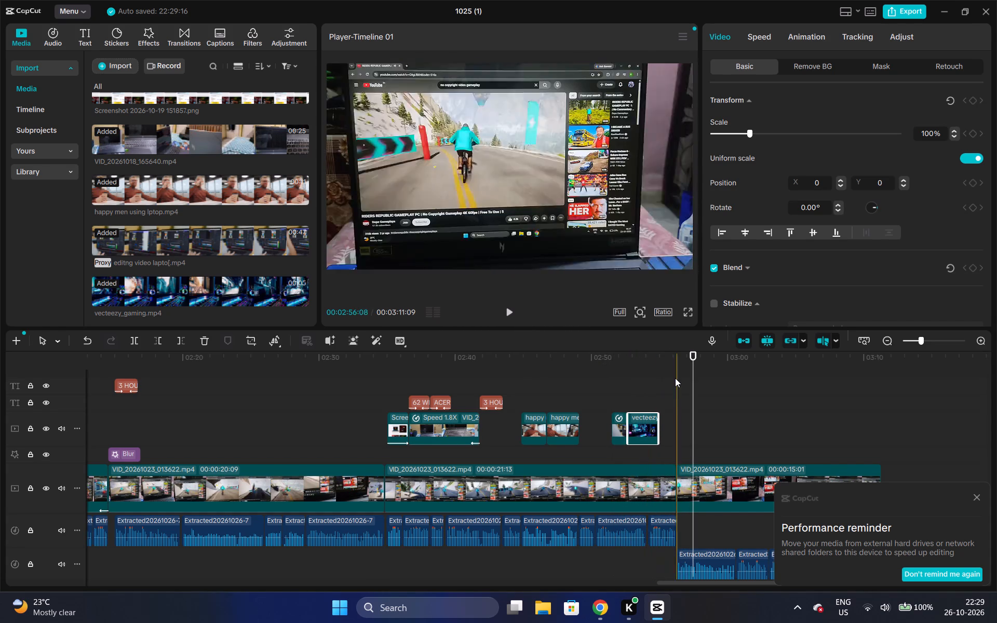
Apply the Fade Out exit animation to the vecteezy_gaming clip and play back from there to about 03:01:06.
{"action": "left_click", "coordinate": [657, 375]}
{"action": "left_click", "coordinate": [650, 415]}
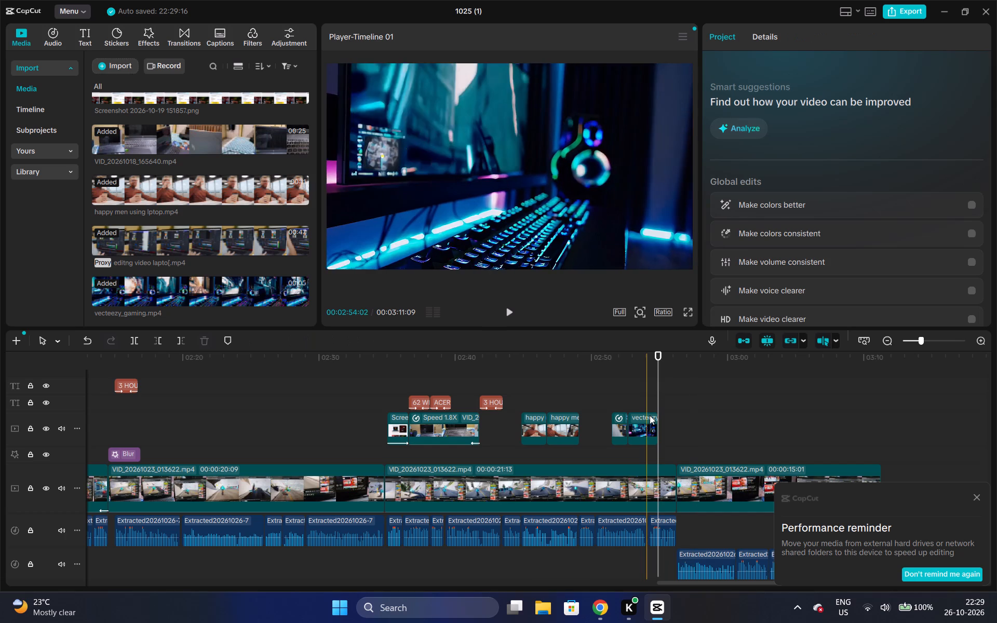
{"action": "left_click", "coordinate": [790, 33]}
{"action": "left_click", "coordinate": [791, 169]}
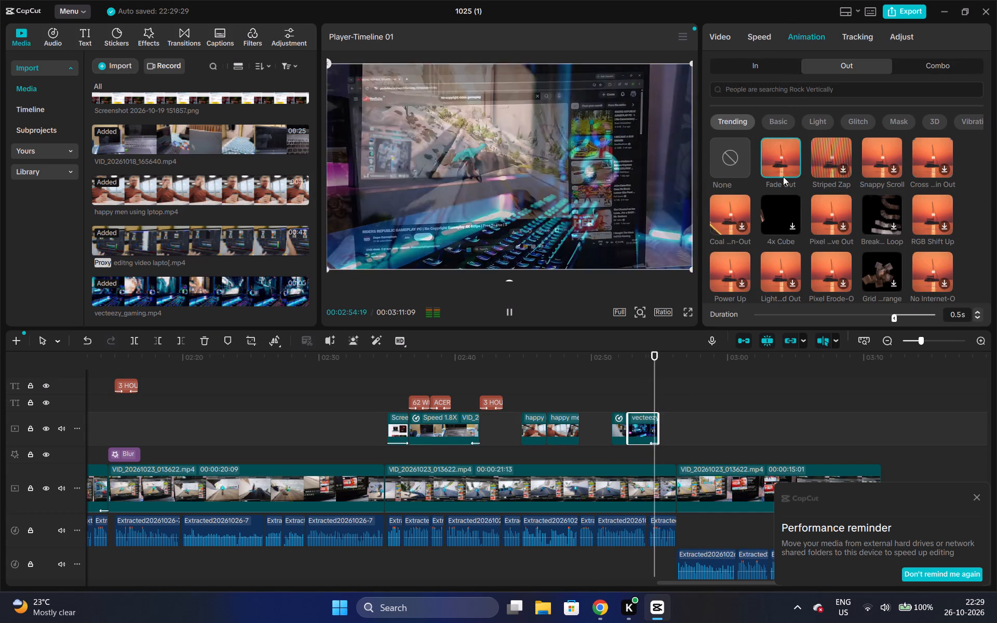
{"action": "key", "text": "space"}
{"action": "left_click", "coordinate": [641, 365]}
{"action": "key", "text": "space"}
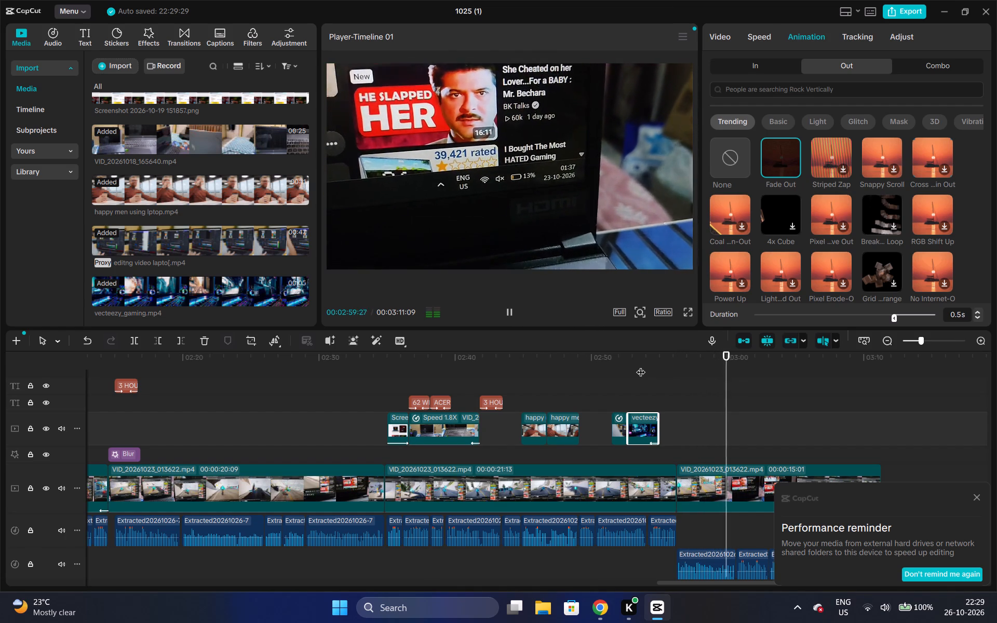
{"action": "key", "text": "space"}
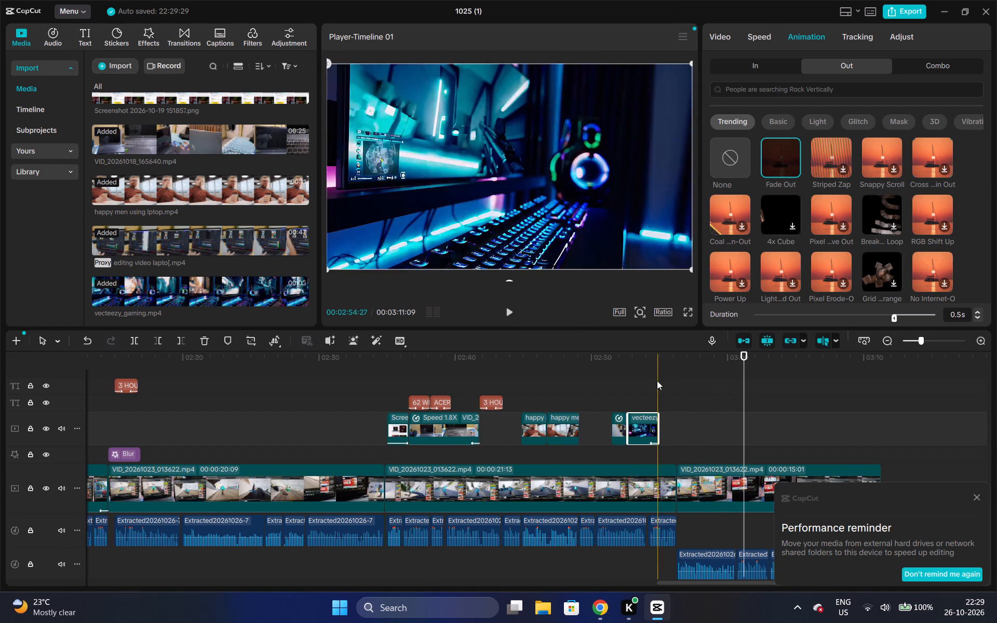
Import the "like subscribe" video into the project media, searching the videos folder for LIK.
{"action": "left_click", "coordinate": [121, 73]}
{"action": "left_click", "coordinate": [127, 85]}
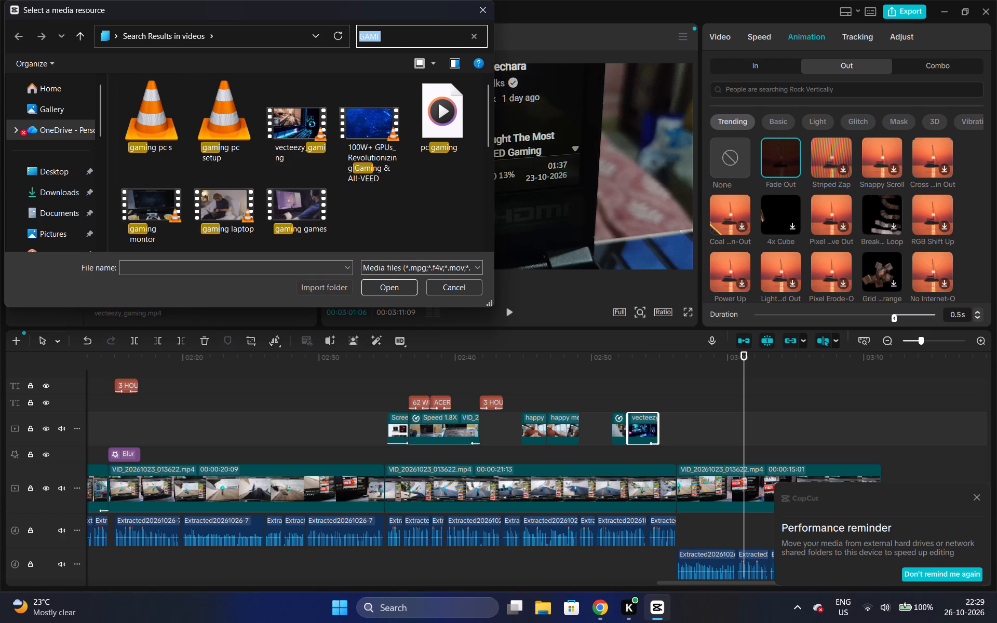
{"action": "left_click", "coordinate": [470, 39]}
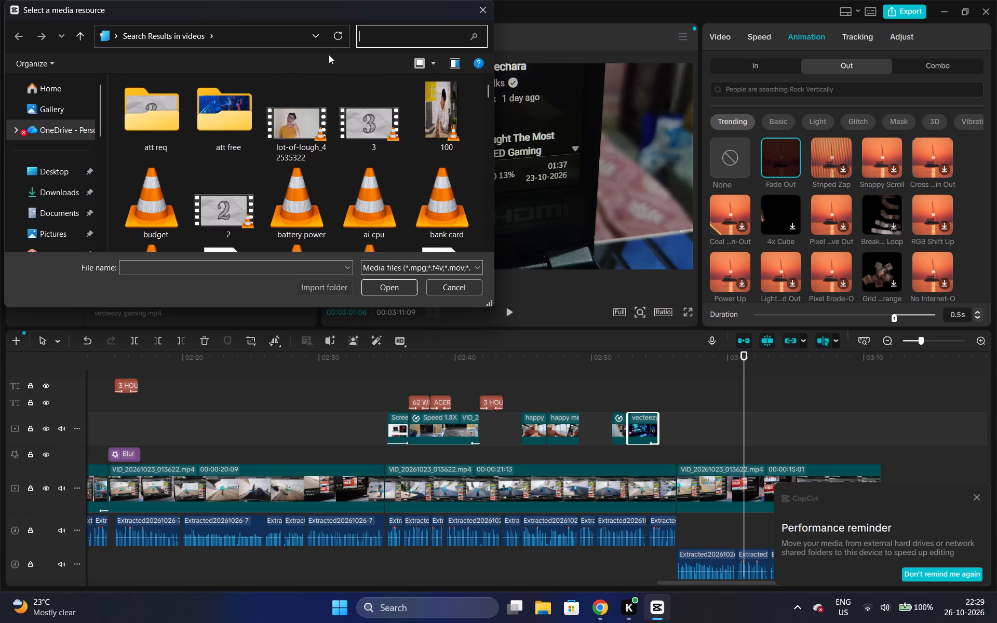
{"action": "type", "text": "LIK"}
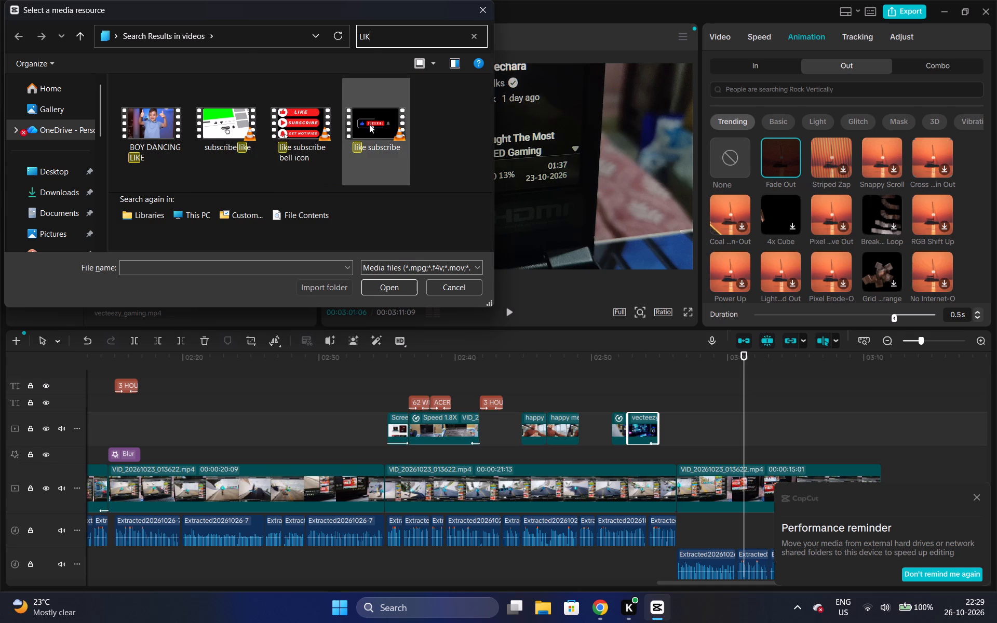
{"action": "left_click", "coordinate": [332, 127]}
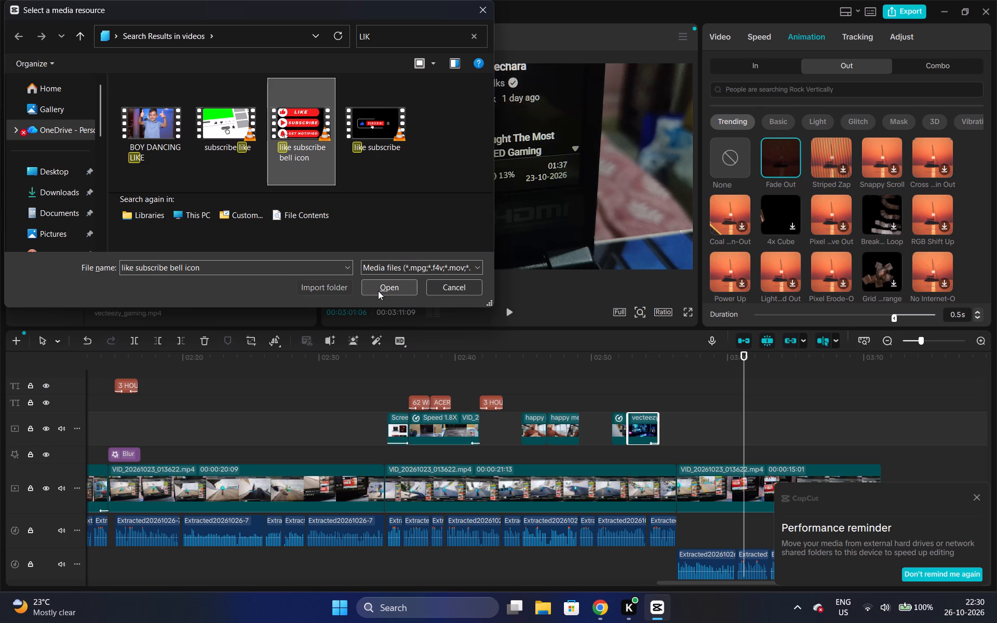
{"action": "left_click", "coordinate": [387, 162]}
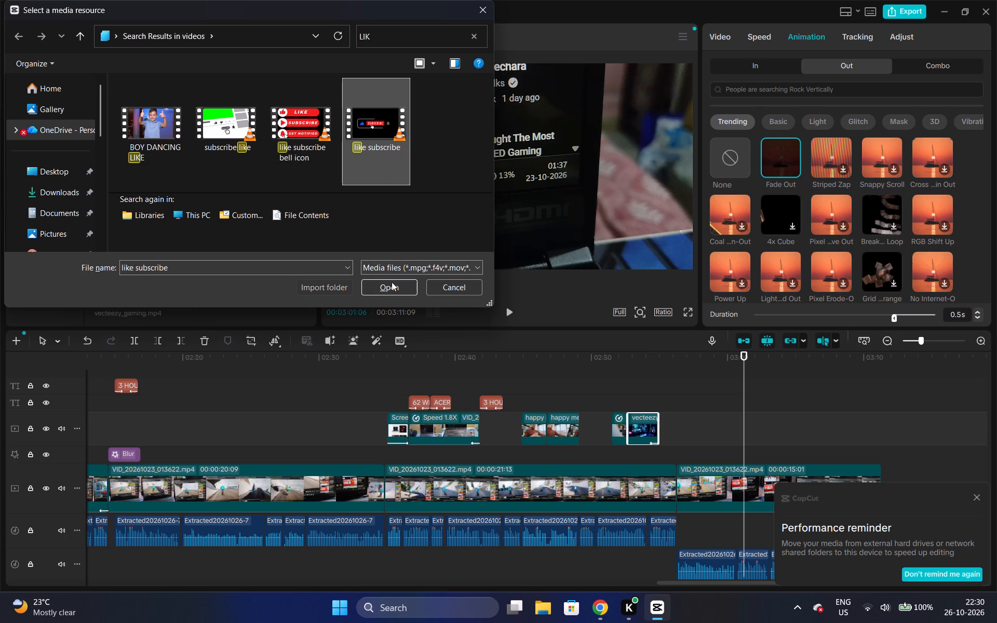
{"action": "left_click", "coordinate": [392, 283]}
Place the like subscribe clip on a new overlay track starting at 03:01:06 and play it briefly.
{"action": "left_click_drag", "start_coordinate": [218, 288], "coordinate": [743, 447]}
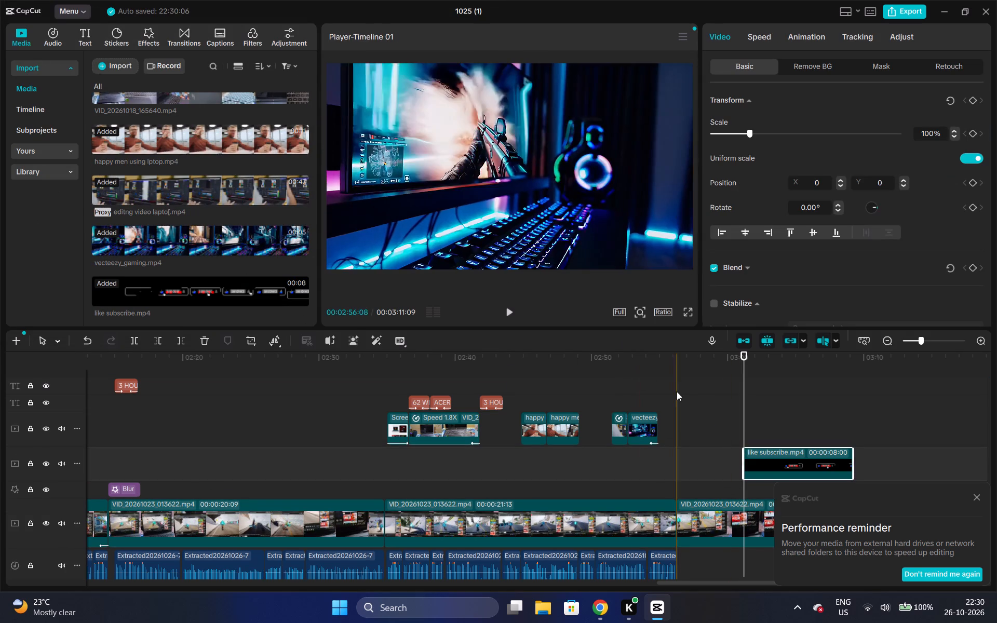
{"action": "key", "text": "space"}
{"action": "key", "text": "space"}
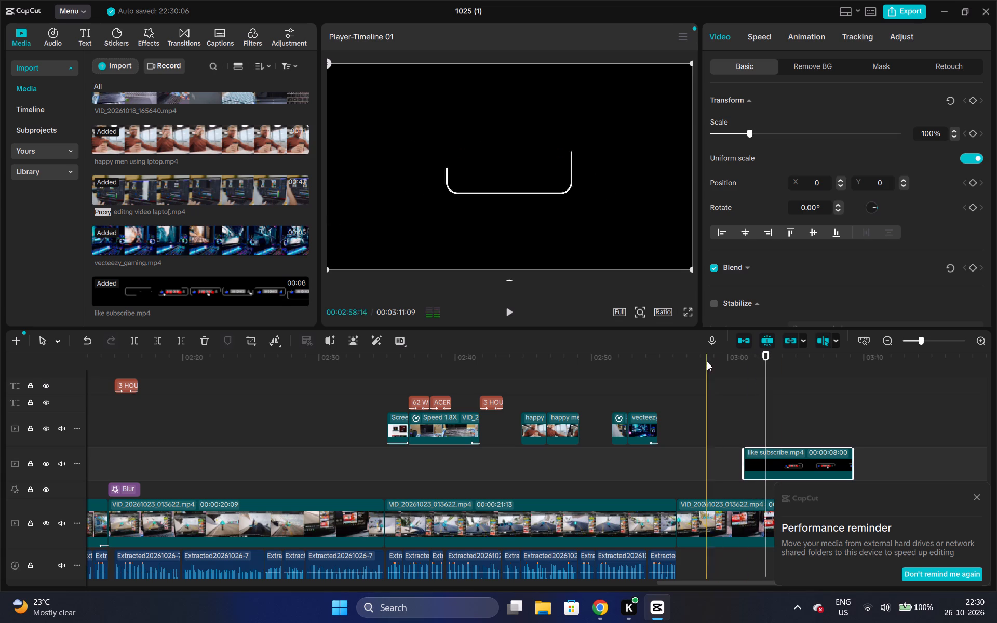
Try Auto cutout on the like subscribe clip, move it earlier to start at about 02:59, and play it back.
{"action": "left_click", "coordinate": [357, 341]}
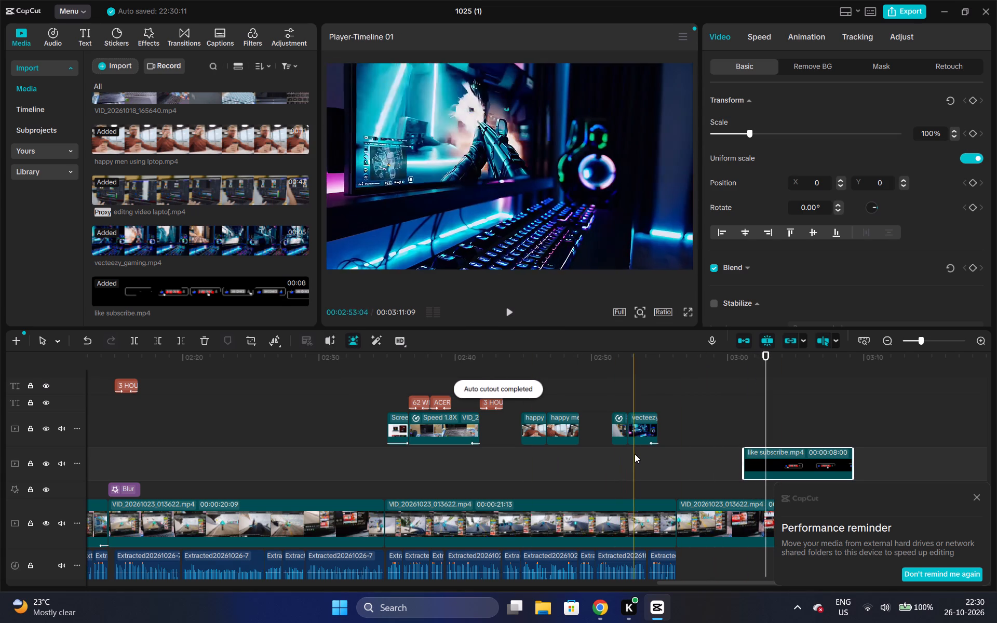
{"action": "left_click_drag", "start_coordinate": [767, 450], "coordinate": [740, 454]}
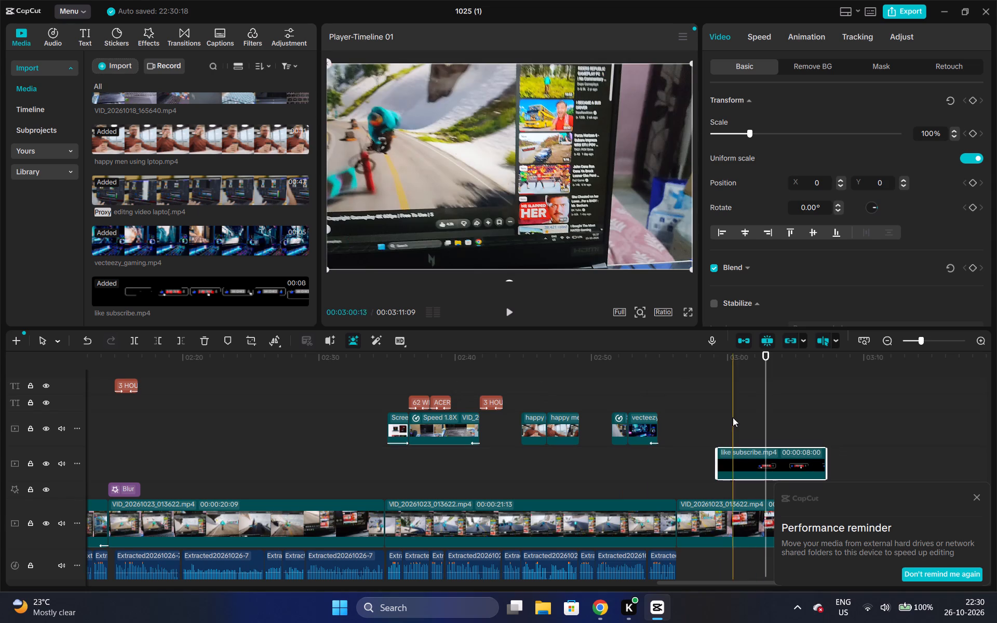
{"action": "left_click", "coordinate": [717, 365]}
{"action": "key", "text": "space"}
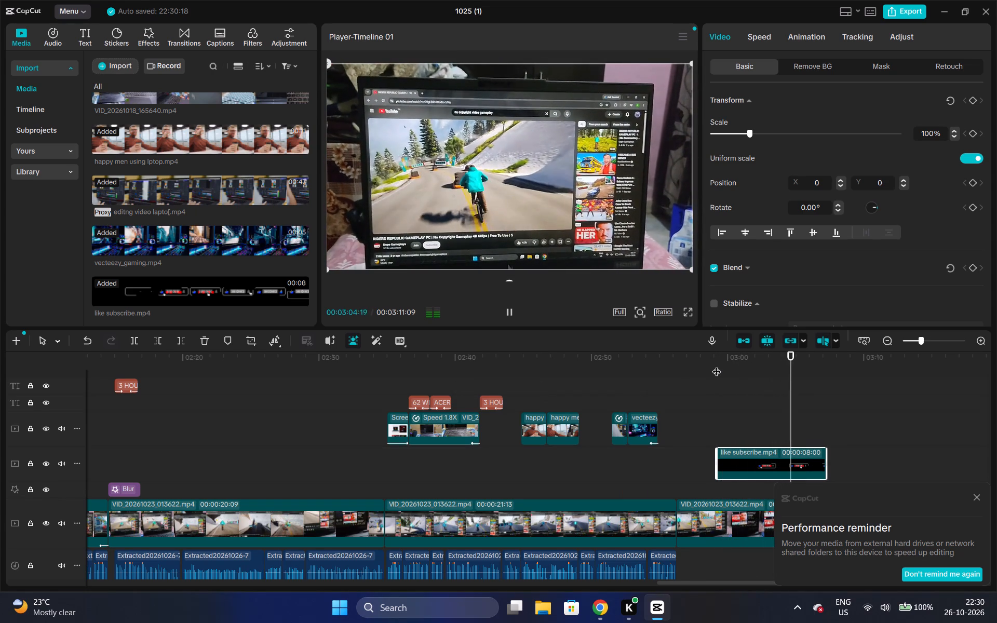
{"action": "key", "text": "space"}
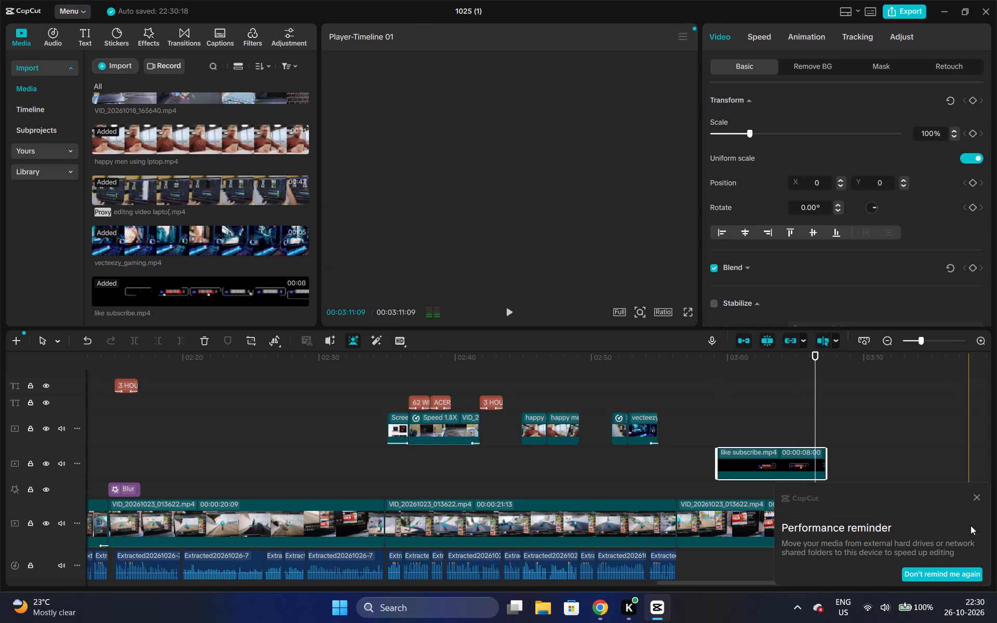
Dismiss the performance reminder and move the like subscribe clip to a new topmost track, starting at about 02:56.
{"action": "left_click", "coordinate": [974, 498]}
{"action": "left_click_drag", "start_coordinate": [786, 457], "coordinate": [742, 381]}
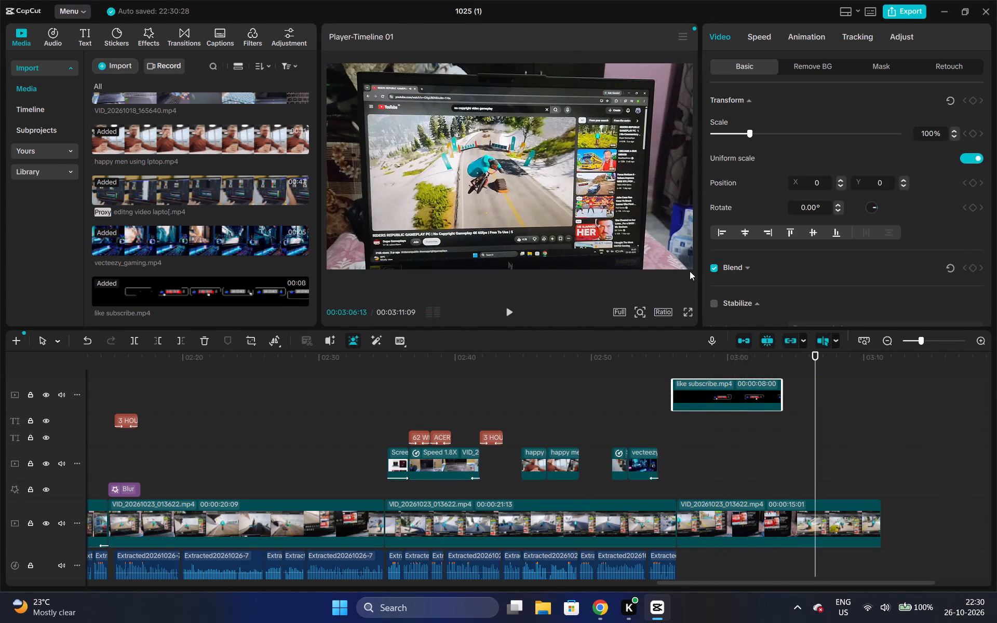
Turn off Blend and Auto cutout for the like subscribe clip.
{"action": "left_click", "coordinate": [711, 269]}
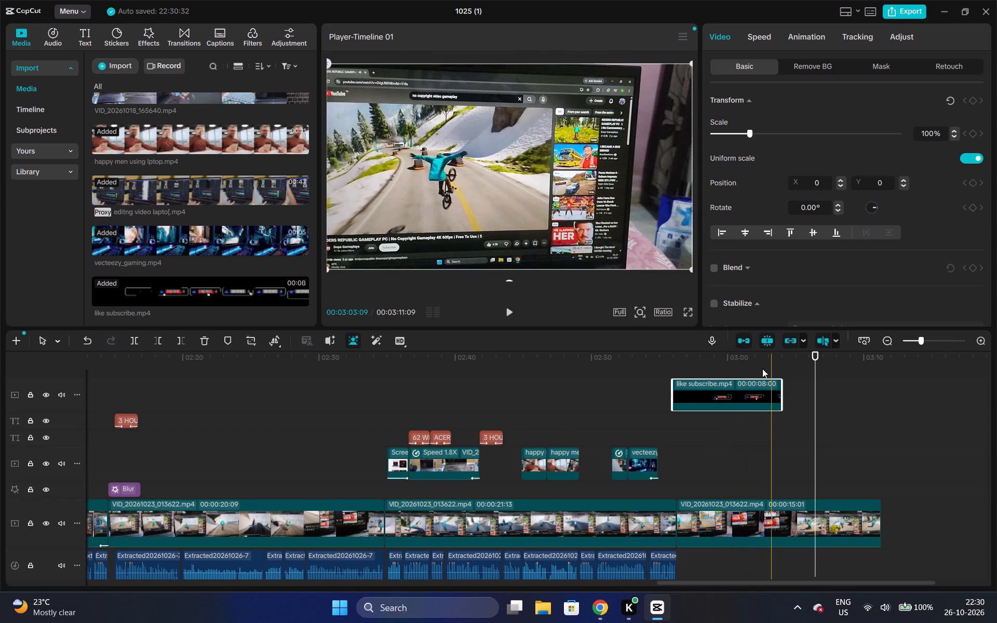
{"action": "left_click", "coordinate": [354, 342]}
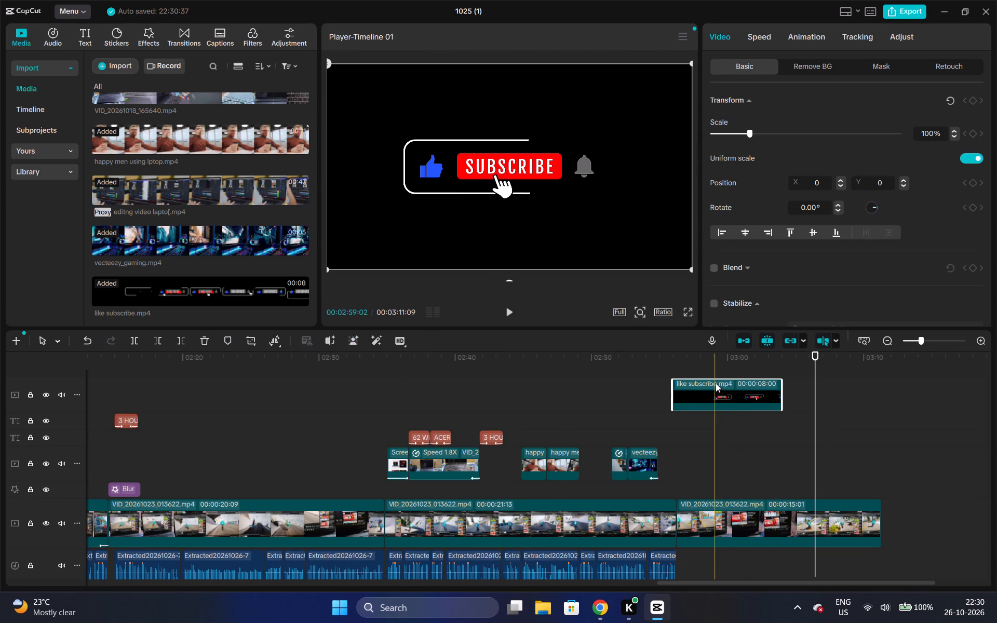
Enable Chroma key on the like subscribe clip and pick its black background as the key color.
{"action": "left_click", "coordinate": [740, 393]}
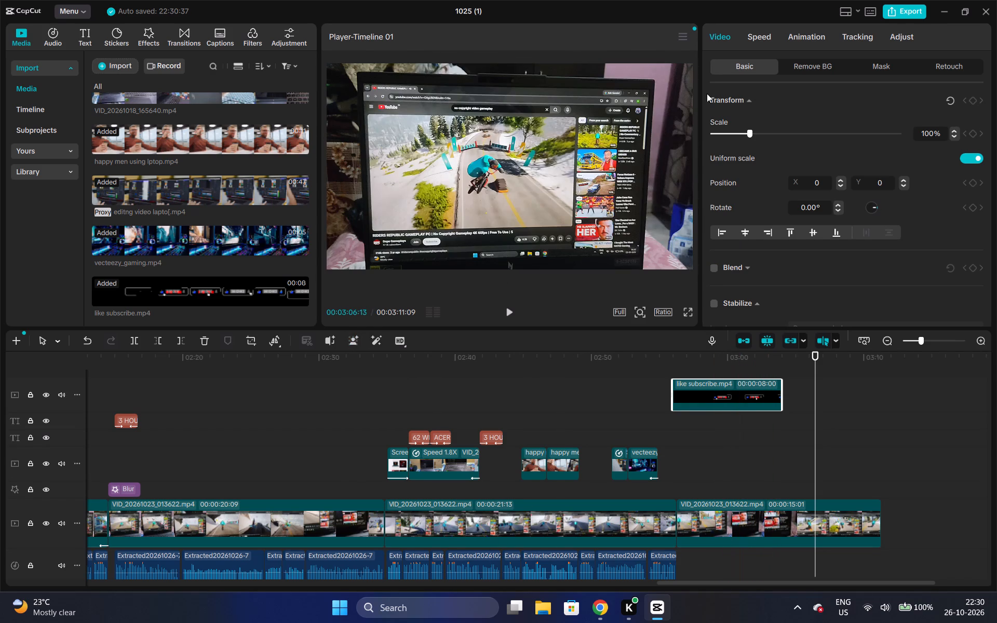
{"action": "left_click", "coordinate": [813, 67]}
{"action": "left_click", "coordinate": [749, 376]}
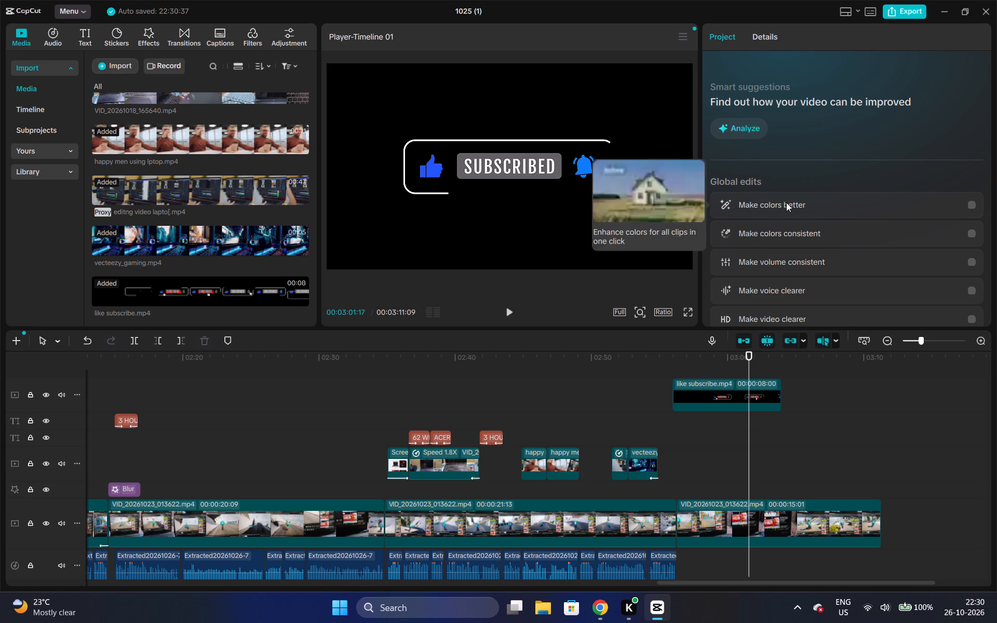
{"action": "left_click", "coordinate": [761, 390]}
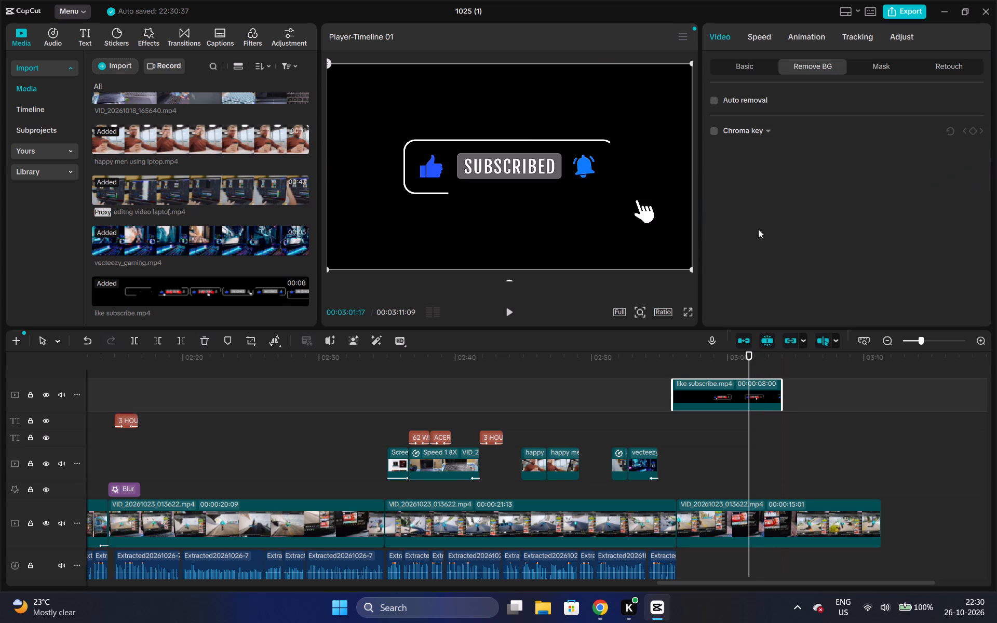
{"action": "left_click", "coordinate": [717, 131]}
{"action": "left_click", "coordinate": [758, 149]}
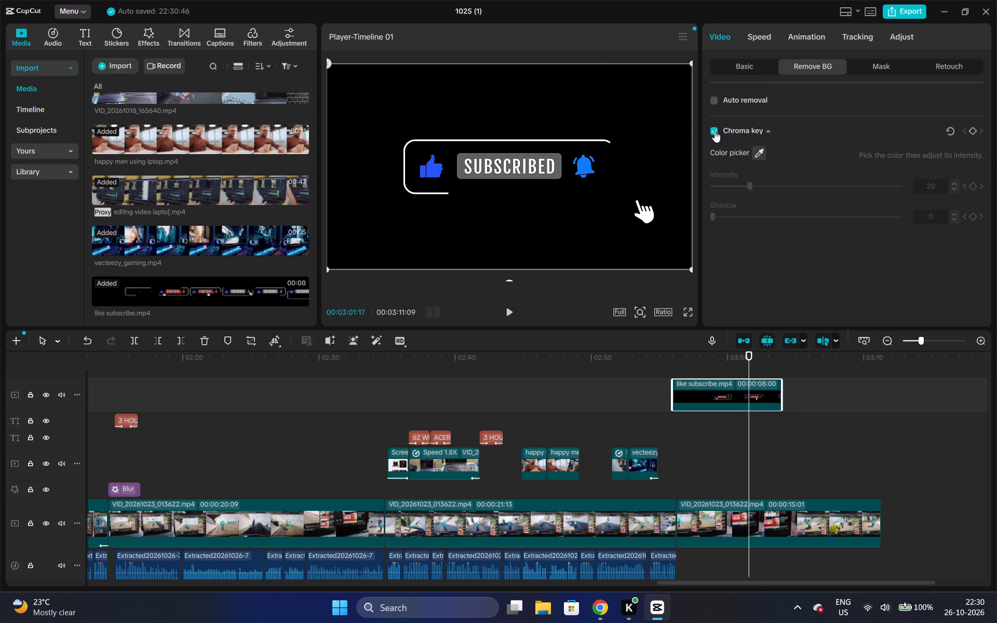
{"action": "left_click_drag", "start_coordinate": [757, 155], "coordinate": [682, 126]}
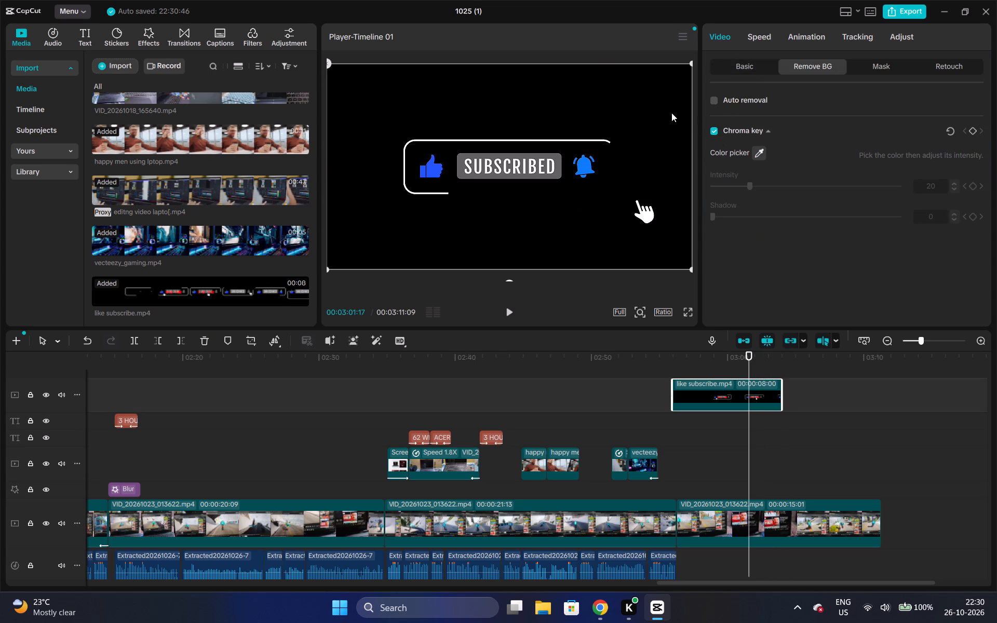
{"action": "left_click", "coordinate": [671, 113]}
{"action": "left_click", "coordinate": [757, 148]}
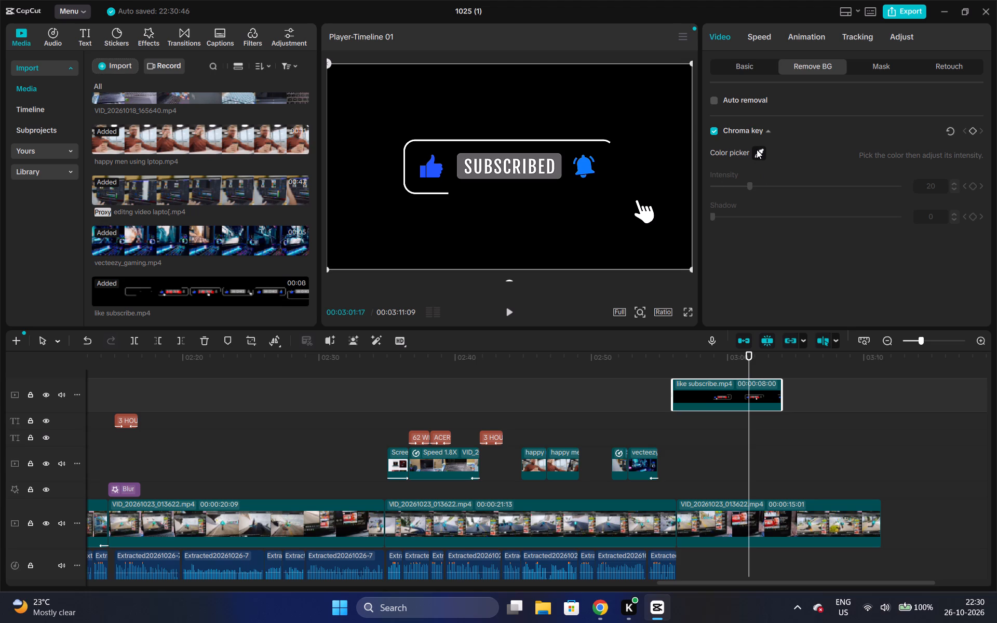
{"action": "left_click", "coordinate": [757, 153]}
{"action": "left_click_drag", "start_coordinate": [764, 155], "coordinate": [749, 154]}
{"action": "left_click_drag", "start_coordinate": [749, 154], "coordinate": [679, 143]}
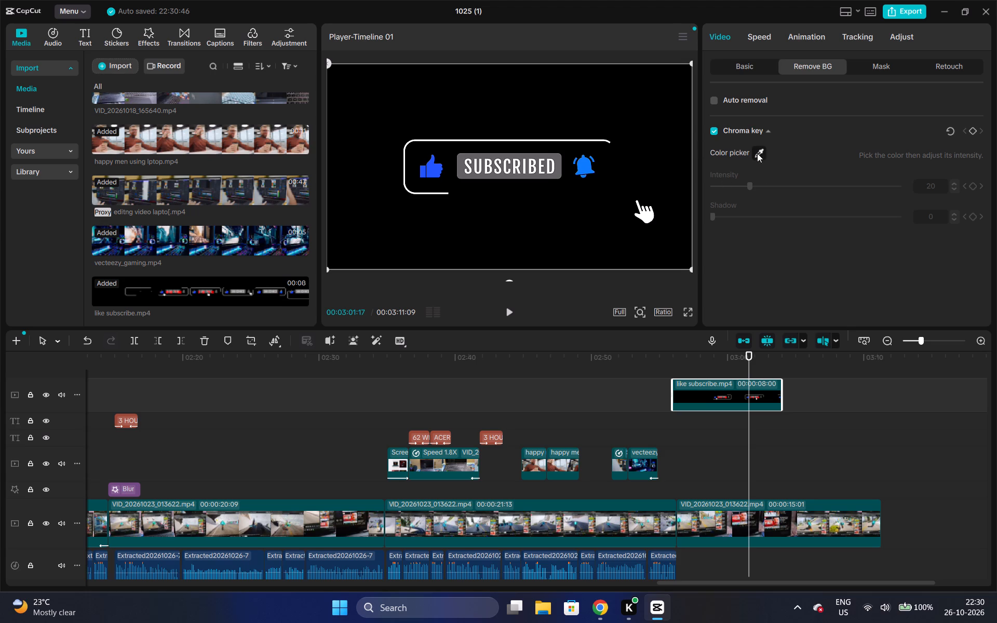
{"action": "left_click", "coordinate": [757, 153]}
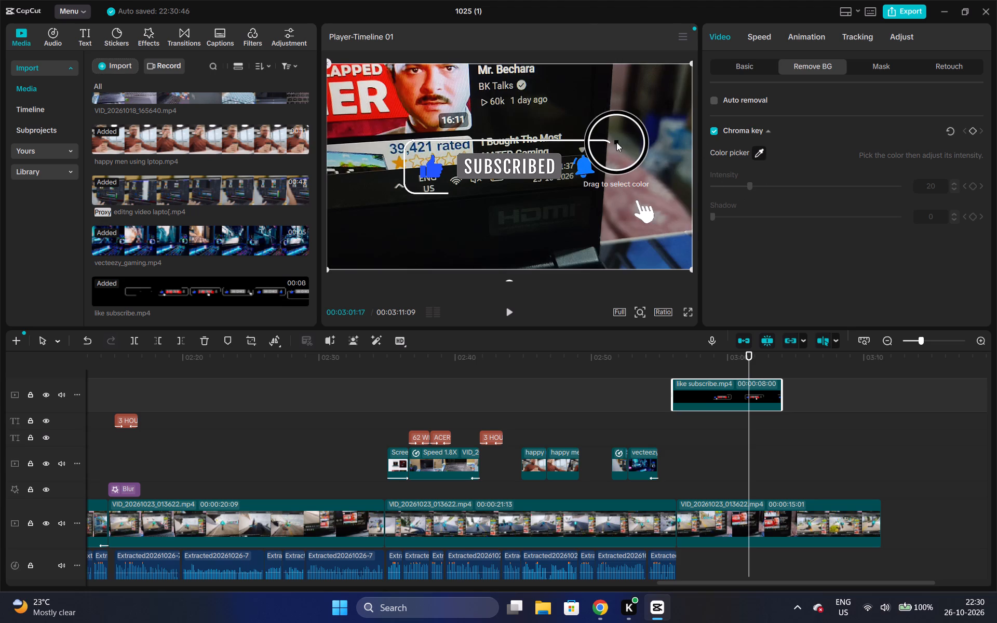
{"action": "left_click", "coordinate": [659, 94]}
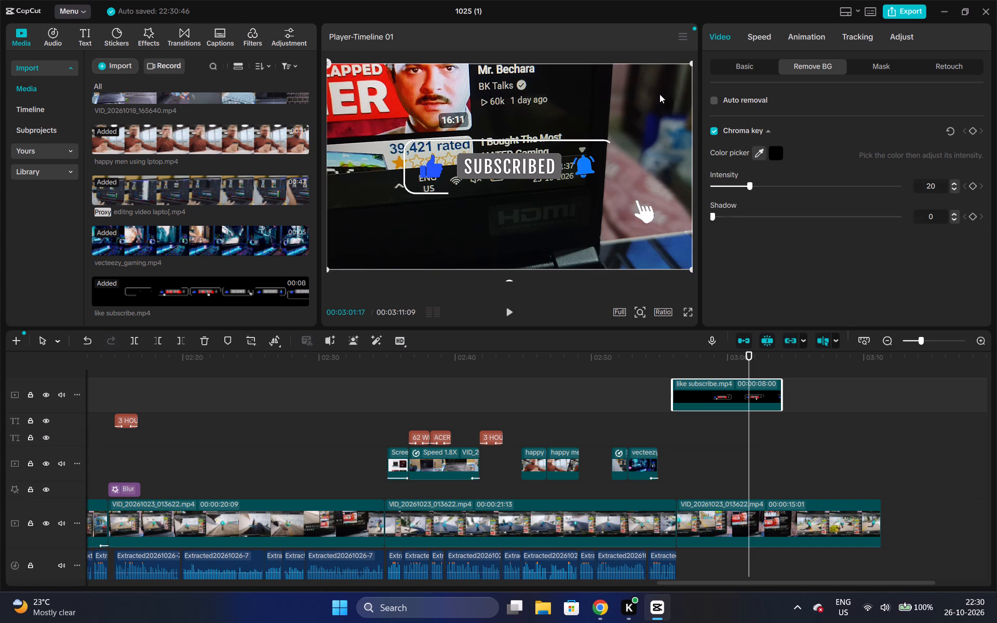
Play the keyed overlay from 02:55:10, then move the like subscribe clip onto the existing overlay track, starting at about 02:58.
{"action": "left_click", "coordinate": [664, 359]}
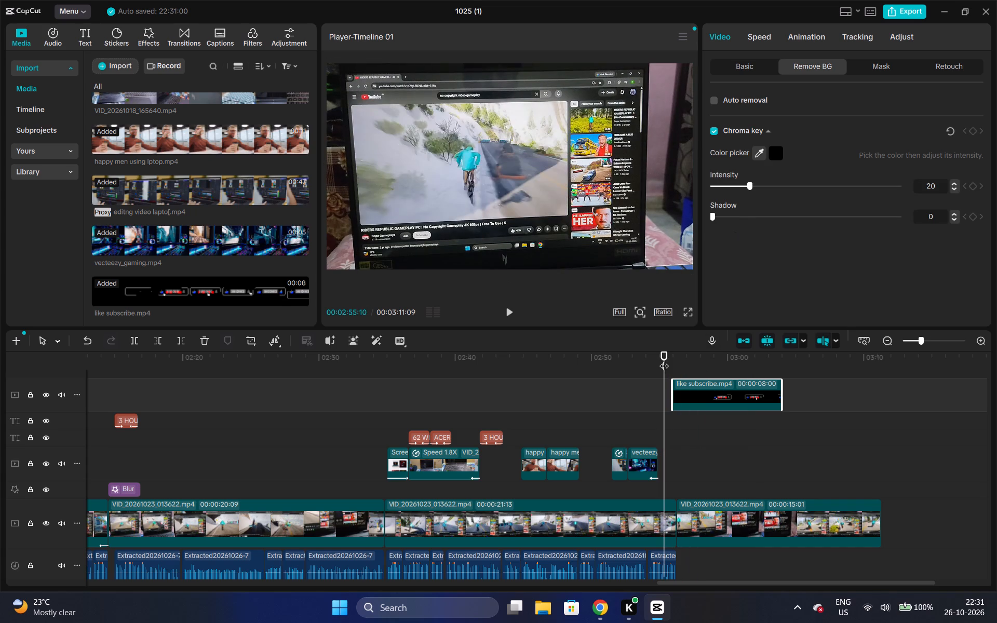
{"action": "key", "text": "space"}
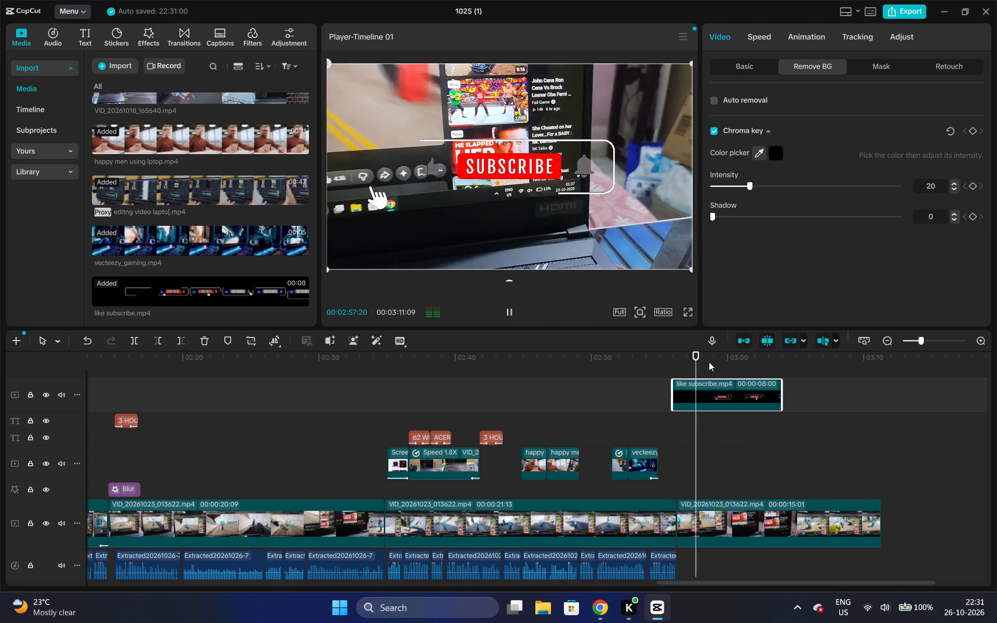
{"action": "key", "text": "space"}
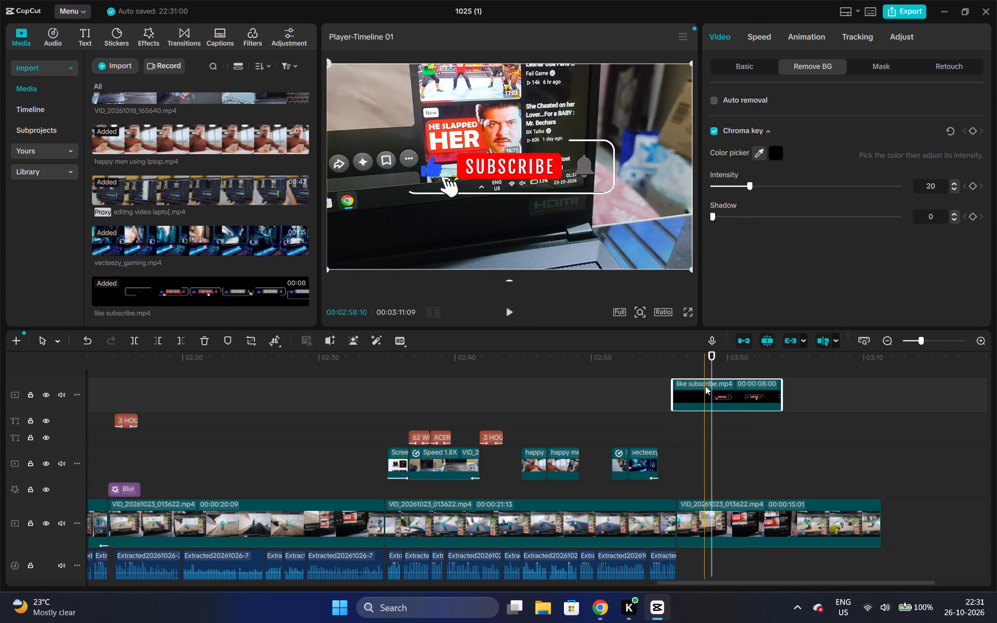
{"action": "left_click_drag", "start_coordinate": [705, 387], "coordinate": [734, 479]}
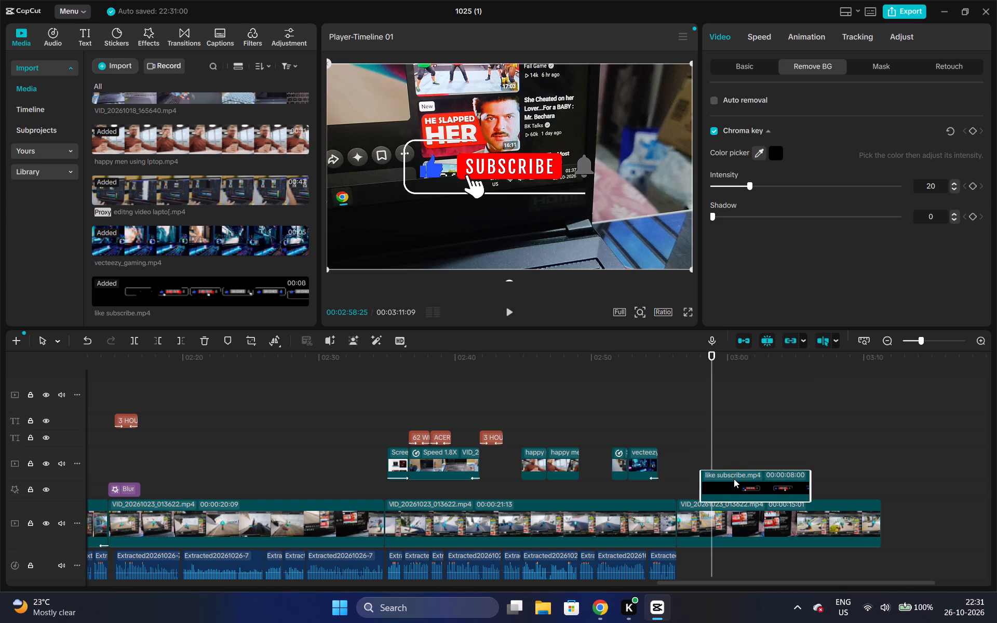
{"action": "left_click_drag", "start_coordinate": [734, 479], "coordinate": [734, 468]}
Play the like subscribe overlay against the narration, trim its end to about 03:04:06, and play it again from before its start.
{"action": "left_click", "coordinate": [697, 382]}
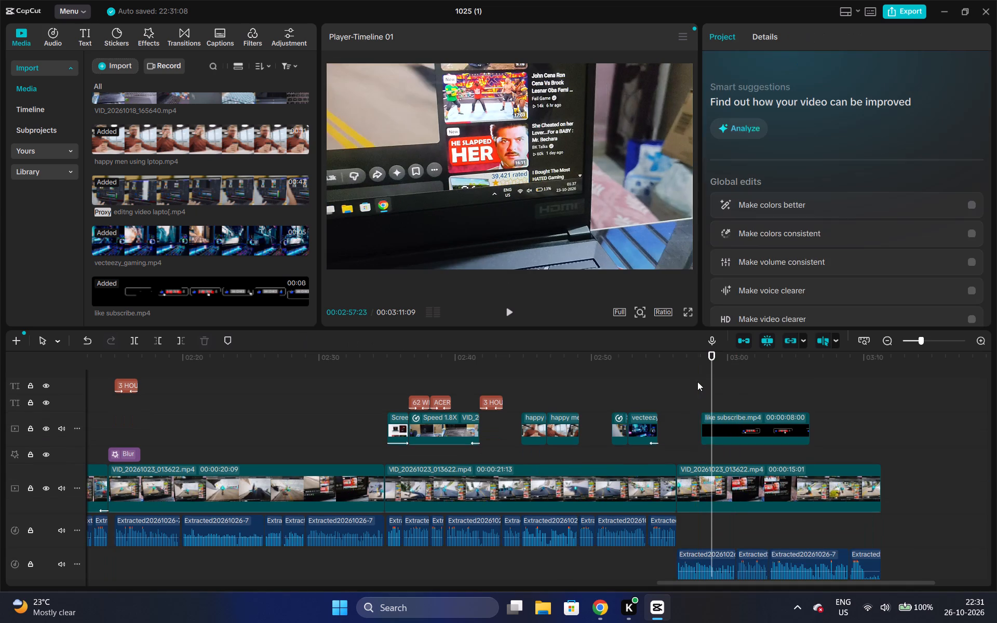
{"action": "key", "text": "space"}
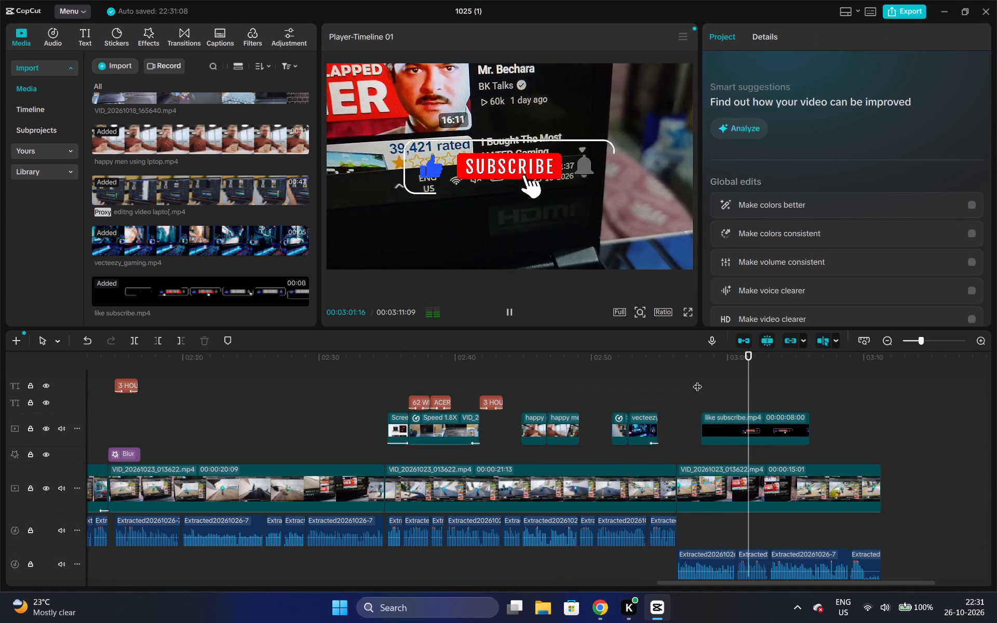
{"action": "key", "text": "space"}
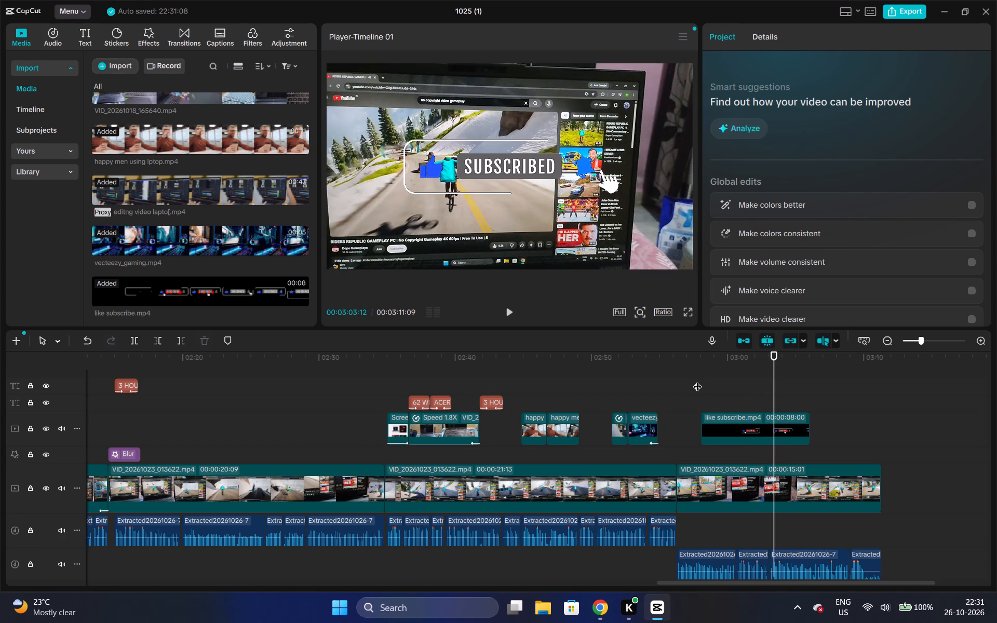
{"action": "key", "text": "space"}
{"action": "key", "text": "space"}
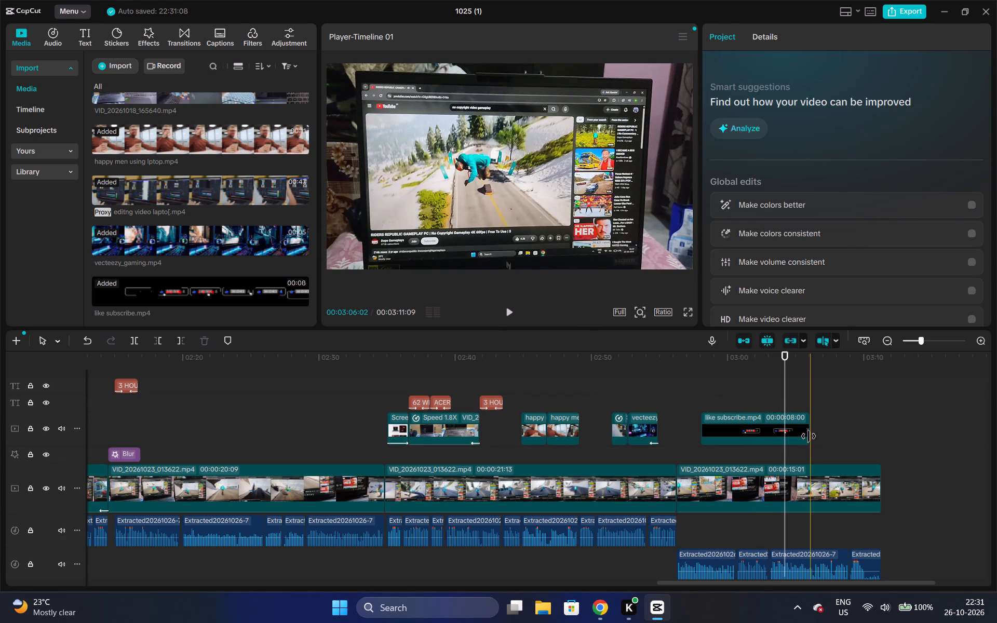
{"action": "left_click_drag", "start_coordinate": [809, 432], "coordinate": [786, 413]}
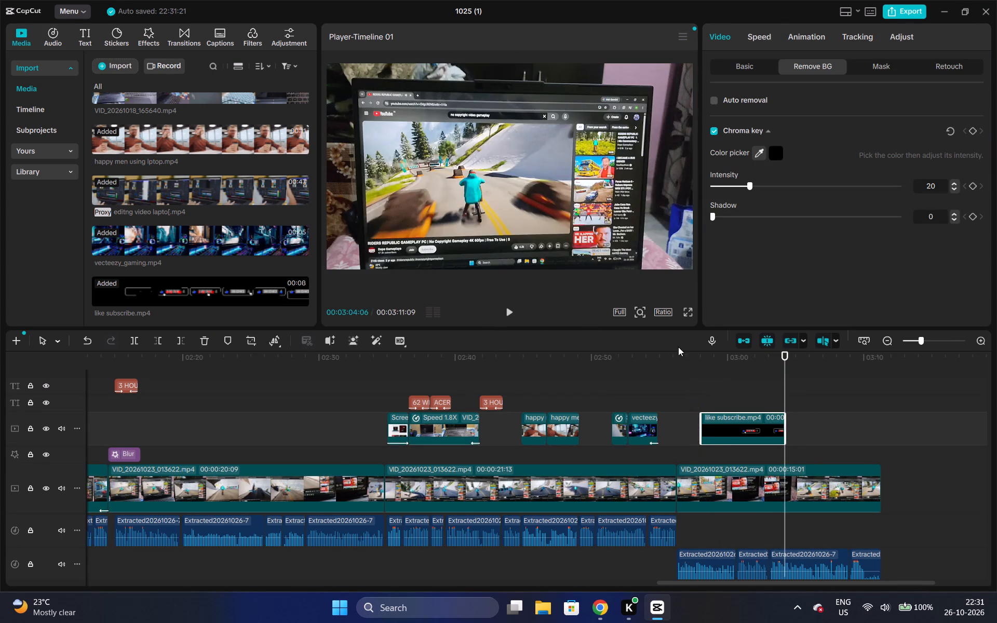
{"action": "left_click", "coordinate": [686, 357]}
{"action": "key", "text": "space"}
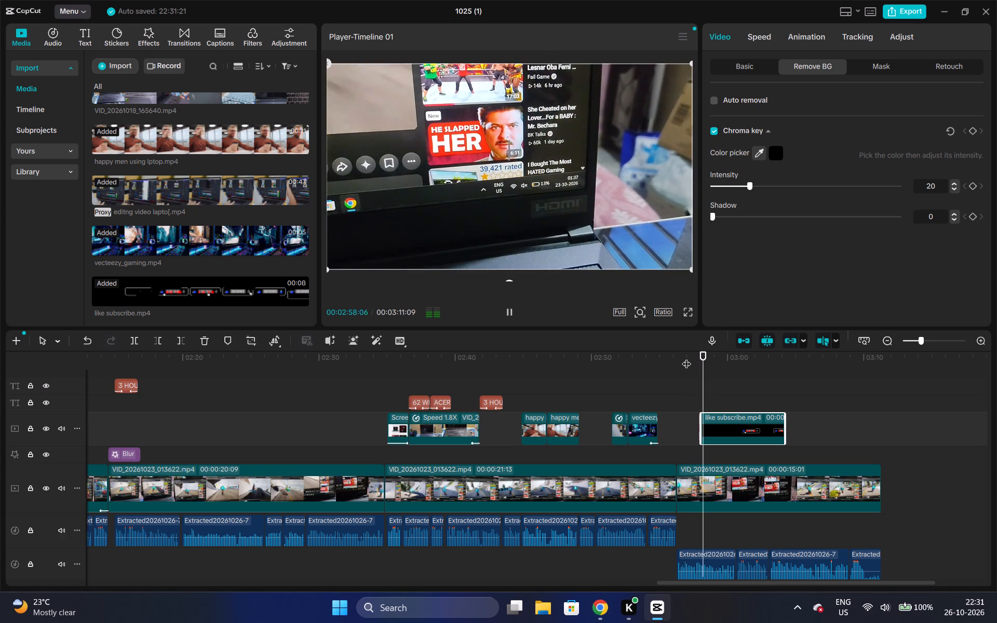
{"action": "key", "text": "space"}
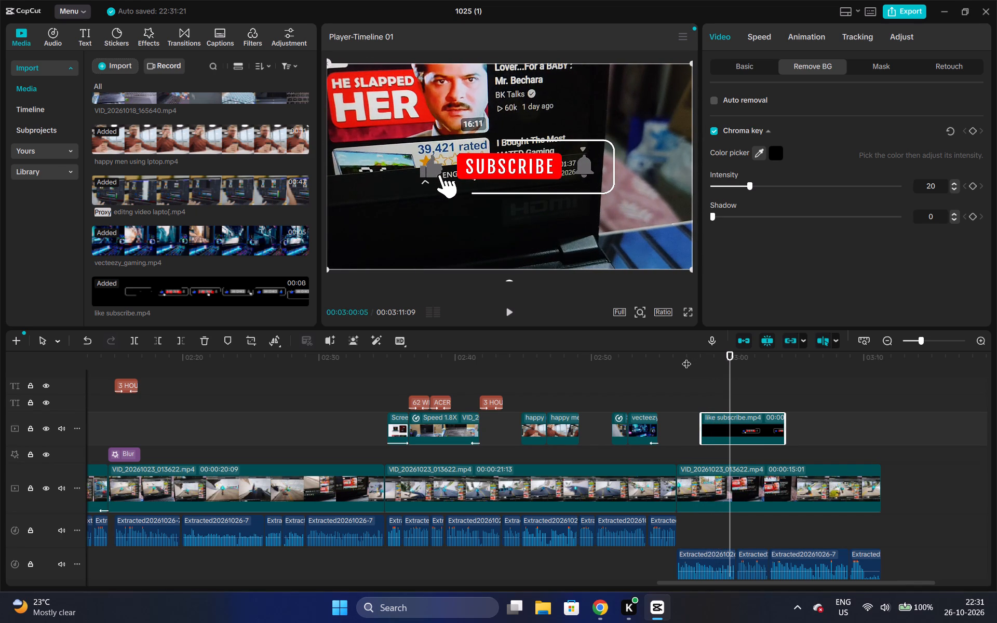
Play the like subscribe overlay to its end and apply the Fade Out exit animation to the clip.
{"action": "key", "text": "space"}
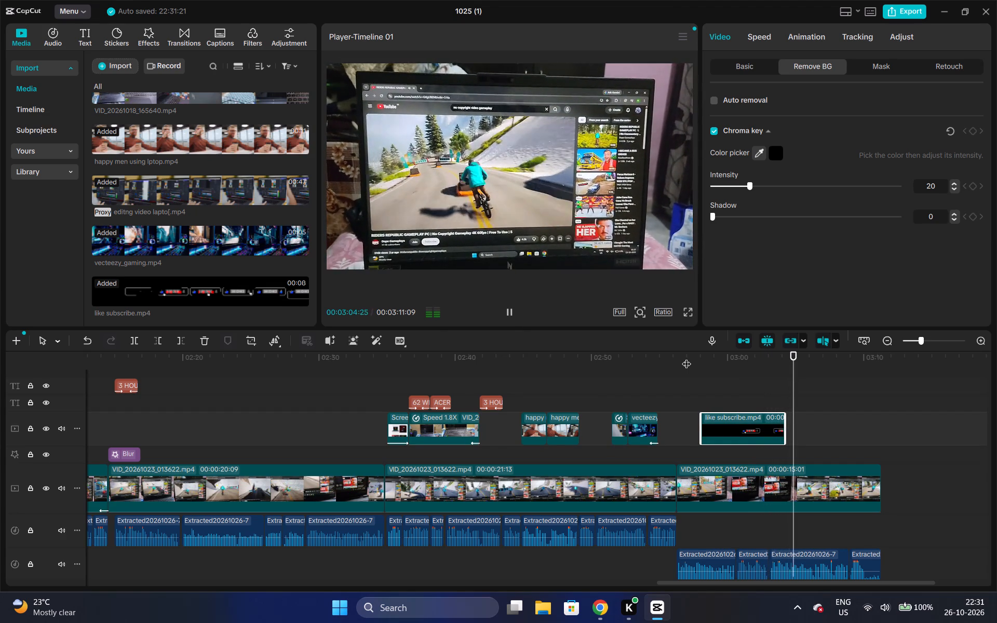
{"action": "key", "text": "space"}
{"action": "left_click", "coordinate": [799, 40]}
{"action": "left_click", "coordinate": [775, 160]}
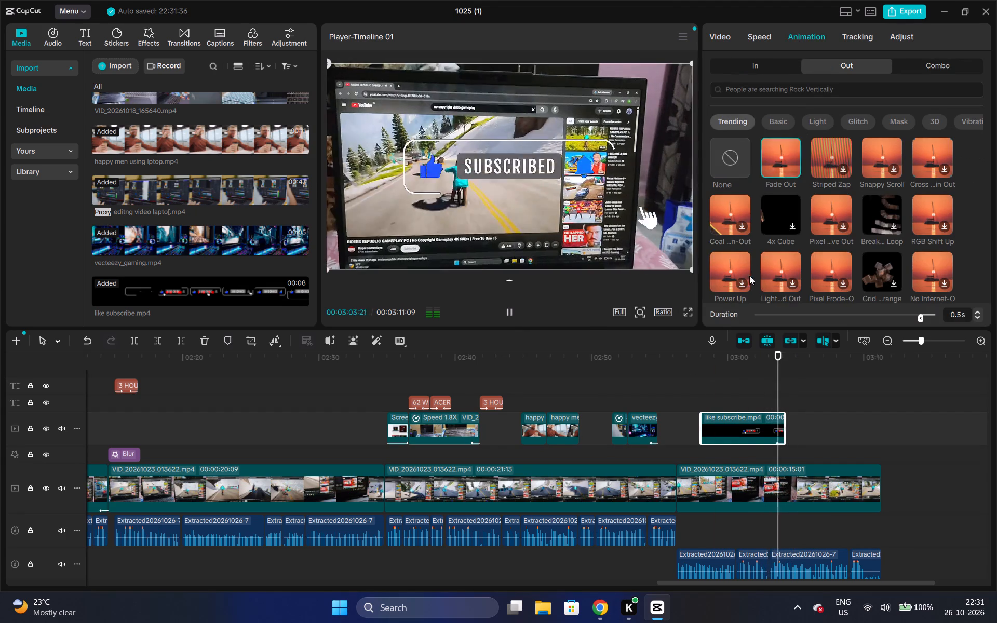
Play the video from just before the like subscribe overlay to the closing narration to check the overlay and the ending.
{"action": "left_click", "coordinate": [691, 370]}
{"action": "key", "text": "space"}
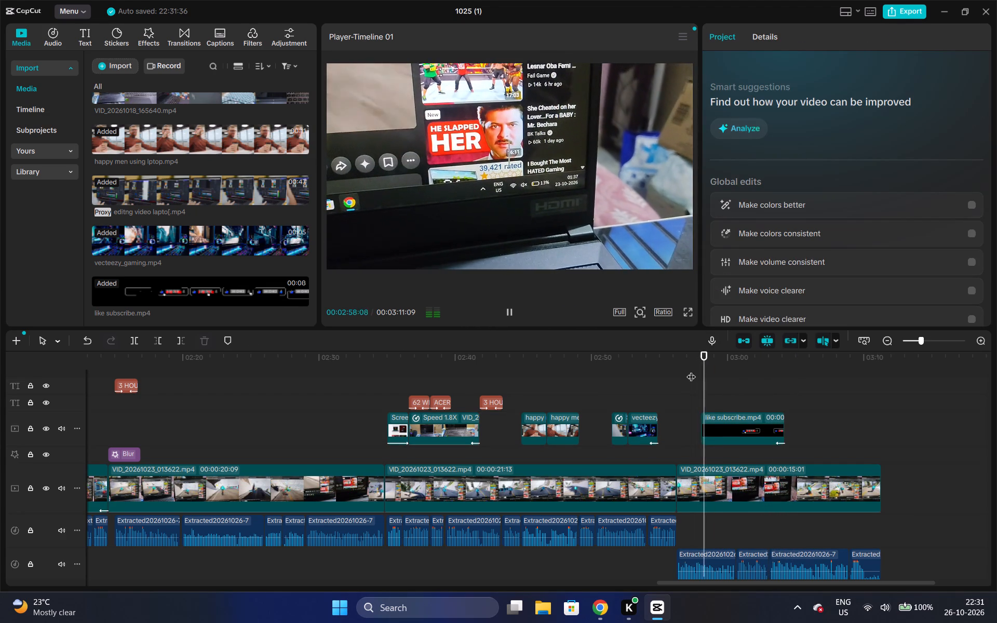
{"action": "key", "text": "space"}
{"action": "key", "text": "space"}
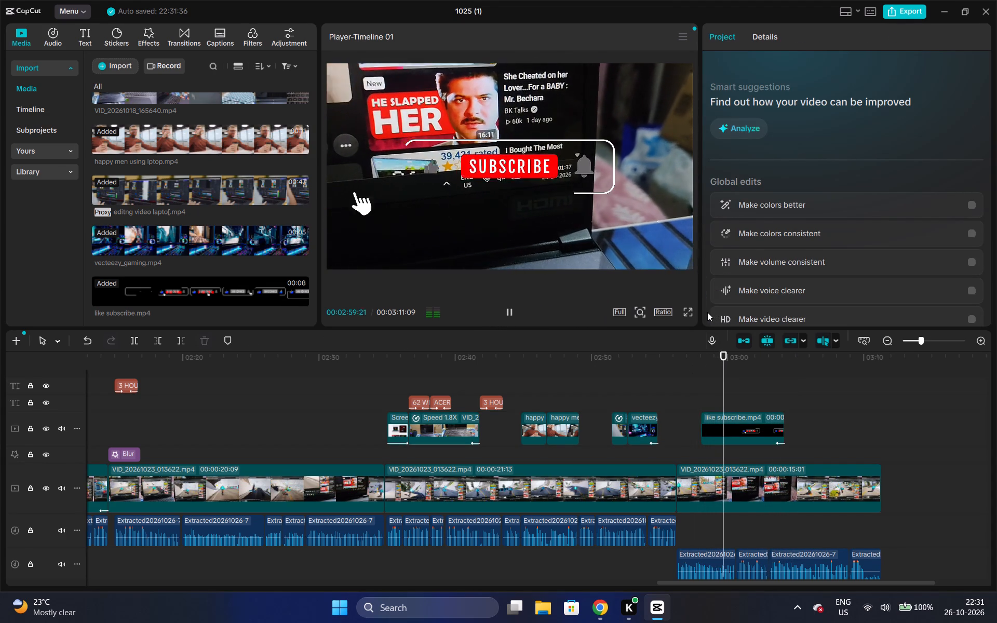
{"action": "key", "text": "space"}
{"action": "key", "text": "space"}
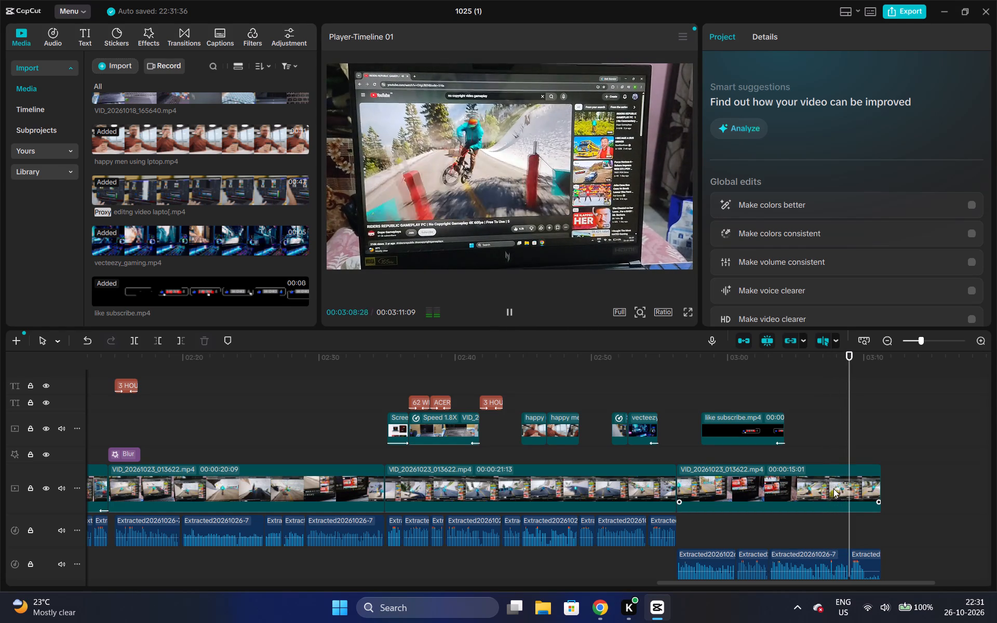
{"action": "key", "text": "space"}
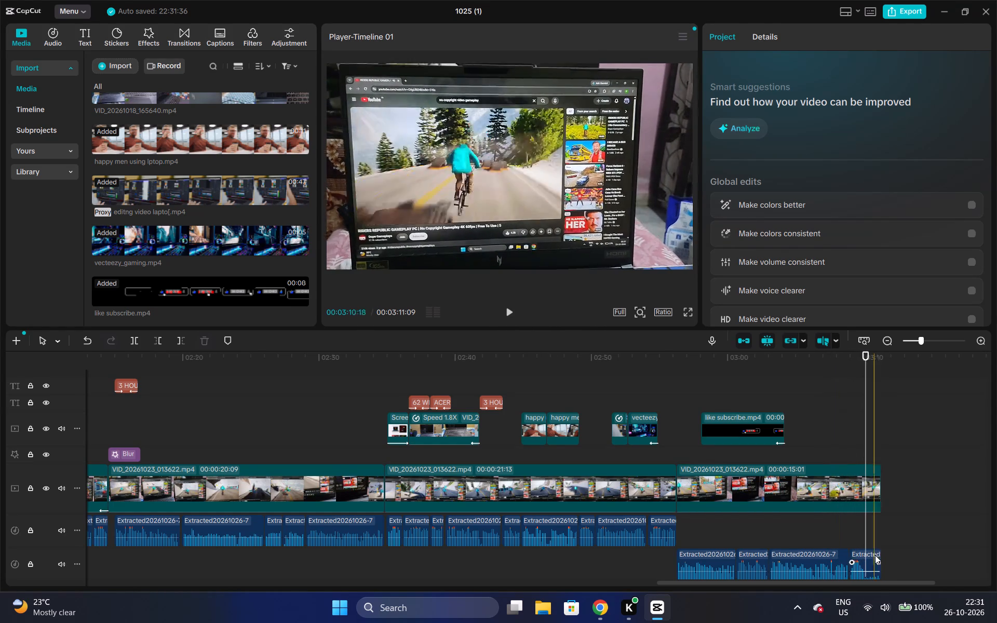
Trim the last main video clip to end at about 03:10:04 and the last extracted audio clip at about 03:10:13.
{"action": "left_click_drag", "start_coordinate": [880, 488], "coordinate": [868, 473]}
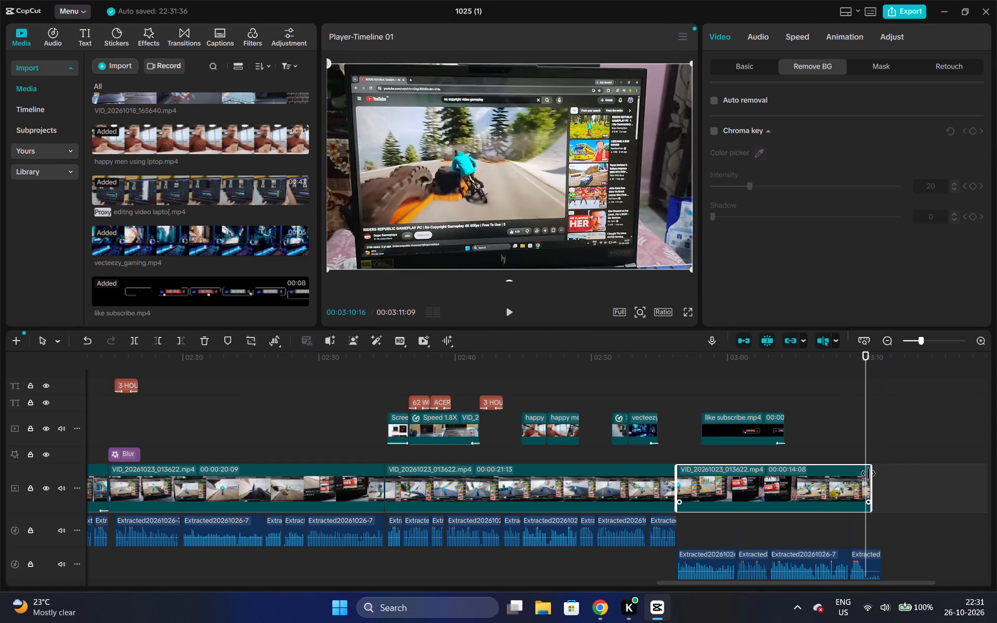
{"action": "left_click_drag", "start_coordinate": [868, 473], "coordinate": [867, 468]}
{"action": "left_click", "coordinate": [870, 561]}
{"action": "key", "text": "w"}
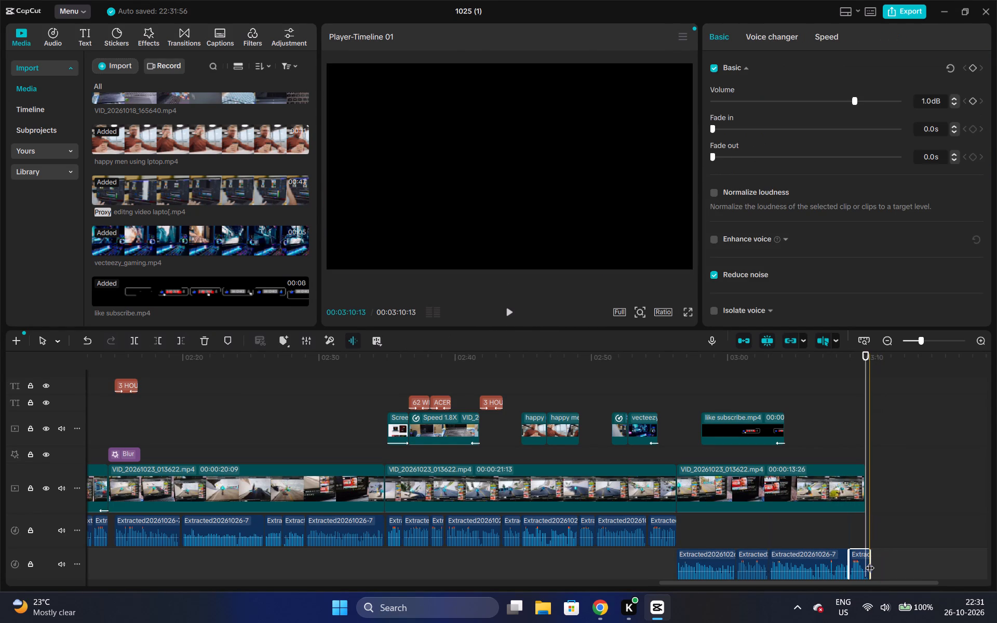
Open the export settings, name the video test, and choose the 2nd video folder in G:/FACE CAM as its destination.
{"action": "left_click", "coordinate": [892, 8]}
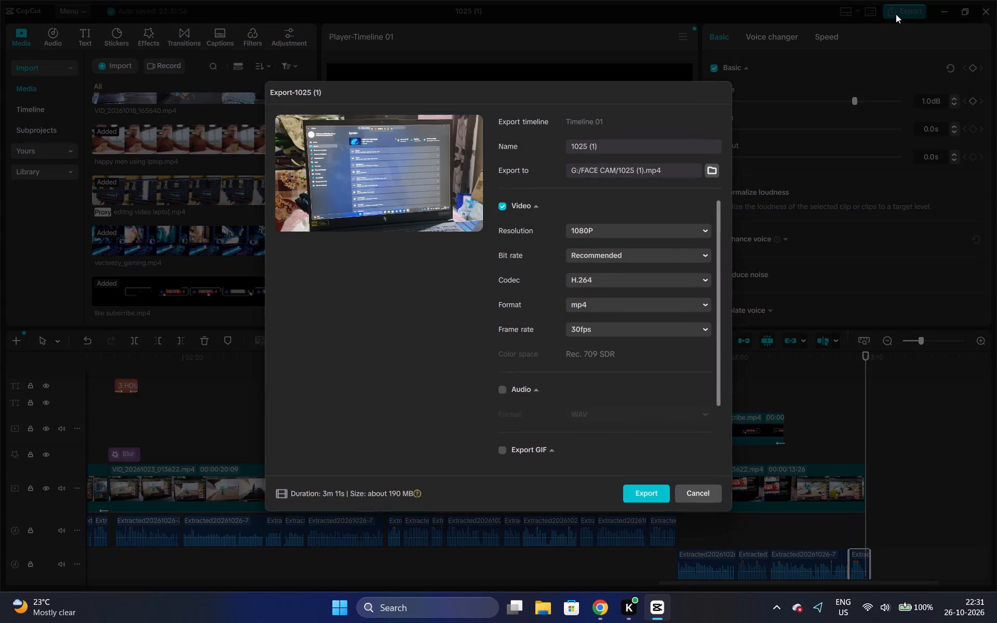
{"action": "left_click", "coordinate": [638, 142]}
{"action": "left_click_drag", "start_coordinate": [632, 142], "coordinate": [566, 152]}
{"action": "key", "text": "BackSpace"}
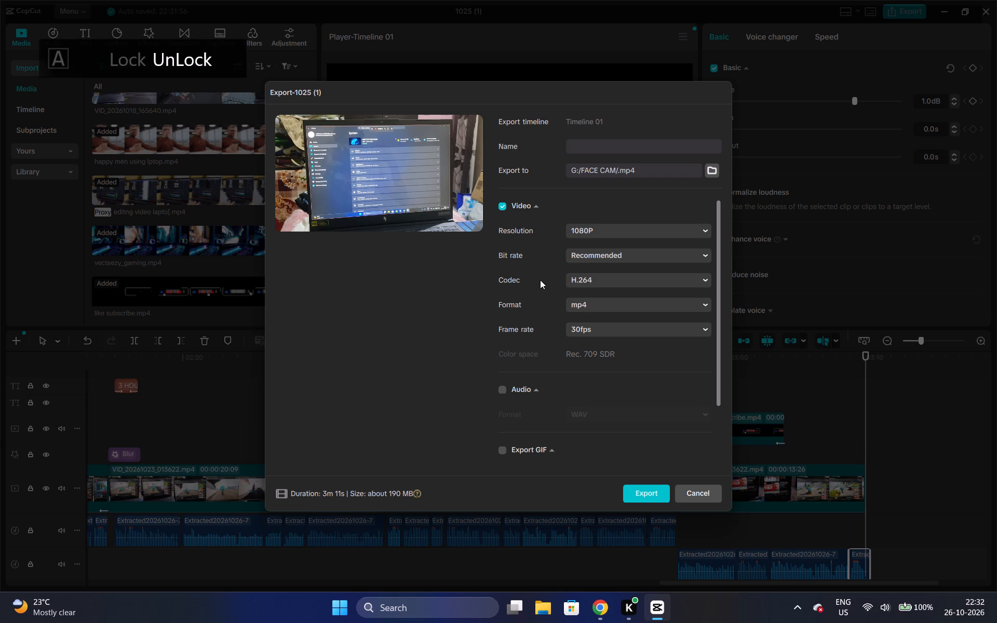
{"action": "type", "text": "tes"}
{"action": "key", "text": "t"}
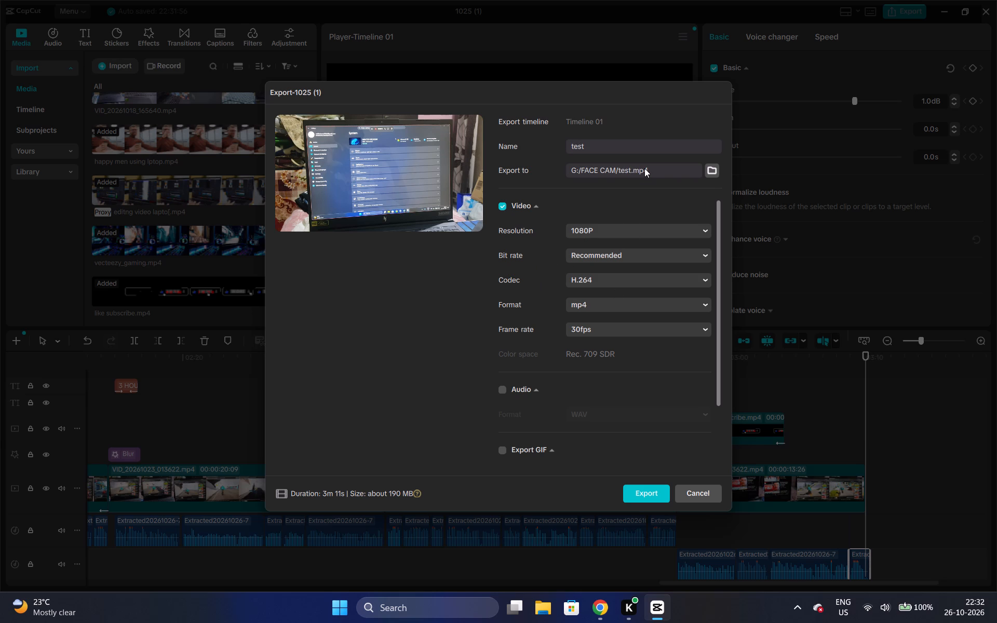
{"action": "left_click", "coordinate": [708, 171]}
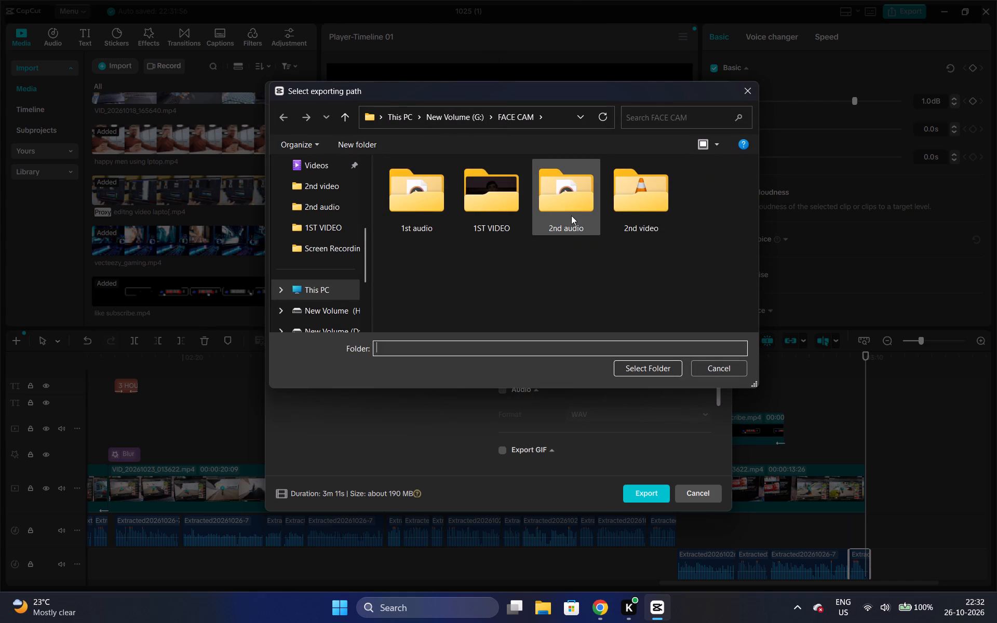
{"action": "double_click", "coordinate": [650, 207]}
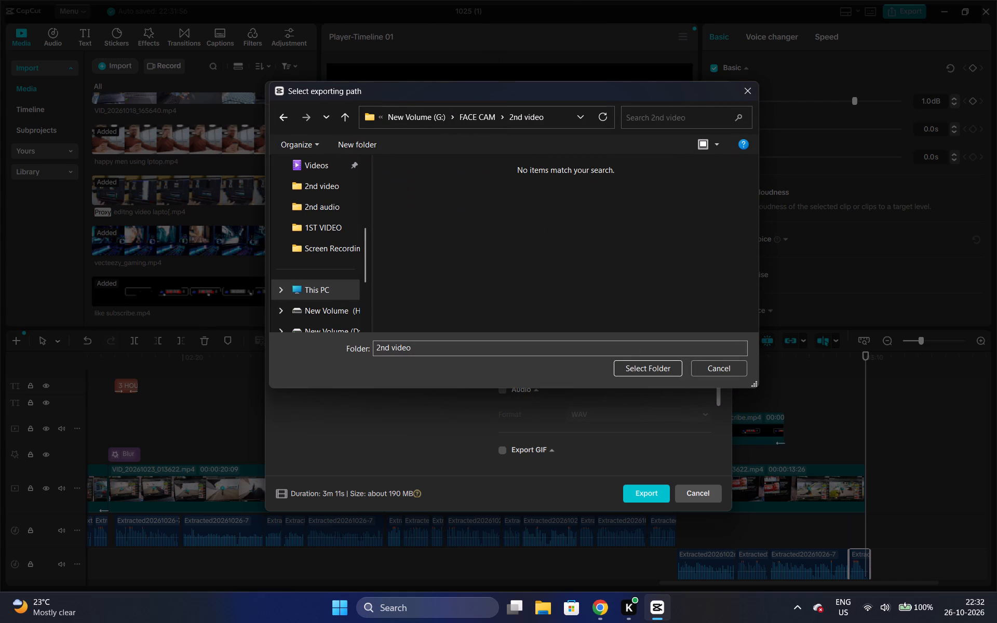
{"action": "left_click", "coordinate": [645, 374]}
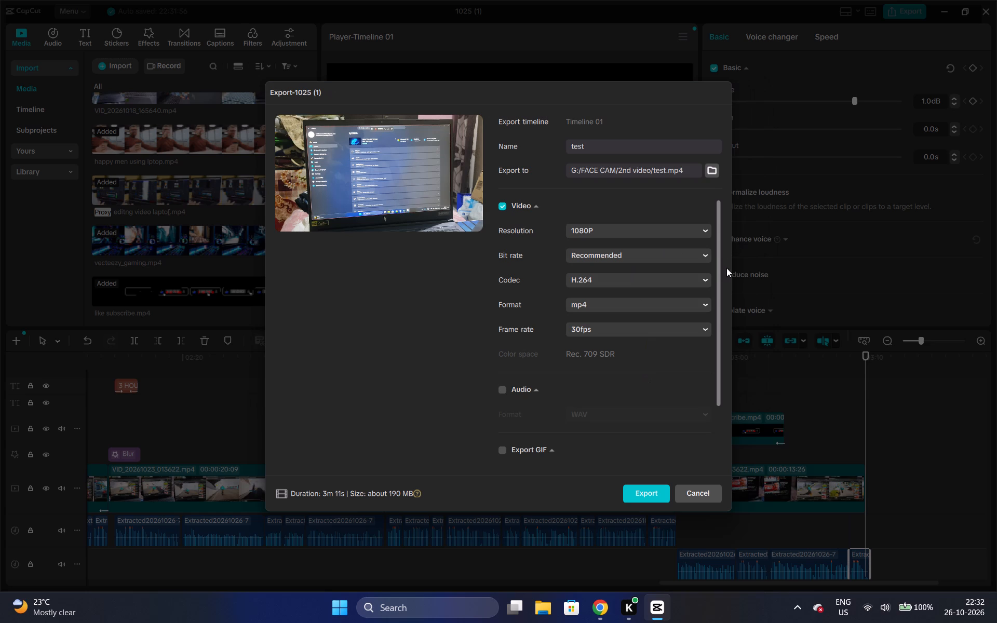
Set the export frame rate to 60fps, check the remaining export options, and start the export.
{"action": "left_click", "coordinate": [690, 326]}
{"action": "left_click", "coordinate": [597, 472]}
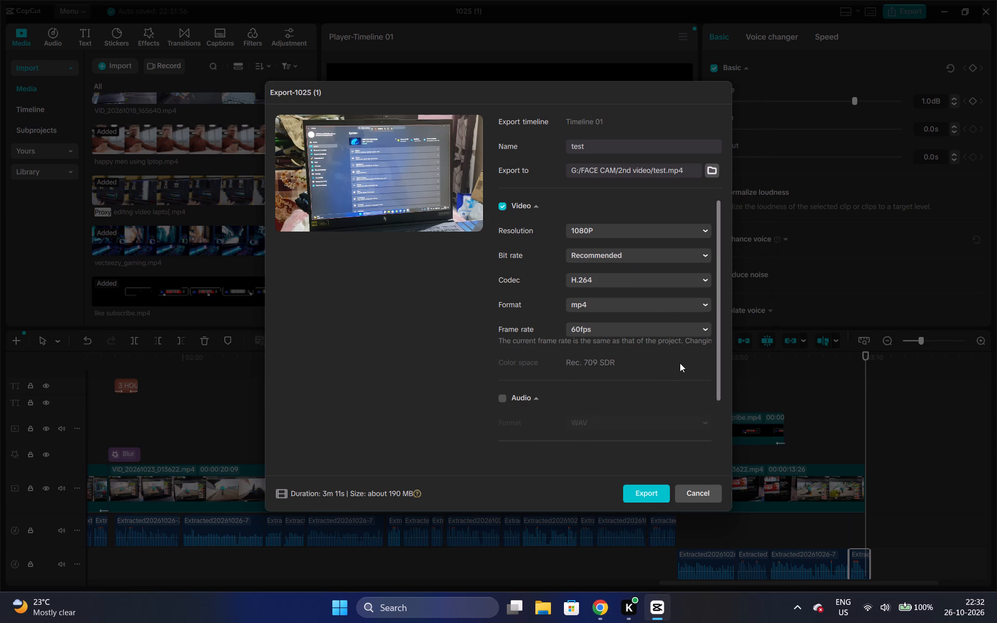
{"action": "left_click_drag", "start_coordinate": [720, 357], "coordinate": [725, 418]}
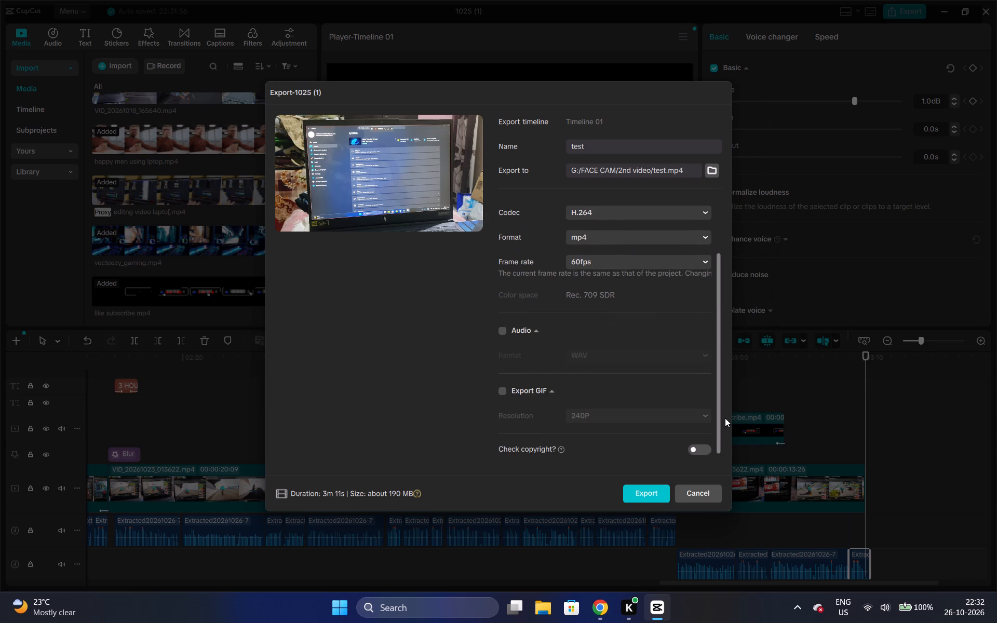
{"action": "left_click_drag", "start_coordinate": [725, 418], "coordinate": [722, 426]}
{"action": "left_click", "coordinate": [630, 486]}
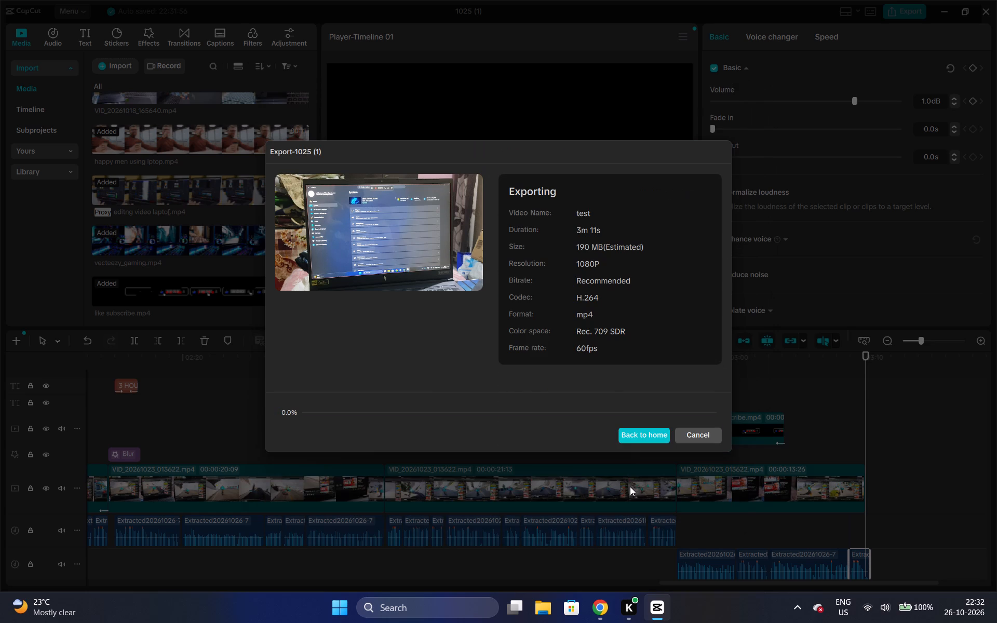
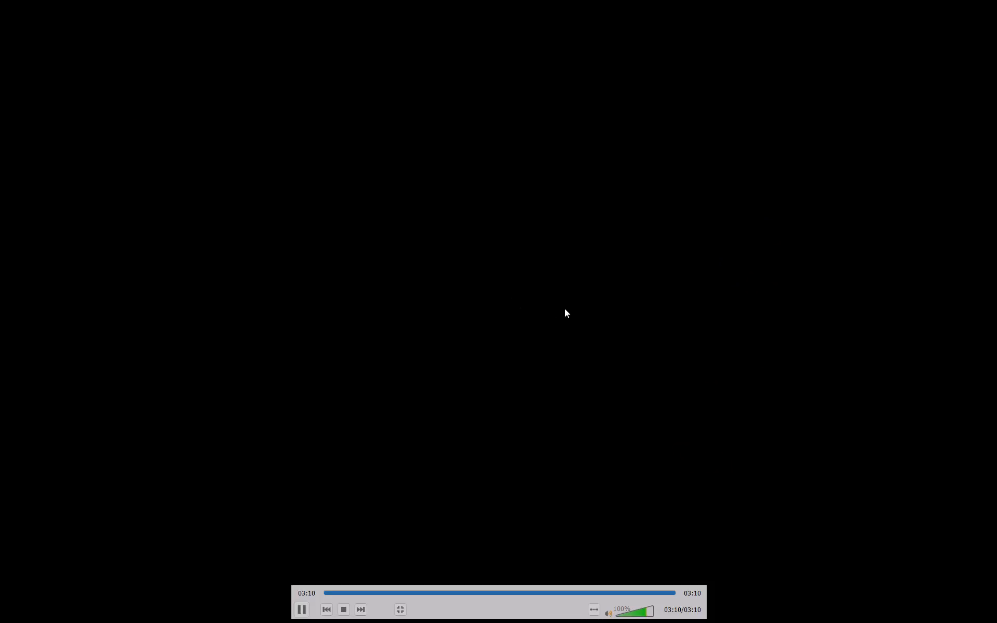
Close the exported video's playback and the 1025 (1) project, and create a new empty project.
{"action": "left_click", "coordinate": [986, 0]}
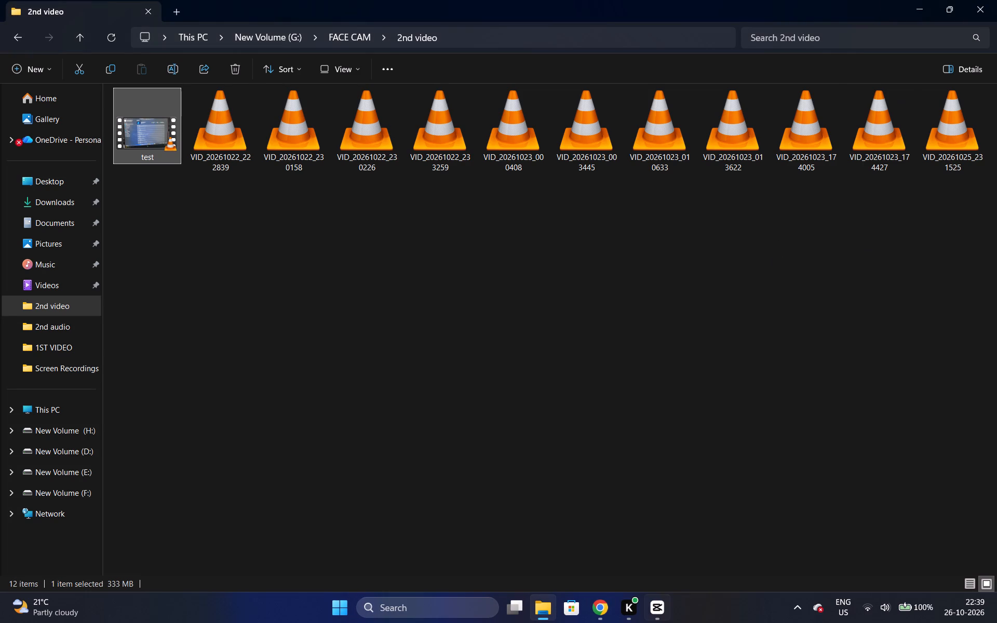
{"action": "left_click", "coordinate": [651, 601]}
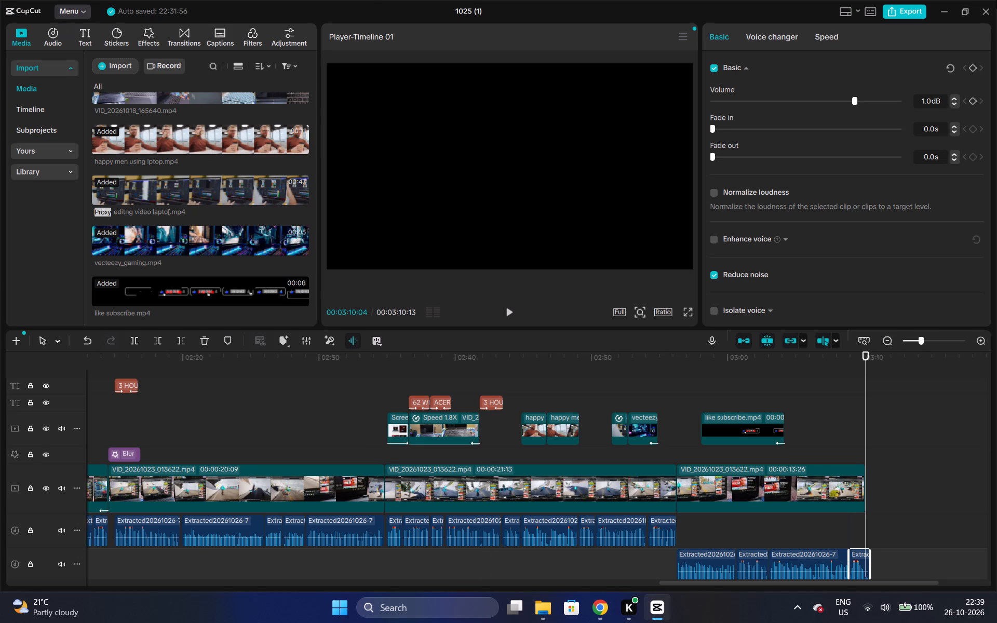
{"action": "left_click", "coordinate": [977, 8]}
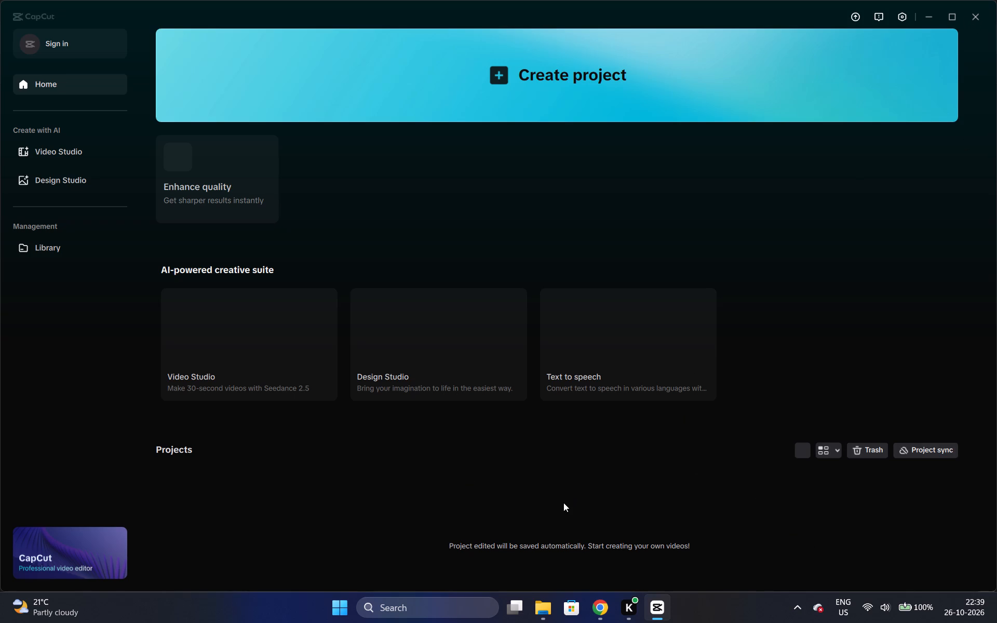
{"action": "left_click_drag", "start_coordinate": [563, 503], "coordinate": [610, 483]}
{"action": "left_click_drag", "start_coordinate": [528, 499], "coordinate": [546, 458]}
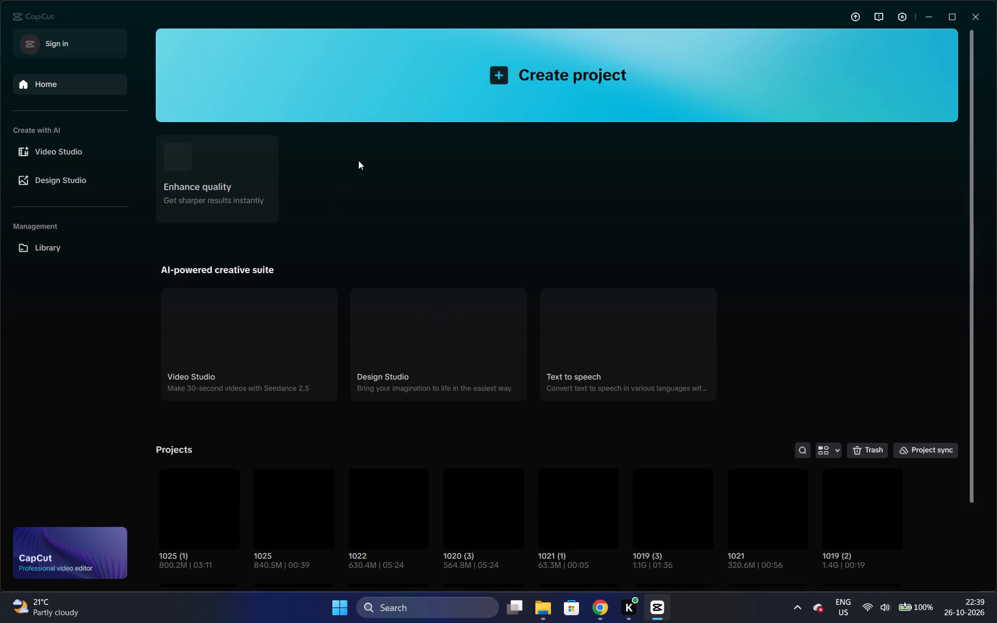
{"action": "left_click", "coordinate": [496, 69]}
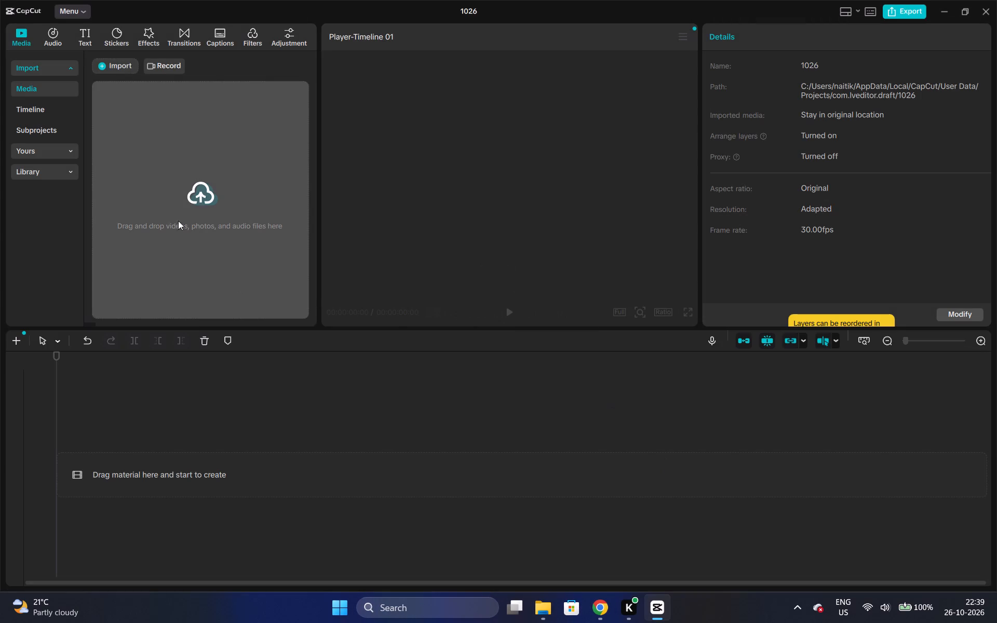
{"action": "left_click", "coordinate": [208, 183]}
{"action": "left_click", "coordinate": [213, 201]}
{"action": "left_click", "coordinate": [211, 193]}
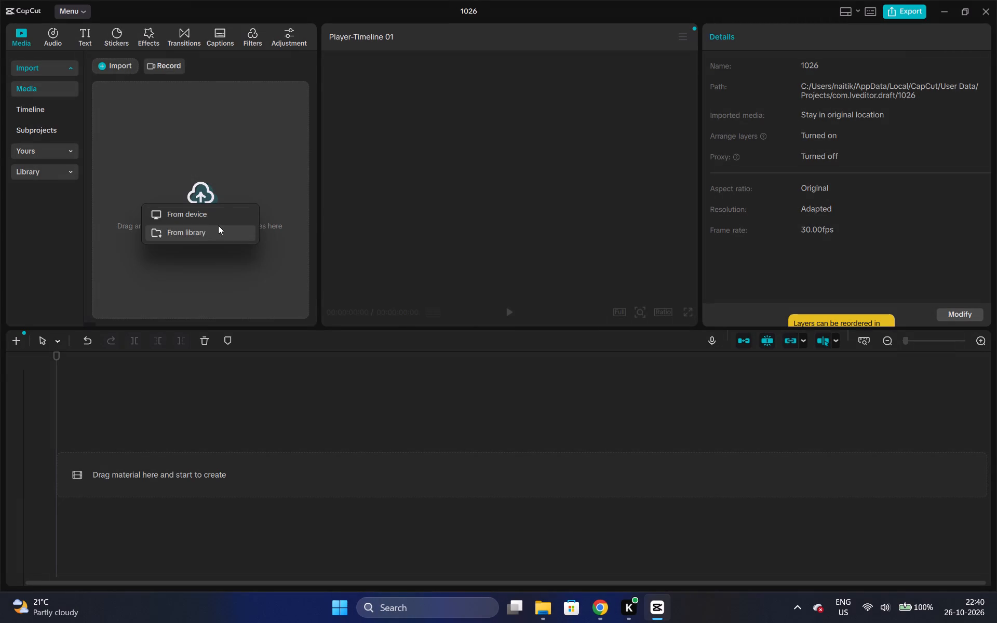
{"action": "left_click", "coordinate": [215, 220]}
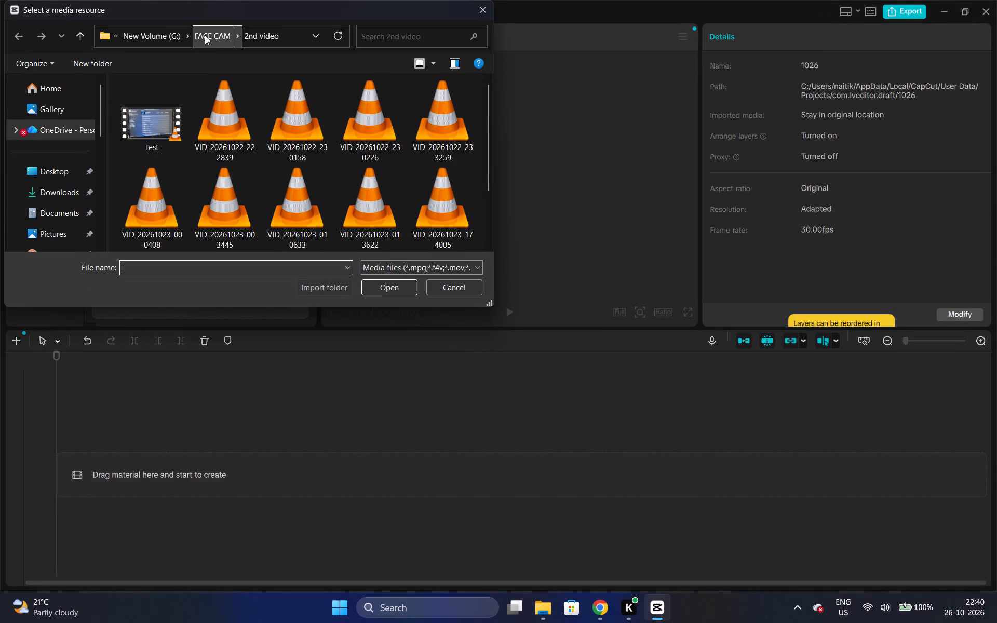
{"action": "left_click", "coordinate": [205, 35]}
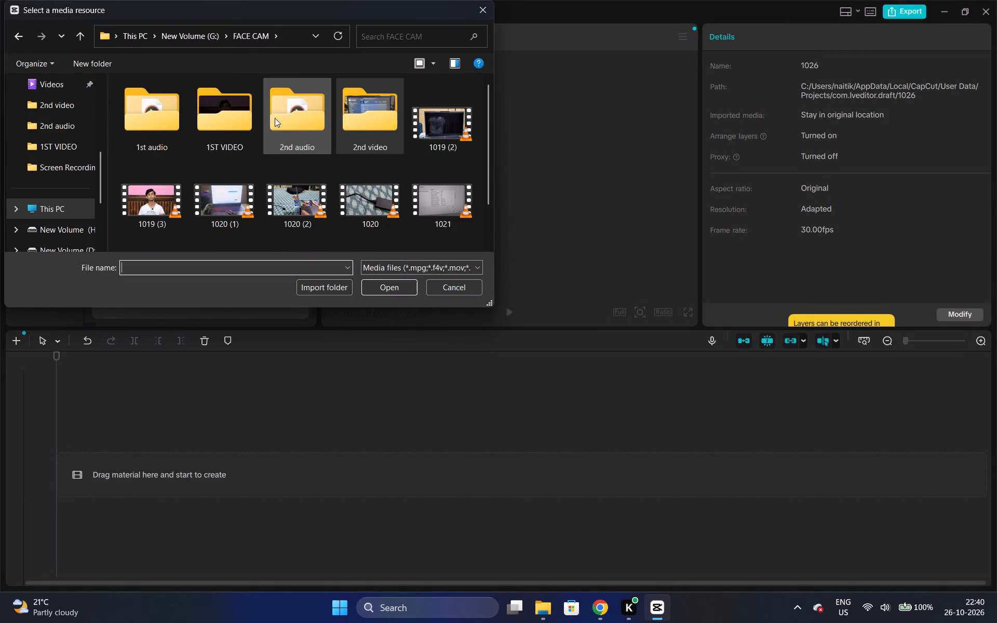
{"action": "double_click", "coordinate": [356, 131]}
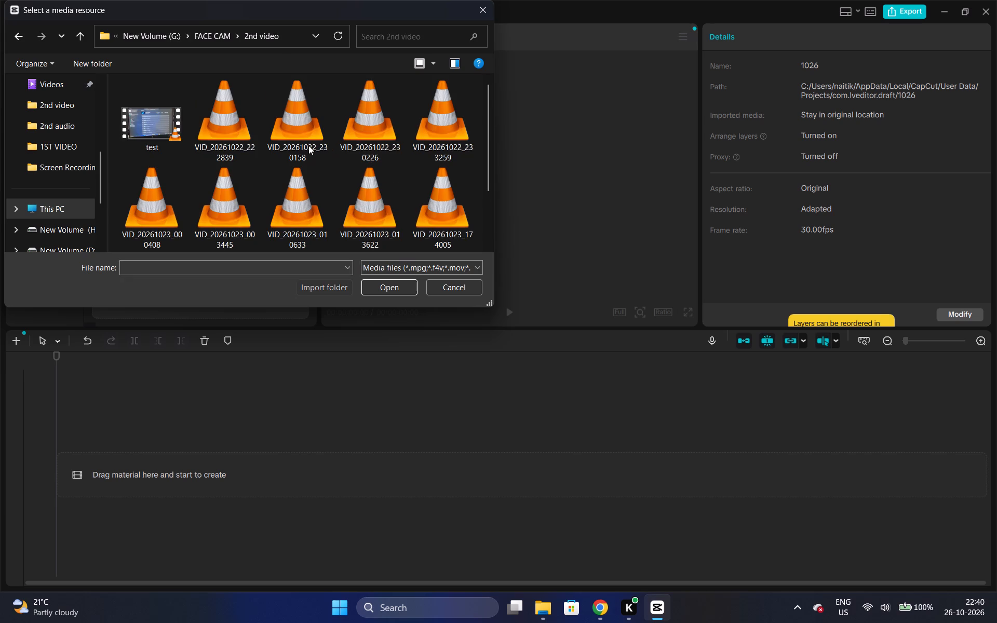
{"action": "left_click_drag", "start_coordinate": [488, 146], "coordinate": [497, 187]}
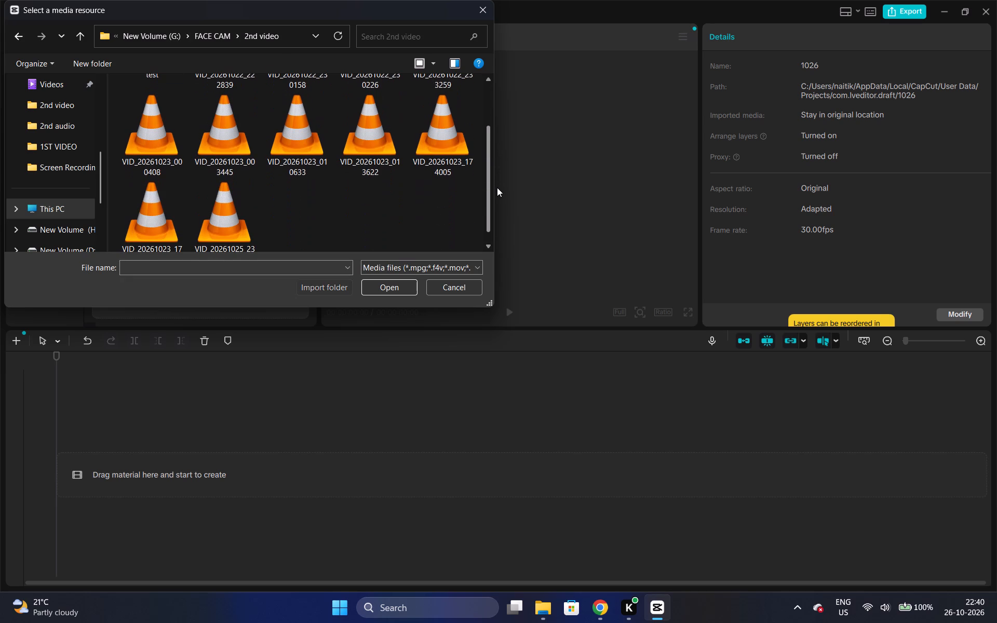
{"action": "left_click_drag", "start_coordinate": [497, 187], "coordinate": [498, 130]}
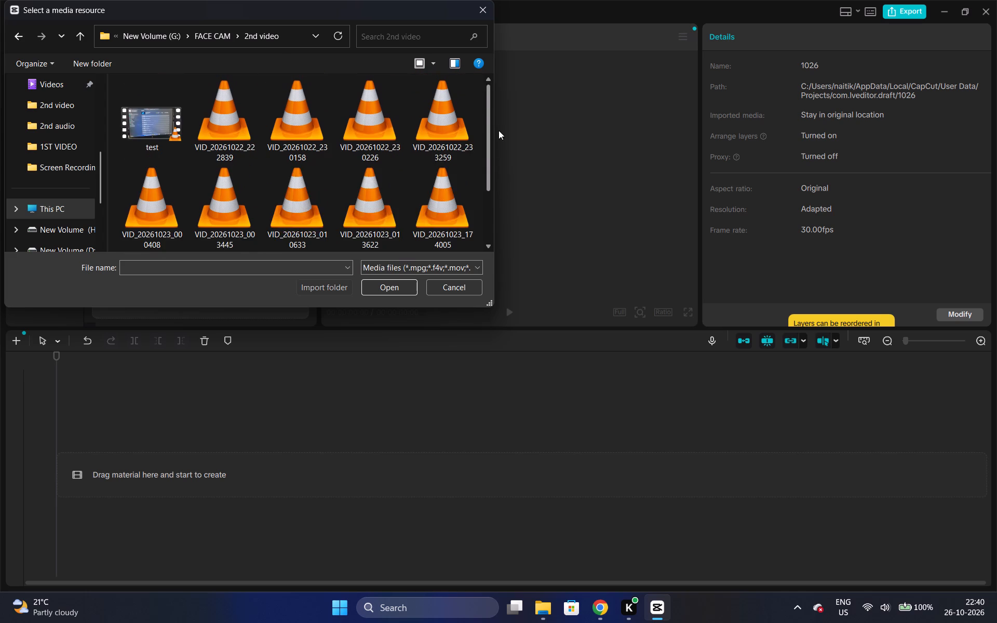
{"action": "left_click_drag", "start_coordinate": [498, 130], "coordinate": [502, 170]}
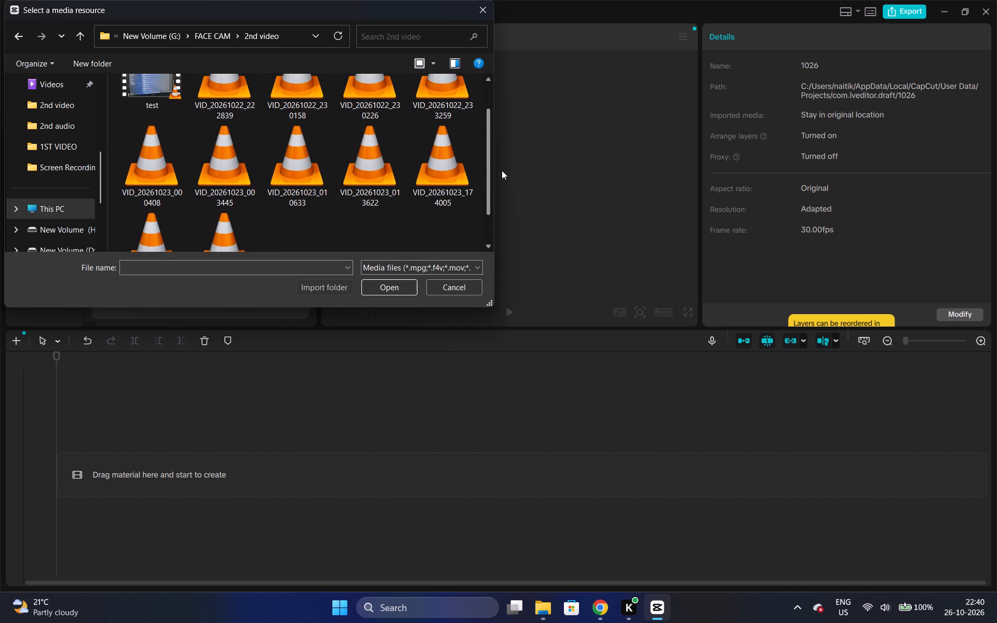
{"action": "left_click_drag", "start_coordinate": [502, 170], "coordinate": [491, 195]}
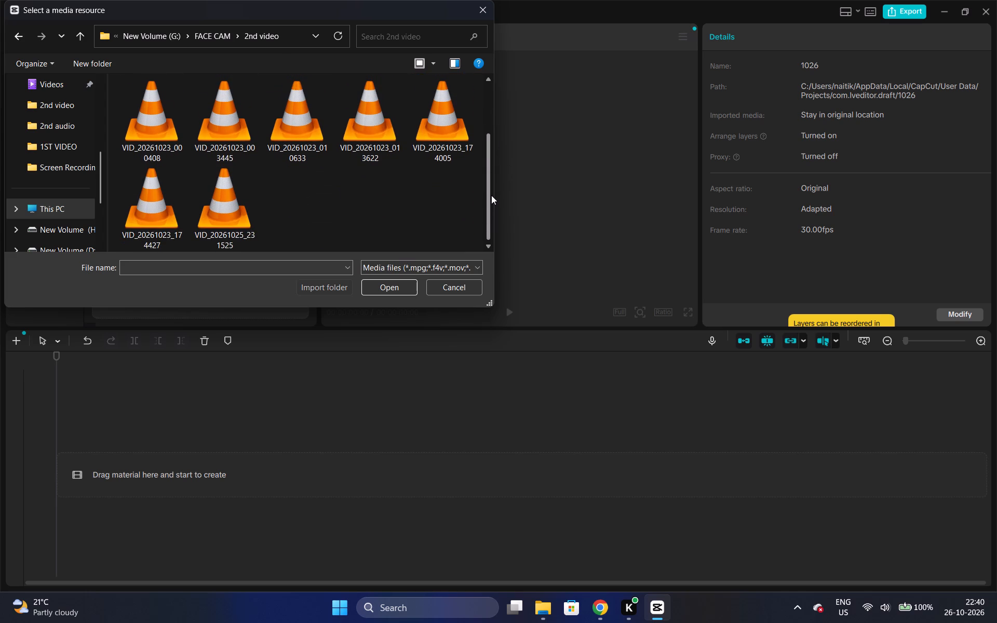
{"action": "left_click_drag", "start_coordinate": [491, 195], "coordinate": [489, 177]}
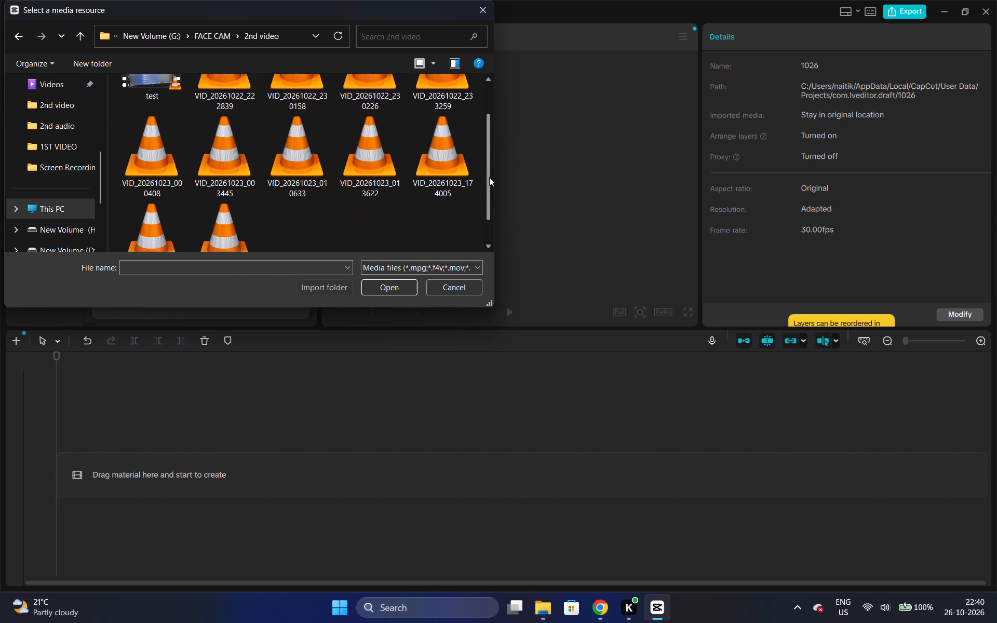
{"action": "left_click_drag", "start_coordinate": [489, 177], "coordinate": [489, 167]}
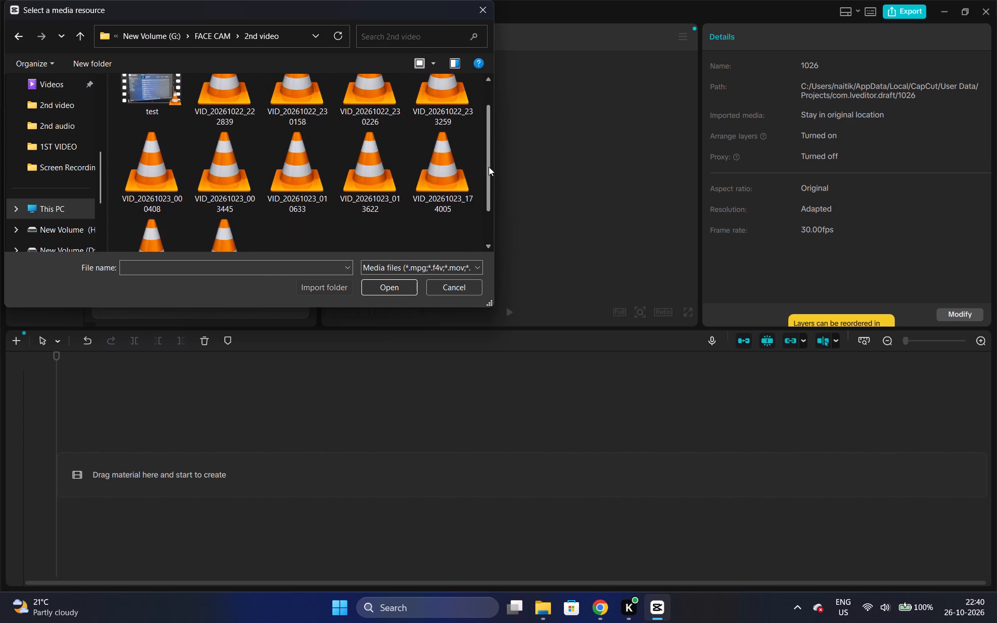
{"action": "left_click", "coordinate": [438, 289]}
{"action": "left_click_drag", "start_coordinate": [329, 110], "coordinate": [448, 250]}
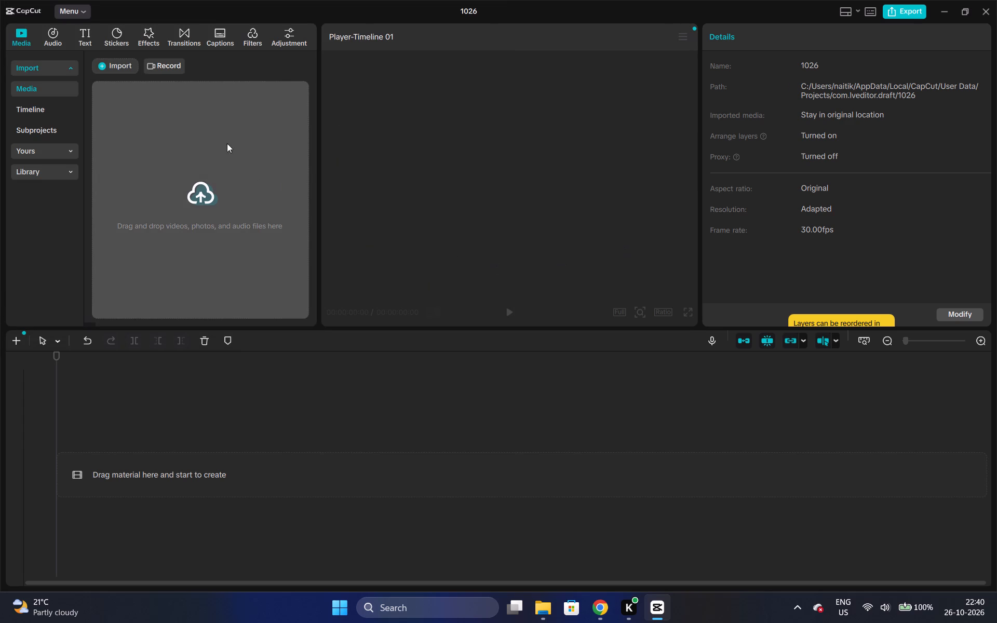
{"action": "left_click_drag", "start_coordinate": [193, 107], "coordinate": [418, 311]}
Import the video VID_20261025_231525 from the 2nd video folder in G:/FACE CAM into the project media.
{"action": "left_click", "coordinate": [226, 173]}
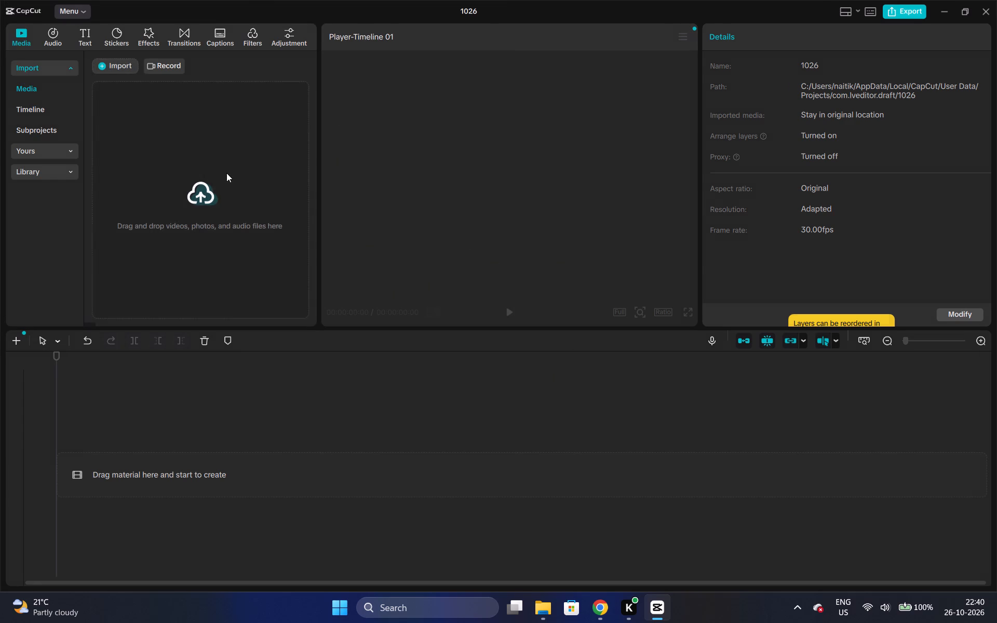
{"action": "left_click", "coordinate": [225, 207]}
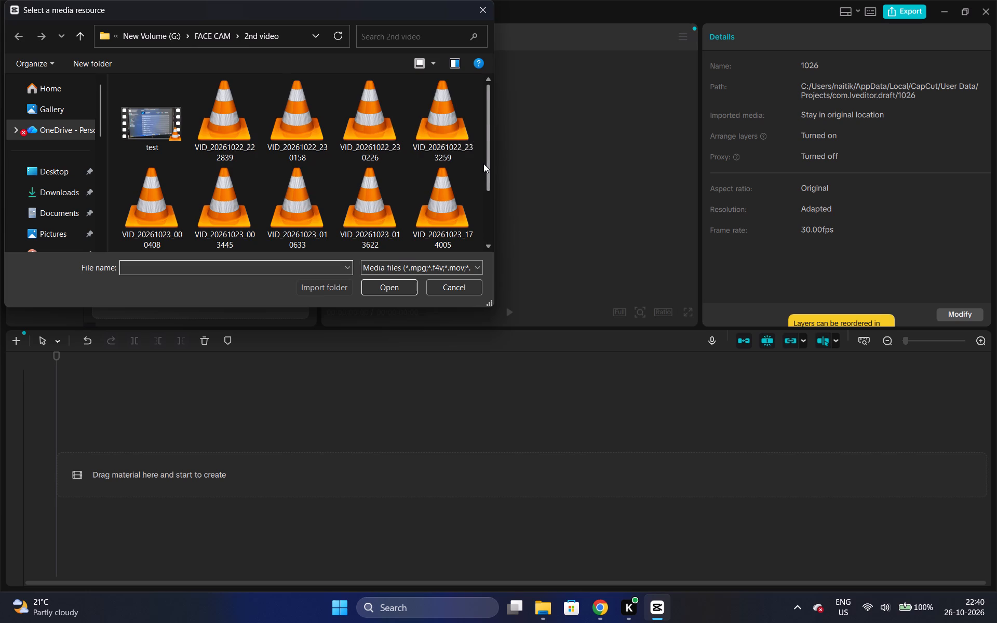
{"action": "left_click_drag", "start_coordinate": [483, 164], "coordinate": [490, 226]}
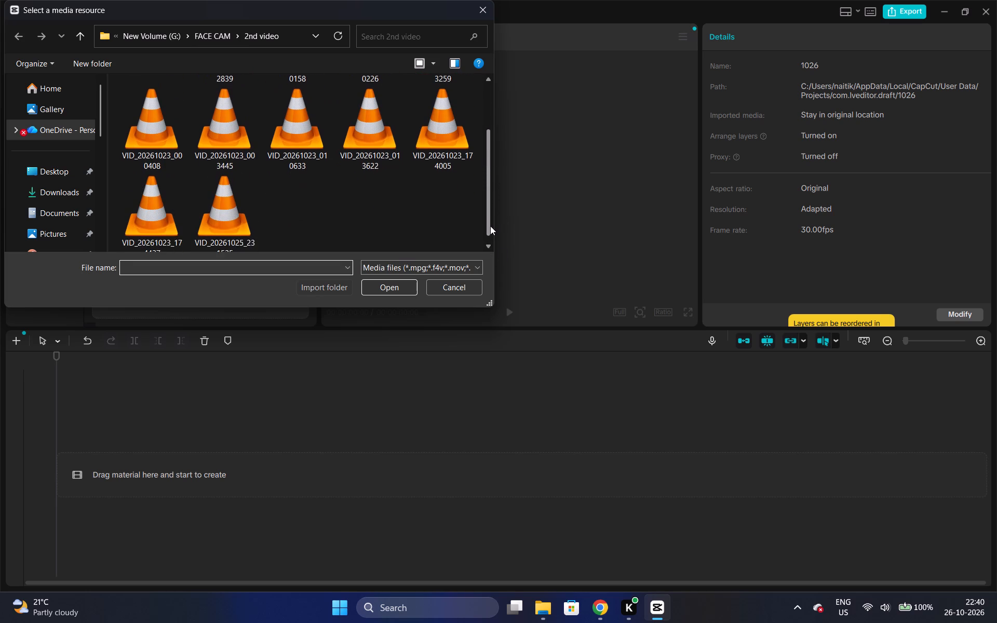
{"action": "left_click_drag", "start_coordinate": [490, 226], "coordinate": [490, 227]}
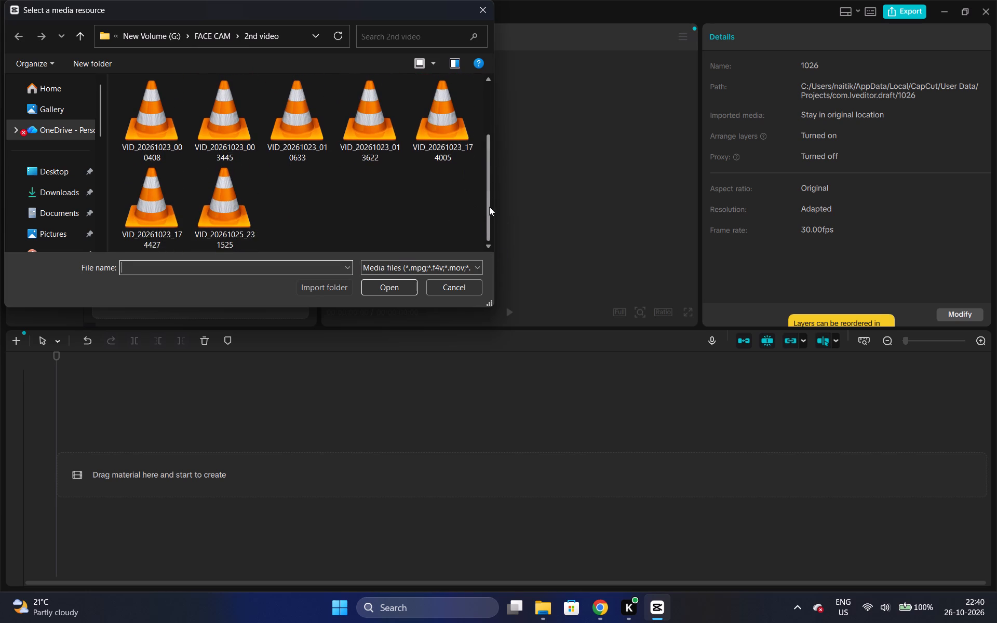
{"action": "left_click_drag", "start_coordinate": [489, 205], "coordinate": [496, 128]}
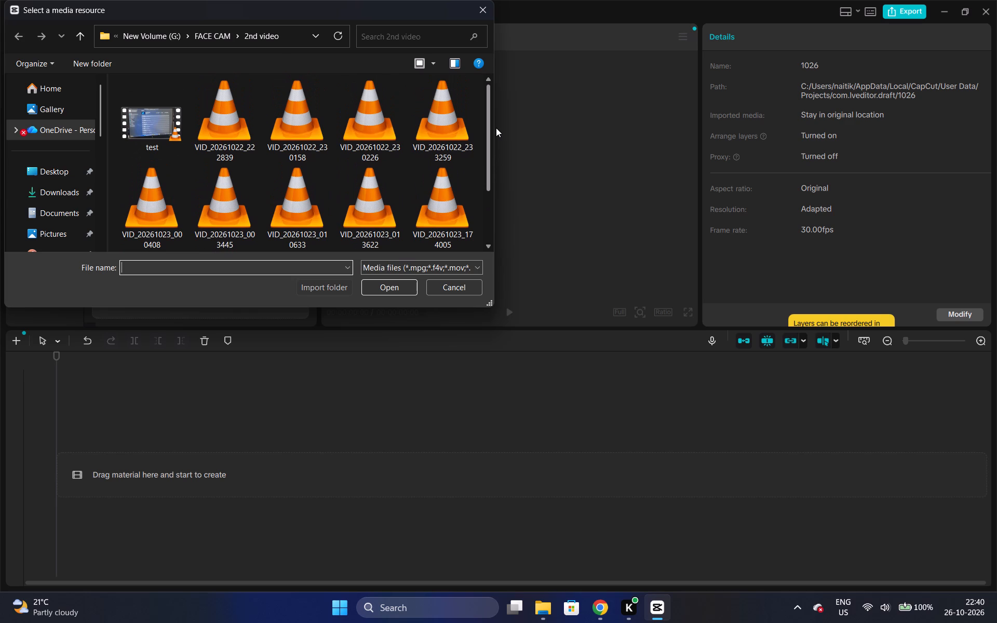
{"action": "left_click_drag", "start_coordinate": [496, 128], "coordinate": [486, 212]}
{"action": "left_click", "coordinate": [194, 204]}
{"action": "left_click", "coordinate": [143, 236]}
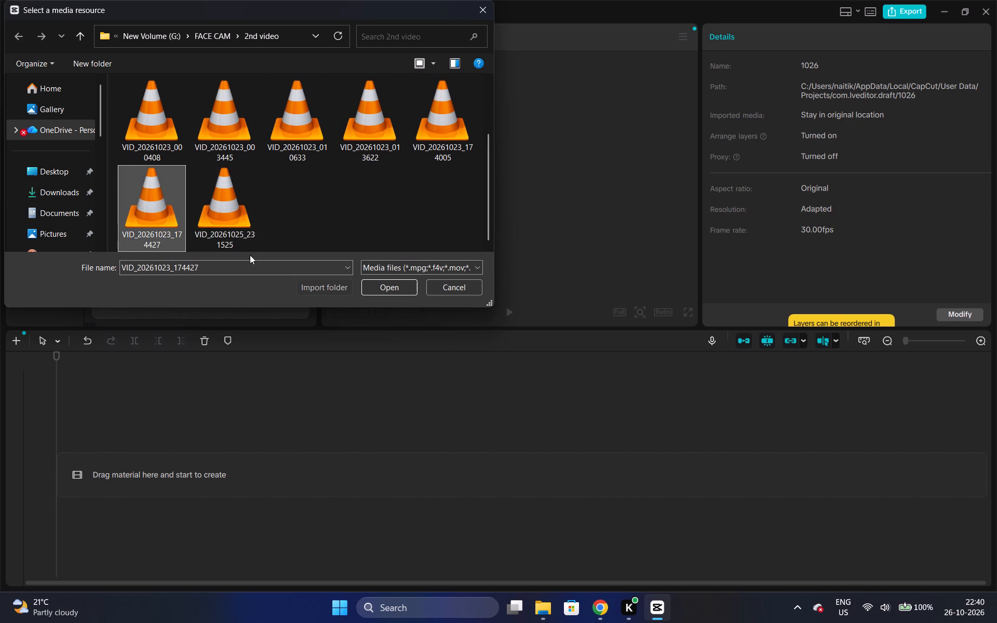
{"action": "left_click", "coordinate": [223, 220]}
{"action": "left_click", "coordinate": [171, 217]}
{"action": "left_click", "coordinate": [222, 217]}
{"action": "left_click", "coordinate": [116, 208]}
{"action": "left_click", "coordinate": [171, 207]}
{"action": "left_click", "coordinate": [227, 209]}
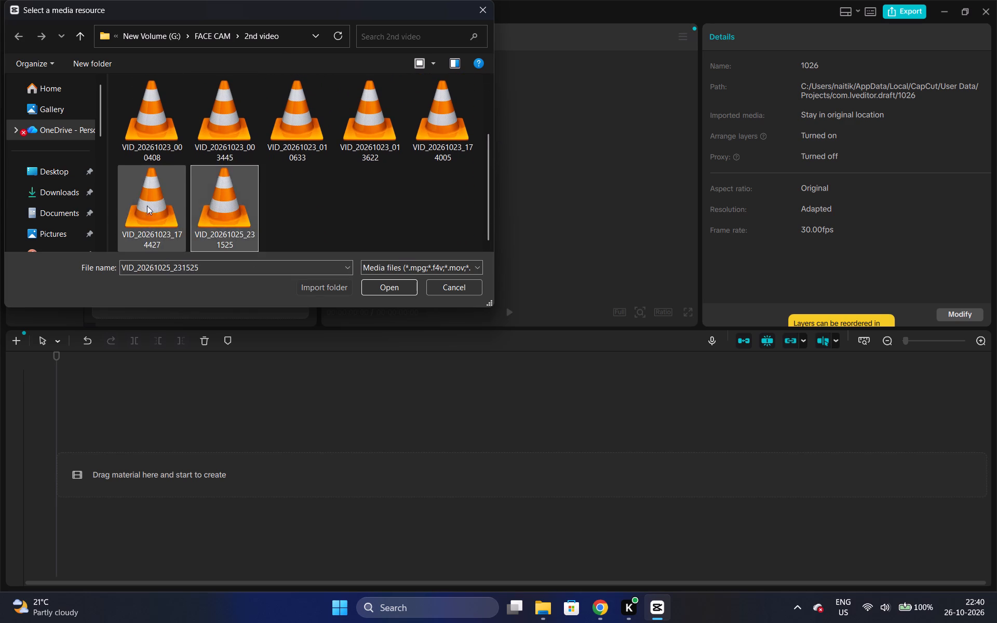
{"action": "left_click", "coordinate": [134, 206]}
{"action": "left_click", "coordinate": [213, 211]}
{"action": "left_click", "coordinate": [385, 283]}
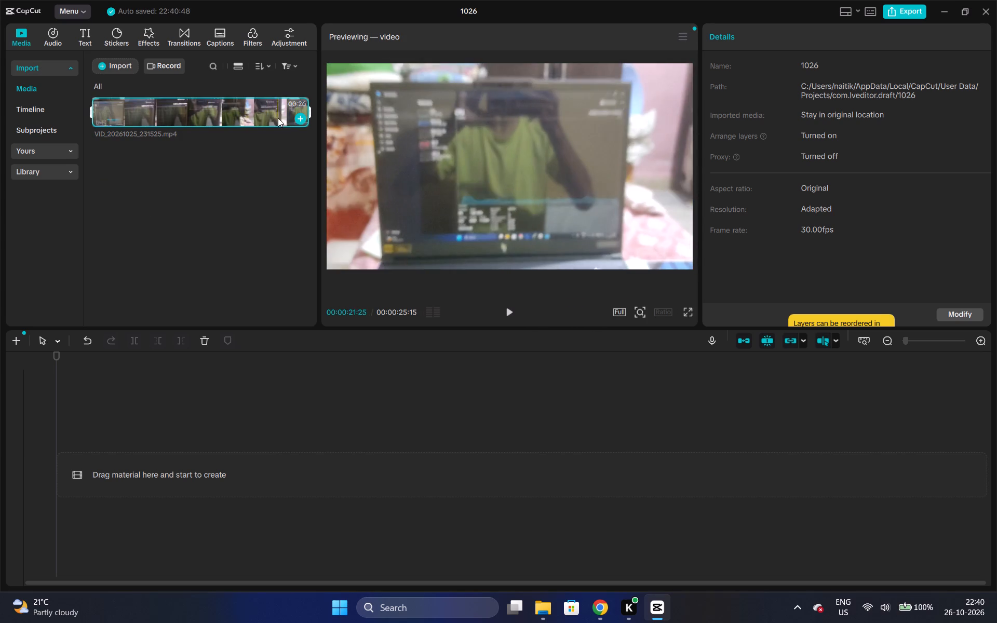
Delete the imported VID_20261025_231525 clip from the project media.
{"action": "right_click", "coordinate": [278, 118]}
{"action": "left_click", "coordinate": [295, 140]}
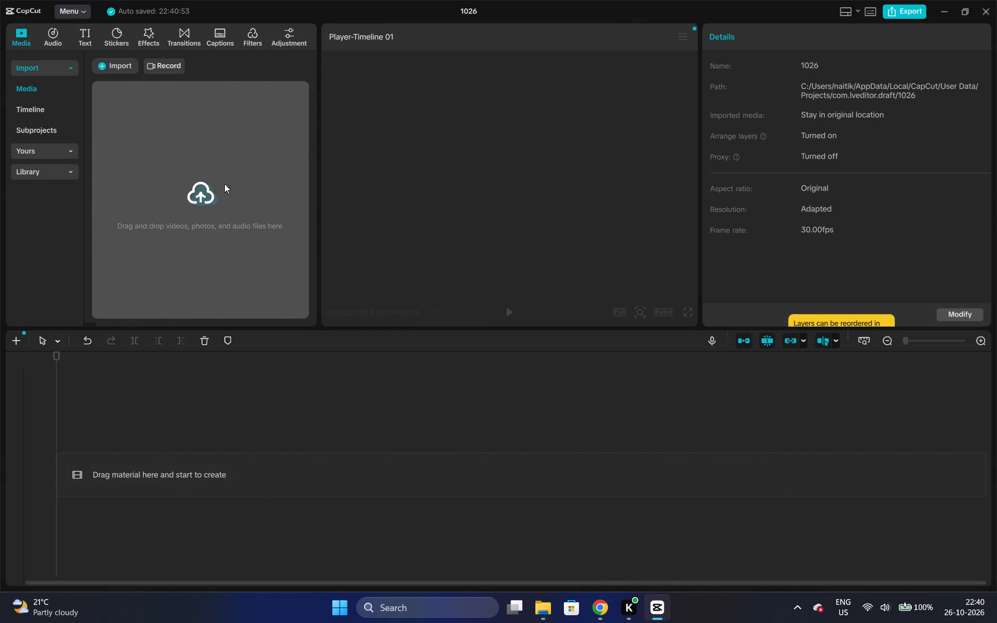
Import the video VID_20261023_174427 from the 2nd video folder into the project media.
{"action": "left_click", "coordinate": [221, 188]}
{"action": "left_click", "coordinate": [225, 214]}
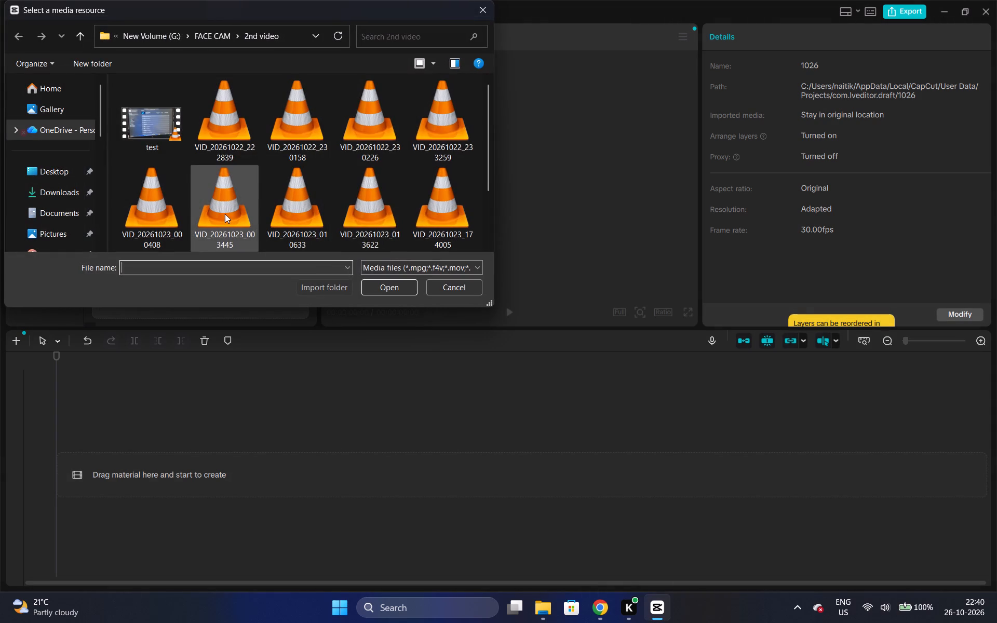
{"action": "left_click_drag", "start_coordinate": [490, 177], "coordinate": [488, 227]}
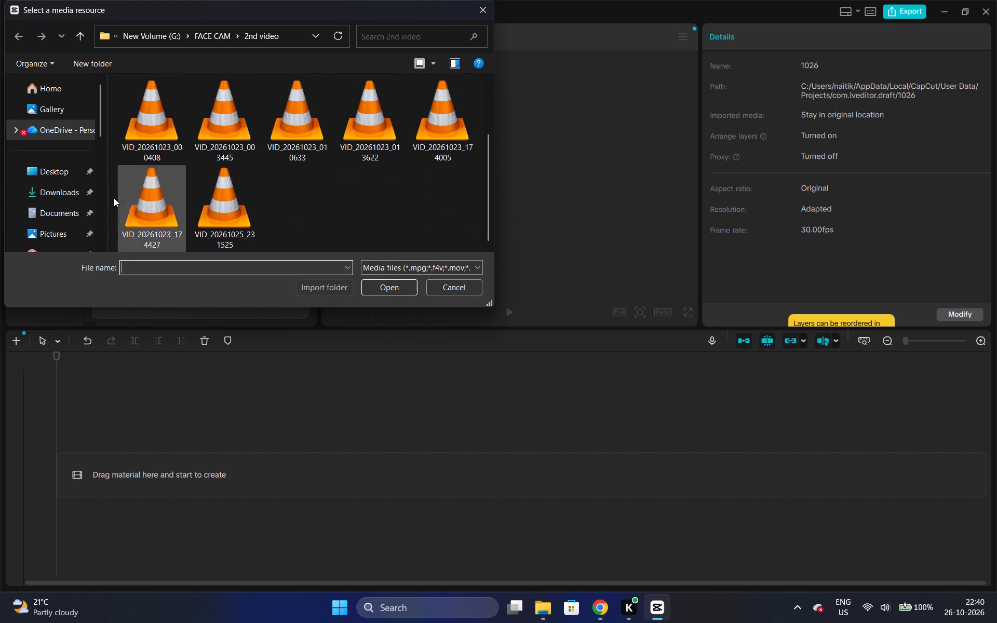
{"action": "left_click", "coordinate": [144, 200]}
{"action": "left_click", "coordinate": [383, 285]}
Place the VID_20261023_174427 clip at the start of the empty timeline as the main track.
{"action": "left_click_drag", "start_coordinate": [134, 113], "coordinate": [135, 113]}
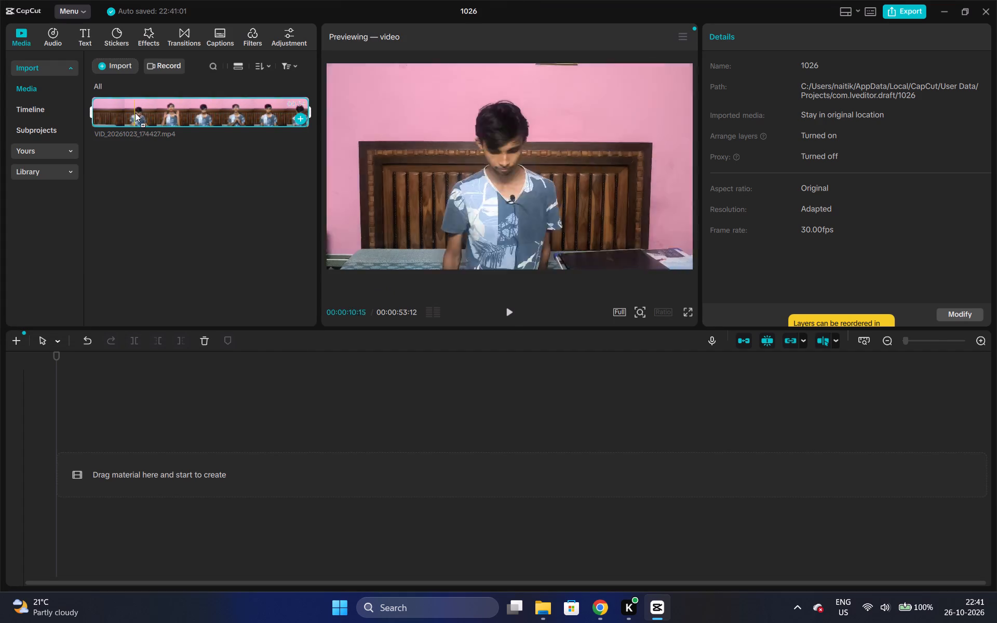
{"action": "left_click_drag", "start_coordinate": [135, 113], "coordinate": [145, 458]}
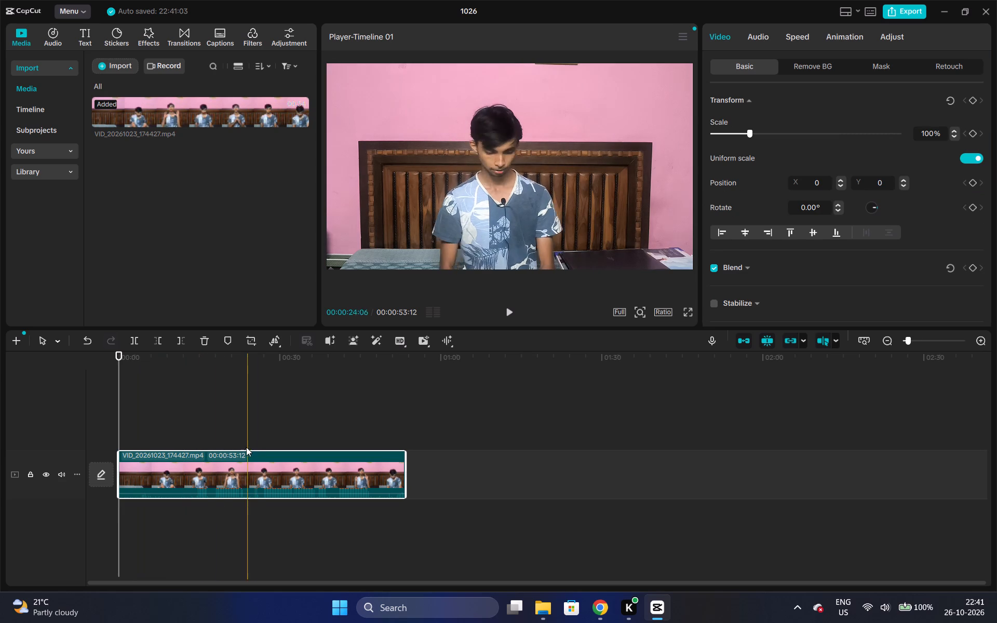
Play back the VID_20261023_174427 clip in the timeline from about 12 to 20 seconds to check where the speech starts.
{"action": "left_click", "coordinate": [187, 385]}
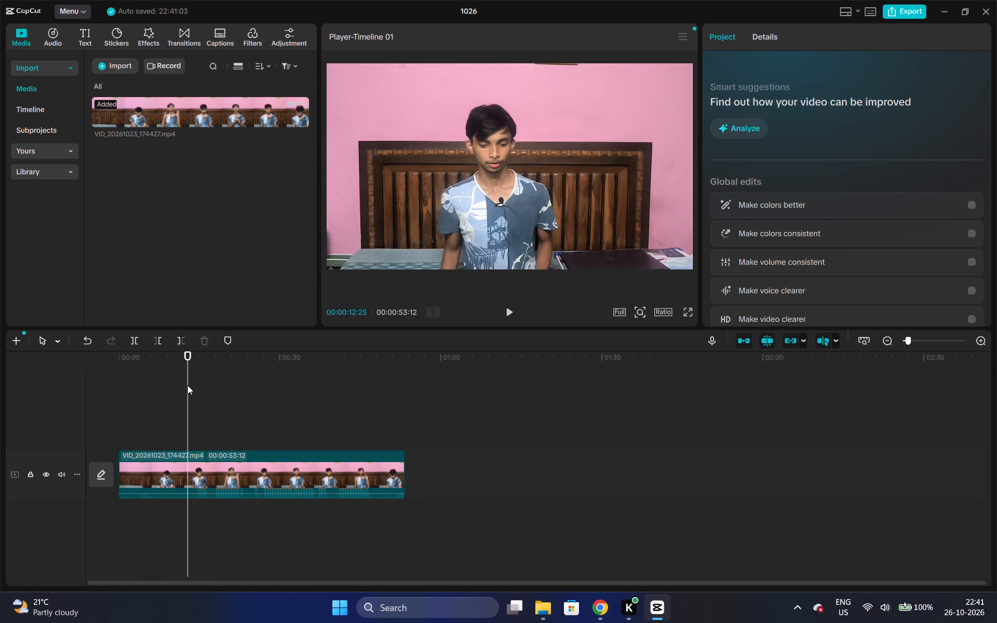
{"action": "left_click", "coordinate": [508, 307]}
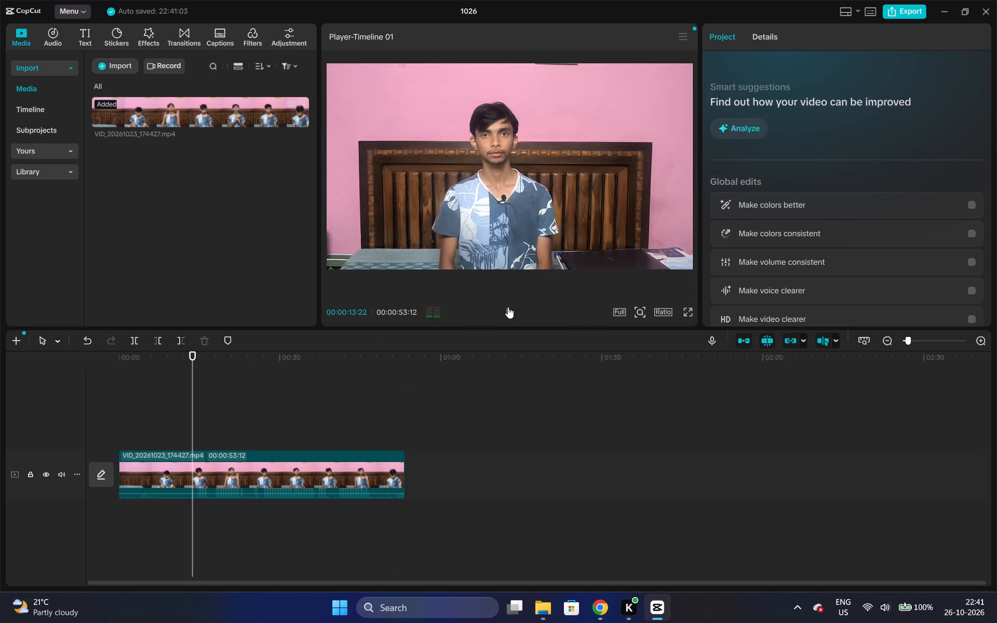
{"action": "left_click", "coordinate": [508, 307]}
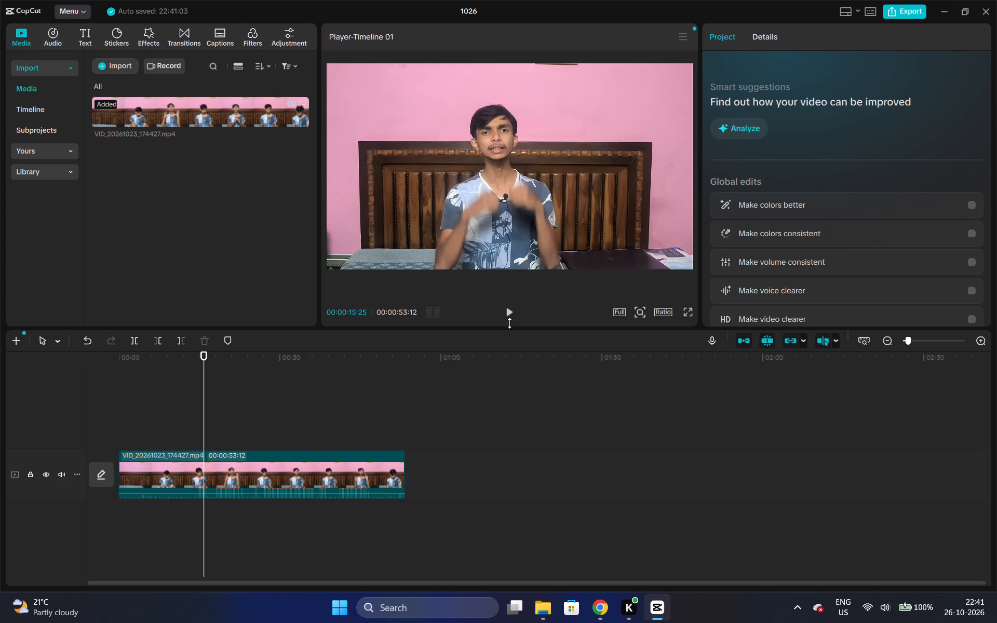
{"action": "left_click", "coordinate": [509, 323]}
{"action": "left_click", "coordinate": [511, 308]}
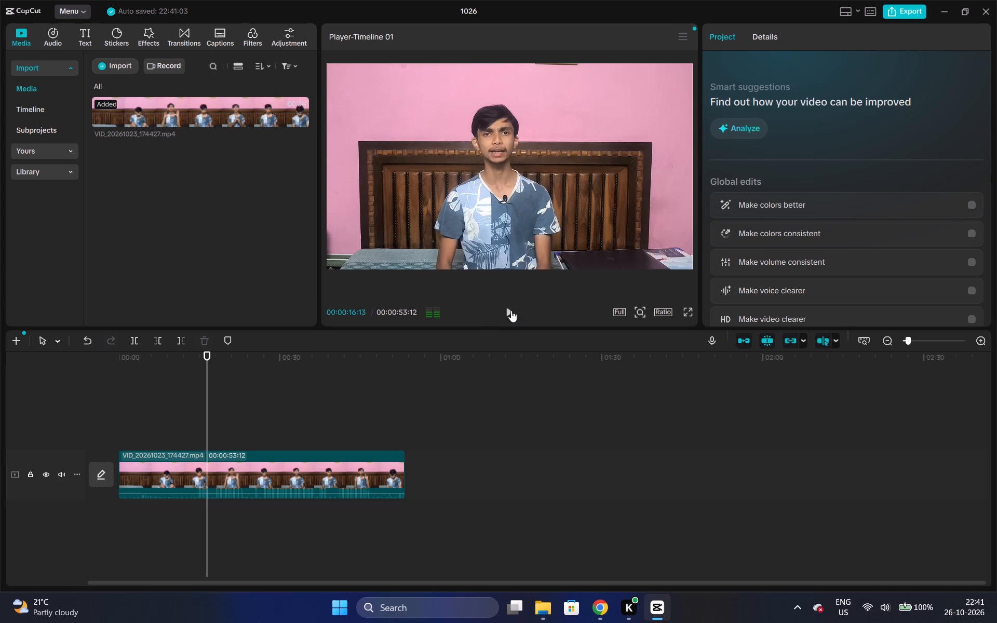
{"action": "left_click", "coordinate": [511, 310]}
{"action": "left_click", "coordinate": [511, 318]}
{"action": "left_click", "coordinate": [511, 314]}
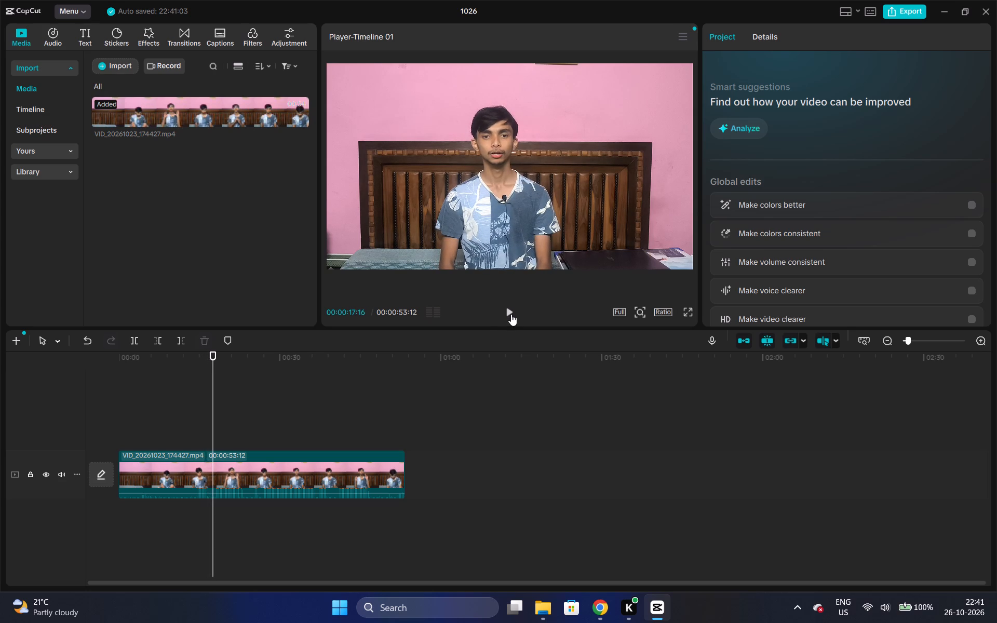
{"action": "left_click", "coordinate": [511, 314]}
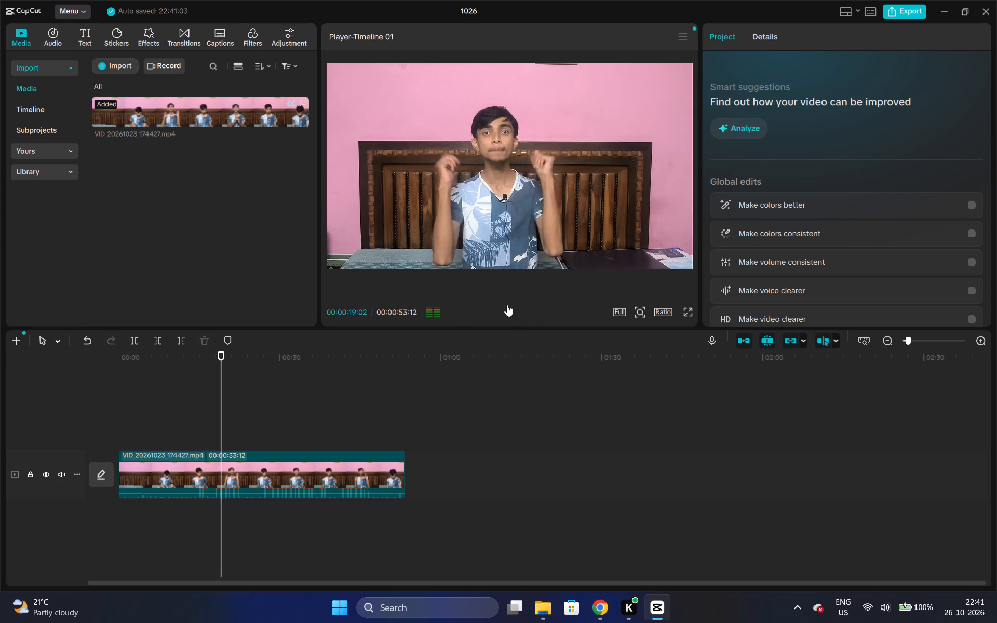
{"action": "left_click", "coordinate": [508, 312]}
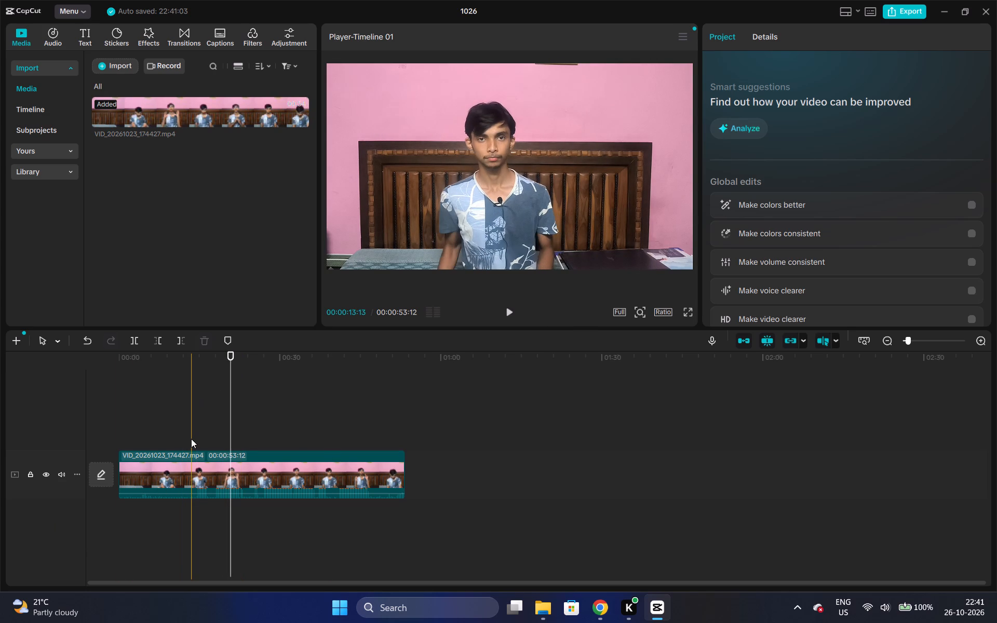
{"action": "left_click", "coordinate": [194, 475]}
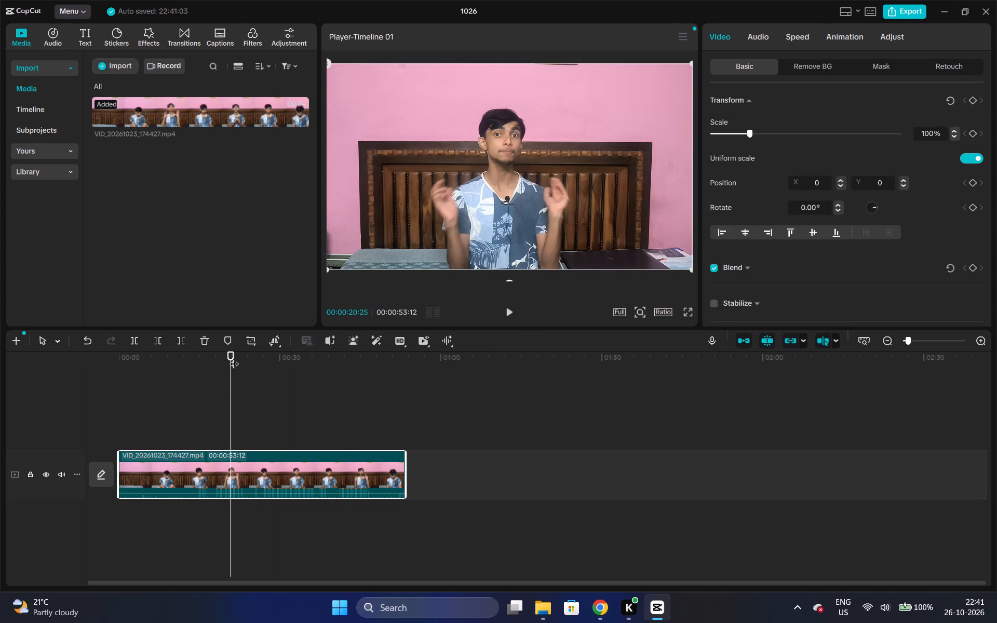
Open VID_20261023_174005 from the 2nd video folder in VLC, skim through its content, and close it.
{"action": "left_click", "coordinate": [946, 17]}
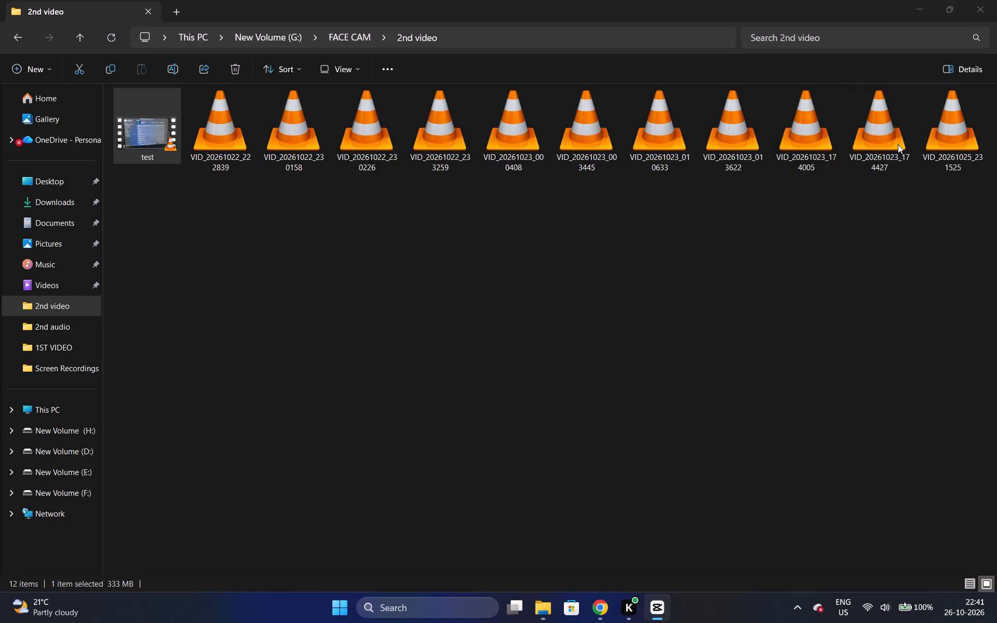
{"action": "double_click", "coordinate": [831, 144]}
{"action": "left_click", "coordinate": [392, 571]}
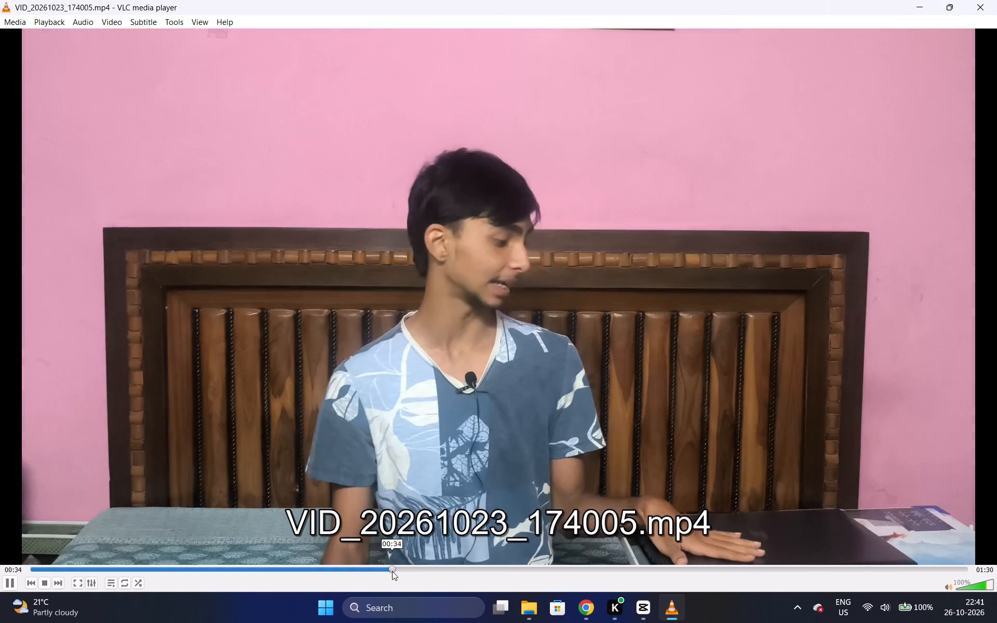
{"action": "left_click", "coordinate": [505, 565]}
{"action": "left_click", "coordinate": [514, 568]}
{"action": "left_click", "coordinate": [587, 579]}
{"action": "left_click", "coordinate": [619, 571]}
{"action": "left_click_drag", "start_coordinate": [663, 571], "coordinate": [670, 572]}
{"action": "left_click_drag", "start_coordinate": [685, 572], "coordinate": [721, 575]}
{"action": "left_click_drag", "start_coordinate": [745, 575], "coordinate": [749, 575]}
{"action": "left_click", "coordinate": [792, 574]}
{"action": "left_click", "coordinate": [796, 574]}
{"action": "left_click", "coordinate": [993, 0]}
Open VID_20261023_174427 from the 2nd video folder in VLC, skim it forwards and backwards to examine its content, and close it.
{"action": "left_click", "coordinate": [719, 256]}
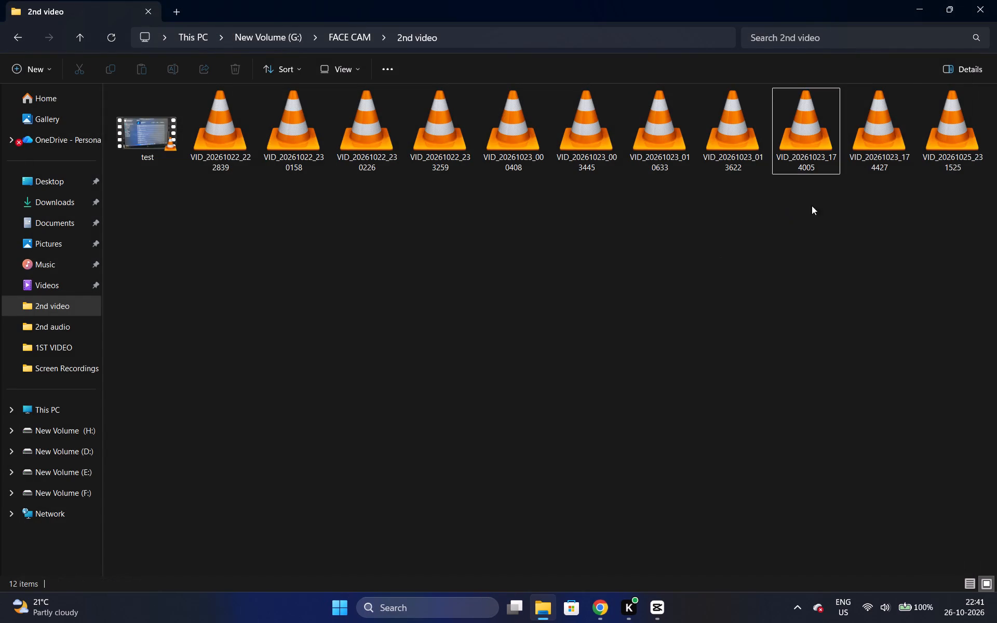
{"action": "double_click", "coordinate": [859, 134]}
{"action": "left_click", "coordinate": [390, 573]}
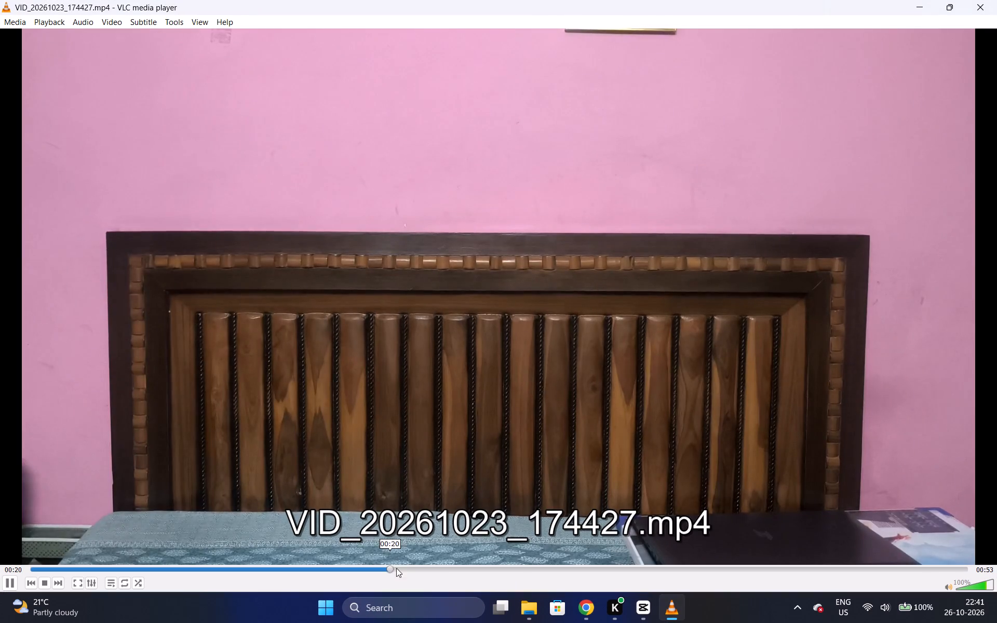
{"action": "left_click", "coordinate": [466, 577]}
{"action": "left_click", "coordinate": [521, 565]}
{"action": "left_click", "coordinate": [586, 575]}
{"action": "left_click", "coordinate": [633, 572]}
{"action": "left_click_drag", "start_coordinate": [646, 572], "coordinate": [708, 574]}
{"action": "left_click_drag", "start_coordinate": [730, 574], "coordinate": [740, 573]}
{"action": "left_click", "coordinate": [805, 572]}
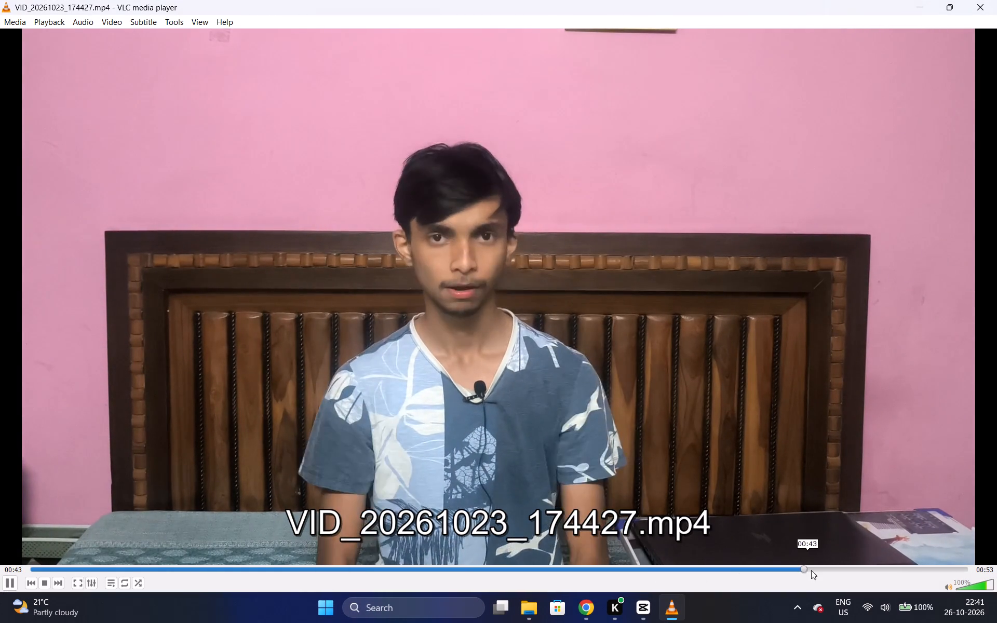
{"action": "left_click", "coordinate": [824, 567]}
{"action": "left_click", "coordinate": [876, 563]}
{"action": "left_click", "coordinate": [884, 562]}
{"action": "left_click", "coordinate": [895, 571]}
{"action": "left_click", "coordinate": [924, 571]}
{"action": "left_click_drag", "start_coordinate": [931, 573], "coordinate": [585, 565]}
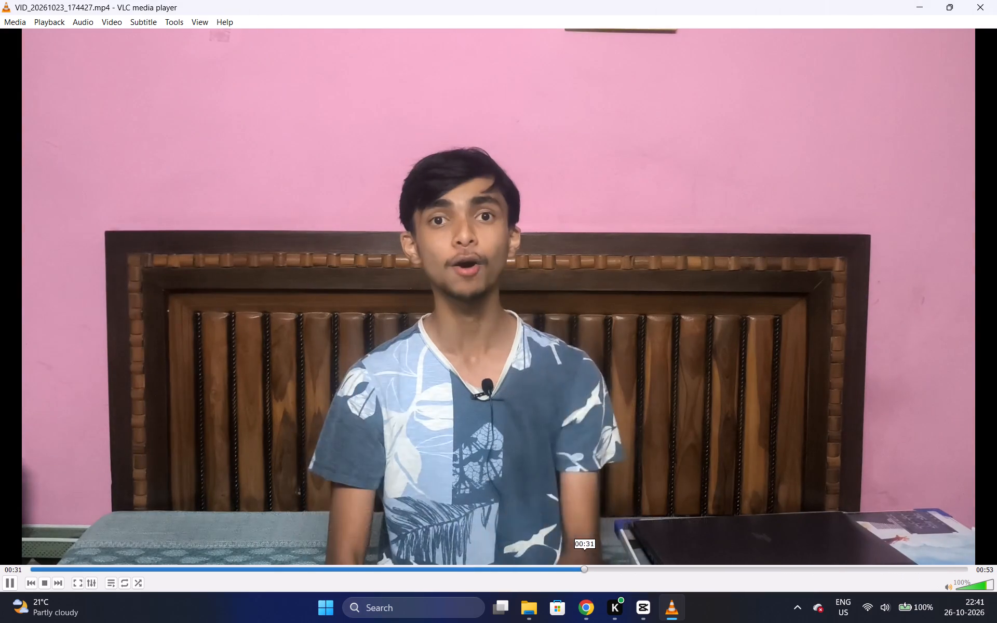
{"action": "left_click_drag", "start_coordinate": [521, 565], "coordinate": [521, 574]}
{"action": "left_click", "coordinate": [521, 577]}
{"action": "left_click", "coordinate": [489, 566]}
{"action": "left_click_drag", "start_coordinate": [486, 565], "coordinate": [479, 565]}
{"action": "left_click", "coordinate": [389, 558]}
{"action": "left_click", "coordinate": [384, 557]}
{"action": "double_click", "coordinate": [382, 563]}
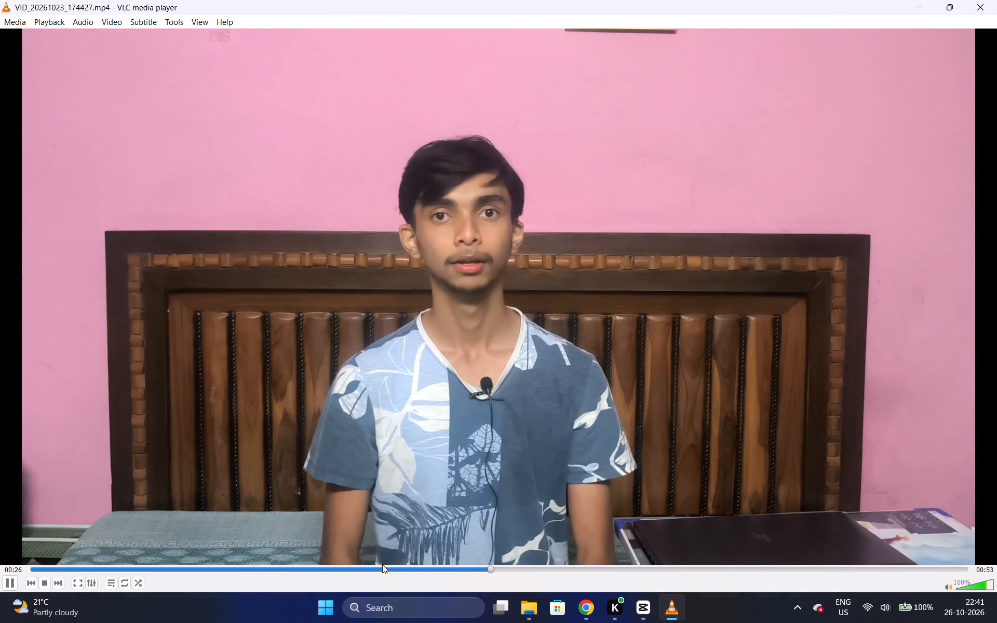
{"action": "left_click", "coordinate": [382, 568]}
{"action": "left_click_drag", "start_coordinate": [358, 565], "coordinate": [340, 570]}
{"action": "left_click", "coordinate": [321, 571]}
{"action": "left_click", "coordinate": [308, 567]}
{"action": "left_click_drag", "start_coordinate": [286, 564], "coordinate": [261, 565]}
{"action": "left_click", "coordinate": [249, 565]}
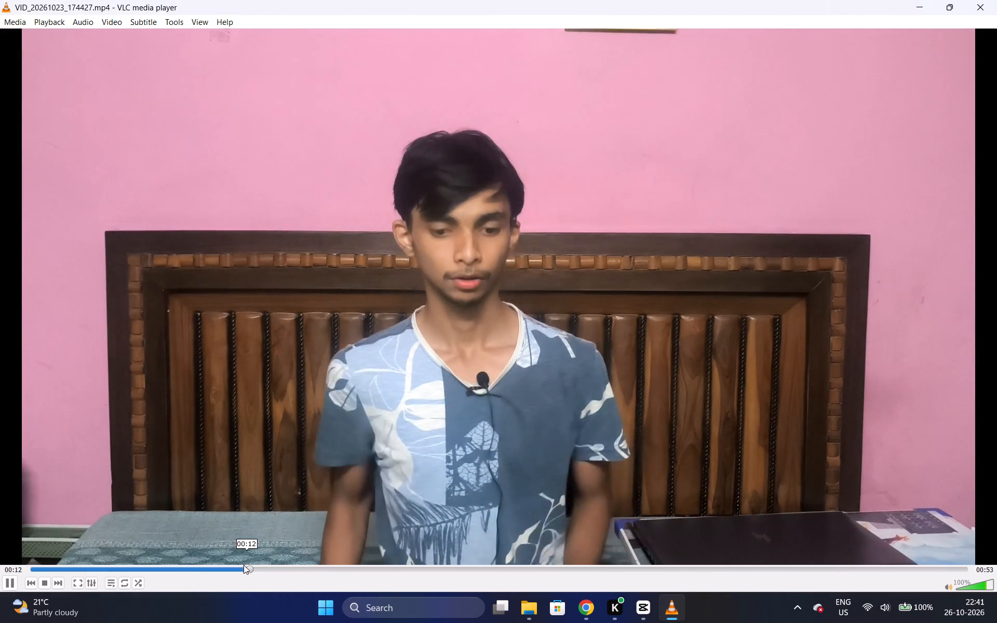
{"action": "left_click", "coordinate": [967, 0]}
Add the outr audio file from the 2nd audio folder in FACE CAM to the CapCut timeline beneath the video clip.
{"action": "left_click", "coordinate": [644, 302]}
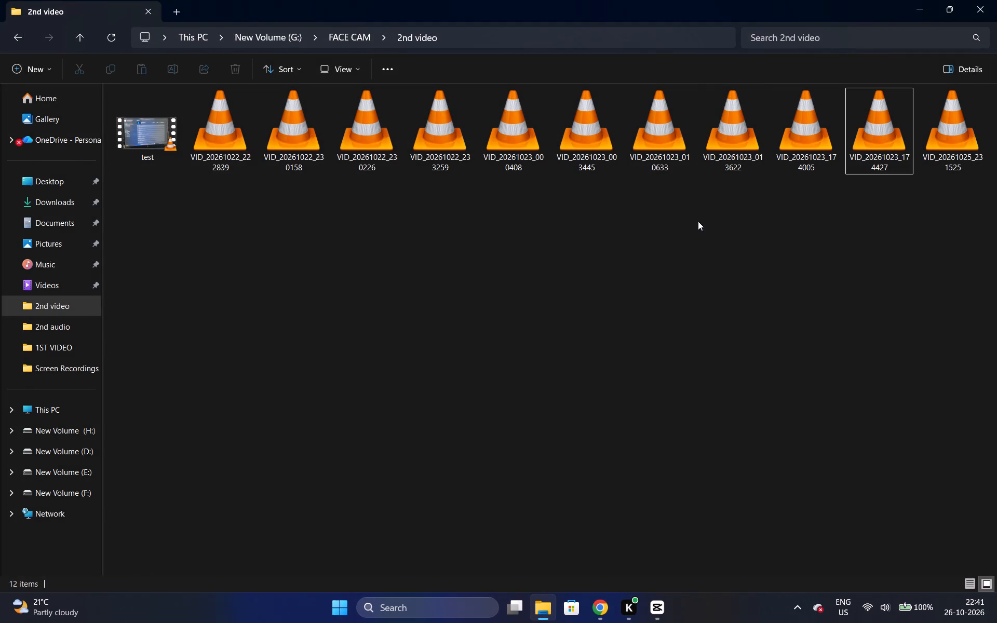
{"action": "left_click", "coordinate": [337, 38]}
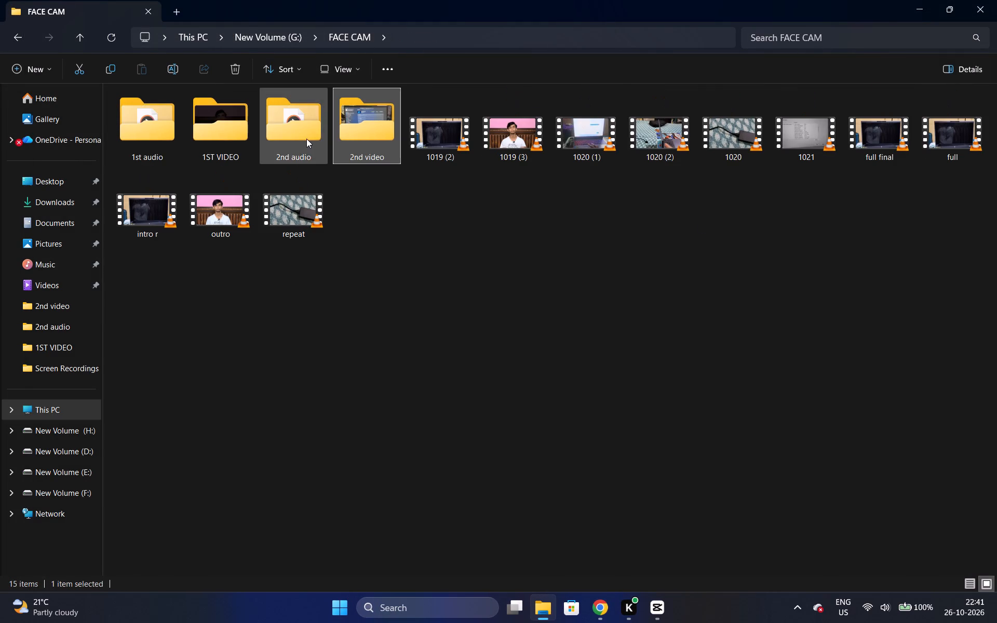
{"action": "double_click", "coordinate": [306, 139]}
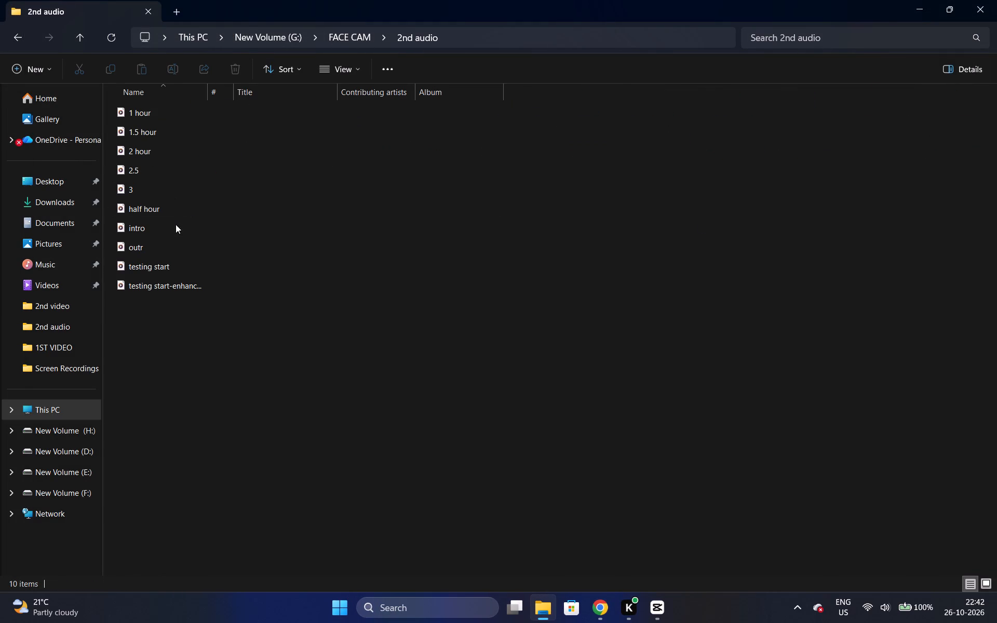
{"action": "left_click_drag", "start_coordinate": [170, 250], "coordinate": [574, 526]}
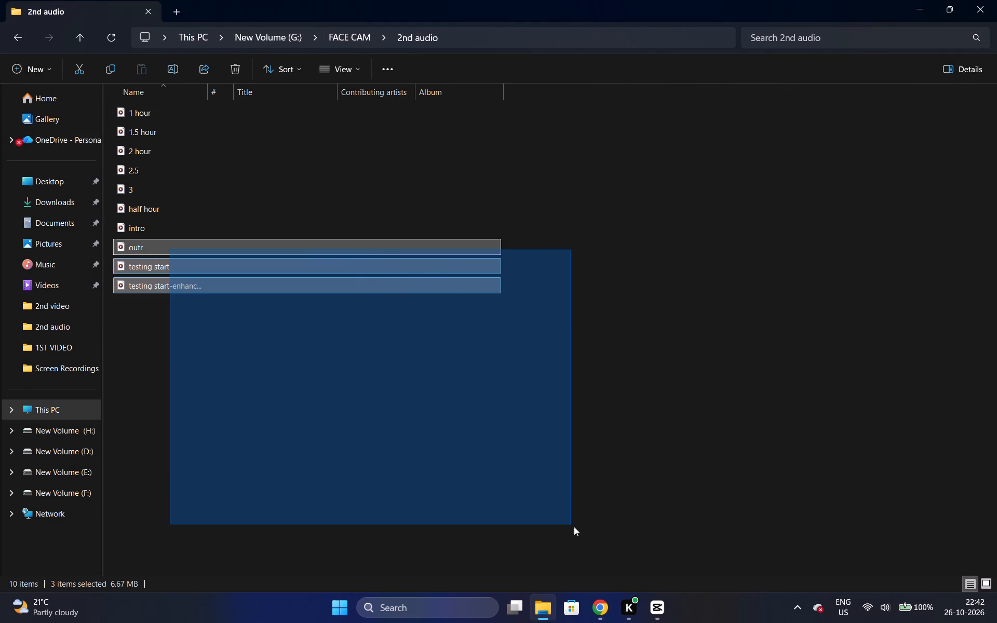
{"action": "left_click_drag", "start_coordinate": [574, 526], "coordinate": [462, 446]}
{"action": "left_click", "coordinate": [293, 410]}
{"action": "left_click_drag", "start_coordinate": [197, 248], "coordinate": [554, 388]}
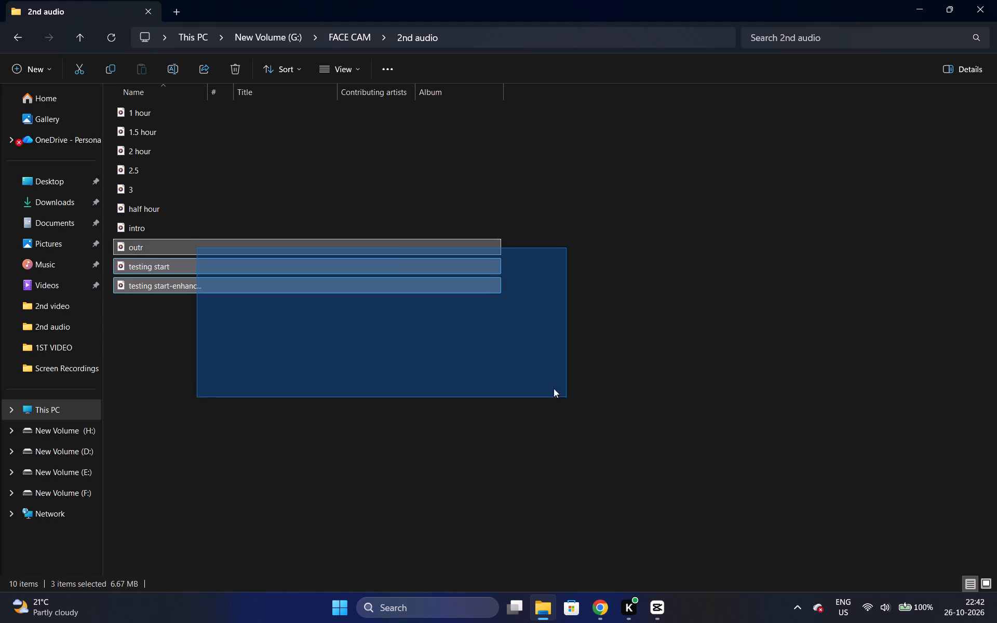
{"action": "left_click_drag", "start_coordinate": [554, 388], "coordinate": [460, 357]}
{"action": "left_click", "coordinate": [155, 268]}
{"action": "left_click_drag", "start_coordinate": [132, 245], "coordinate": [460, 436]}
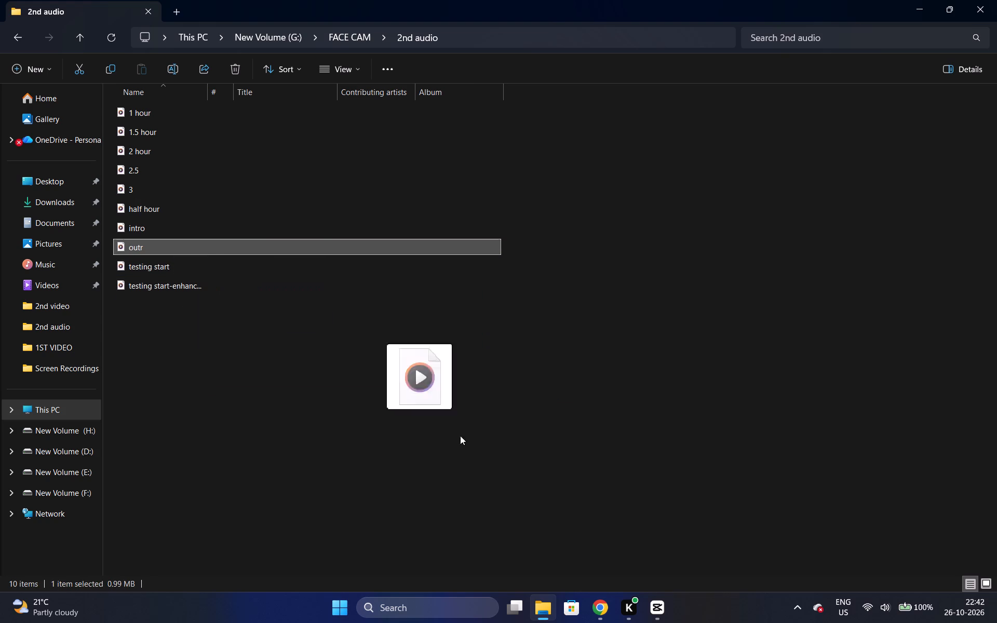
{"action": "left_click_drag", "start_coordinate": [460, 436], "coordinate": [279, 449]}
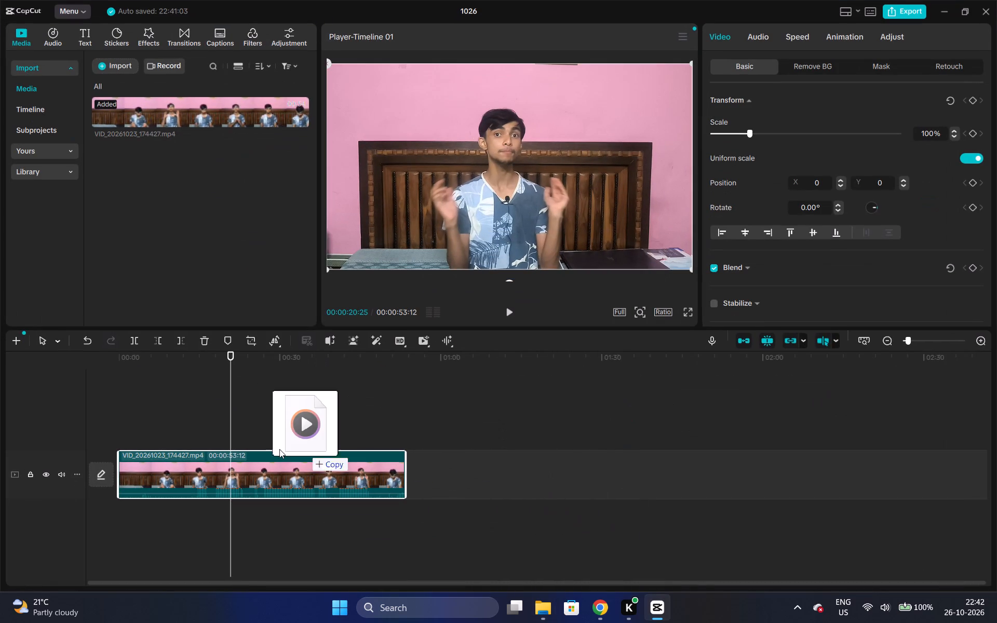
{"action": "left_click_drag", "start_coordinate": [279, 449], "coordinate": [254, 429]}
Move the outr.mp3 audio clip to the start of the timeline, aligned with the beginning of the video clip.
{"action": "left_click_drag", "start_coordinate": [325, 522], "coordinate": [323, 522]}
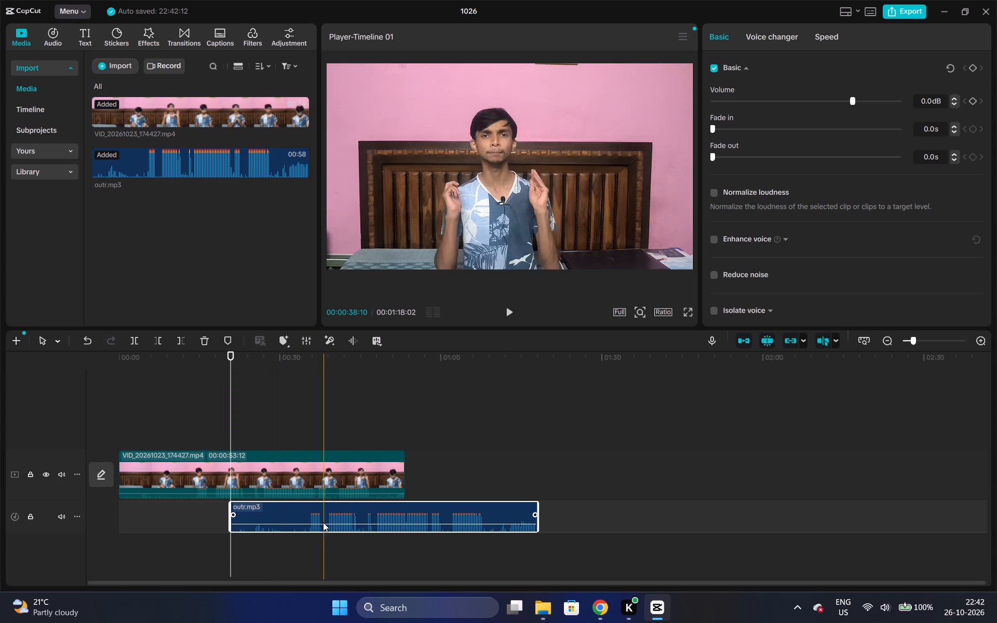
{"action": "left_click_drag", "start_coordinate": [323, 522], "coordinate": [210, 524]}
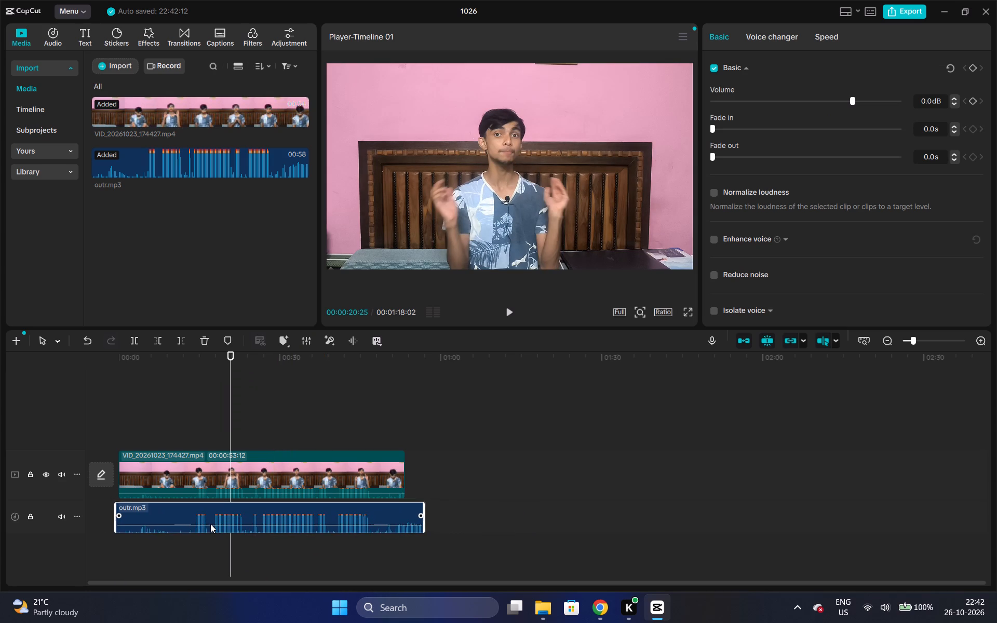
{"action": "left_click_drag", "start_coordinate": [210, 524], "coordinate": [213, 524]}
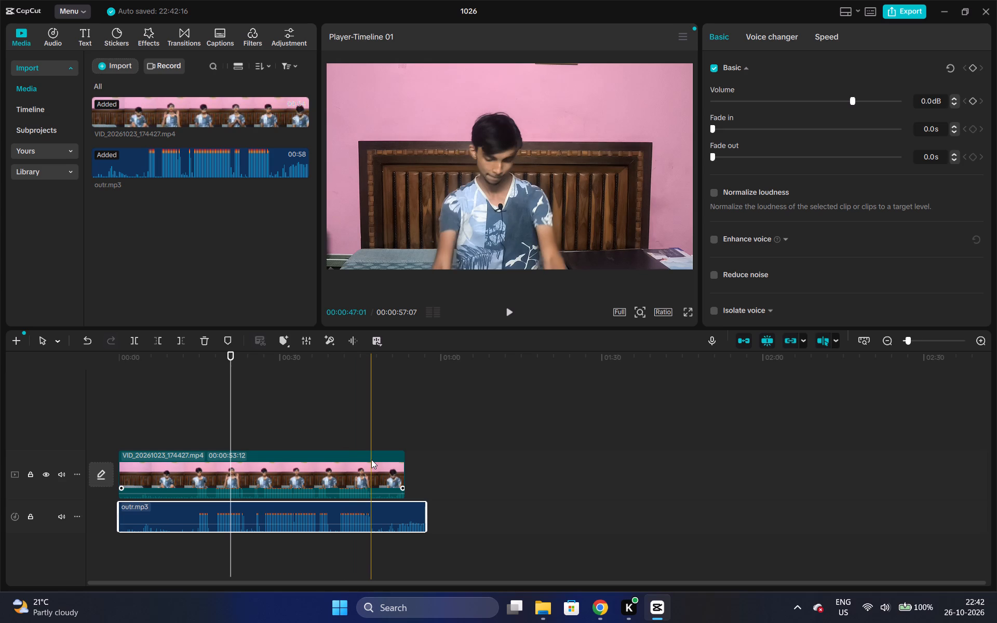
Trim off the ends of the outr.mp3 audio and the VID_20261023_174427 video after 00:00:47:01.
{"action": "key", "text": "w"}
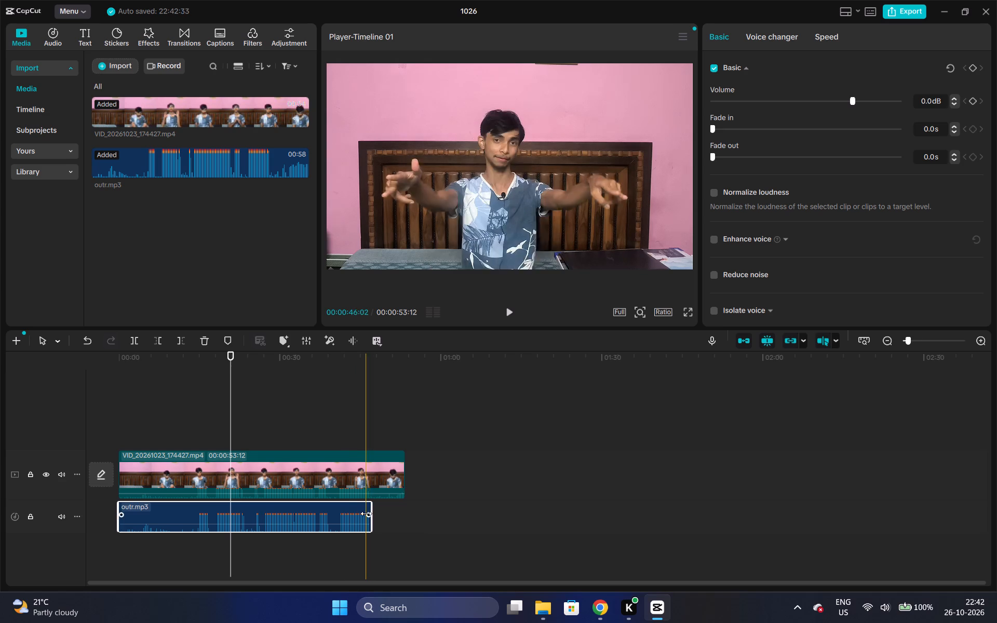
{"action": "left_click", "coordinate": [373, 473]}
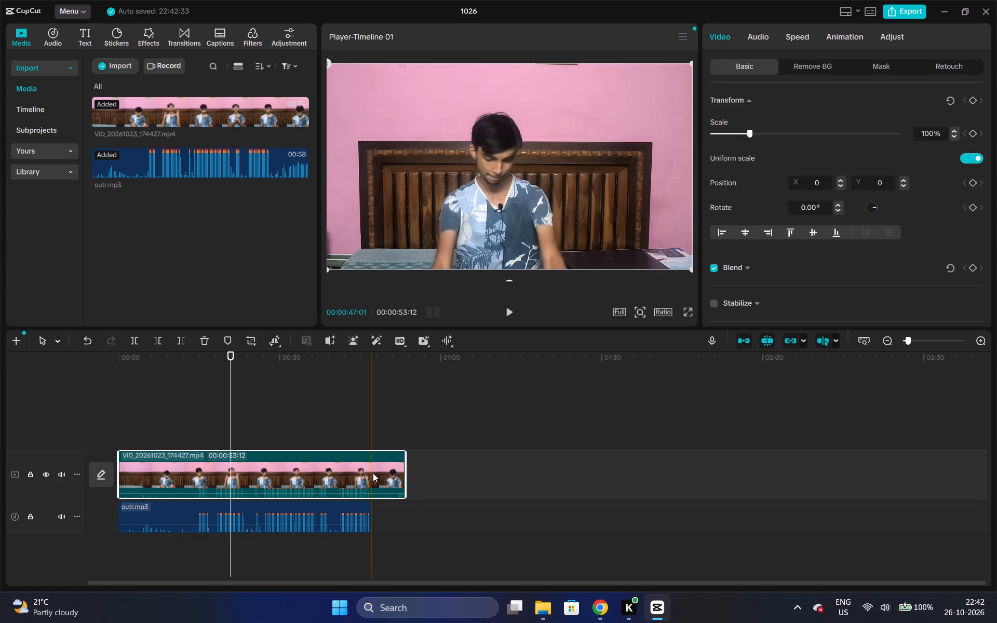
{"action": "key", "text": "w"}
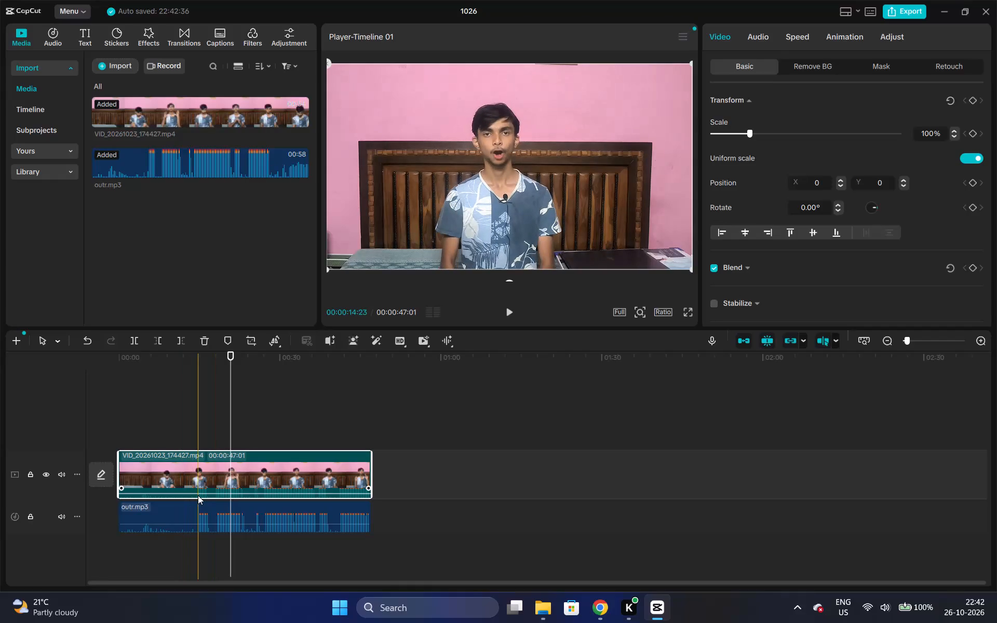
Trim off the outr.mp3 audio before 00:00:14:23 and move the remaining audio to the start of the timeline.
{"action": "left_click", "coordinate": [198, 526]}
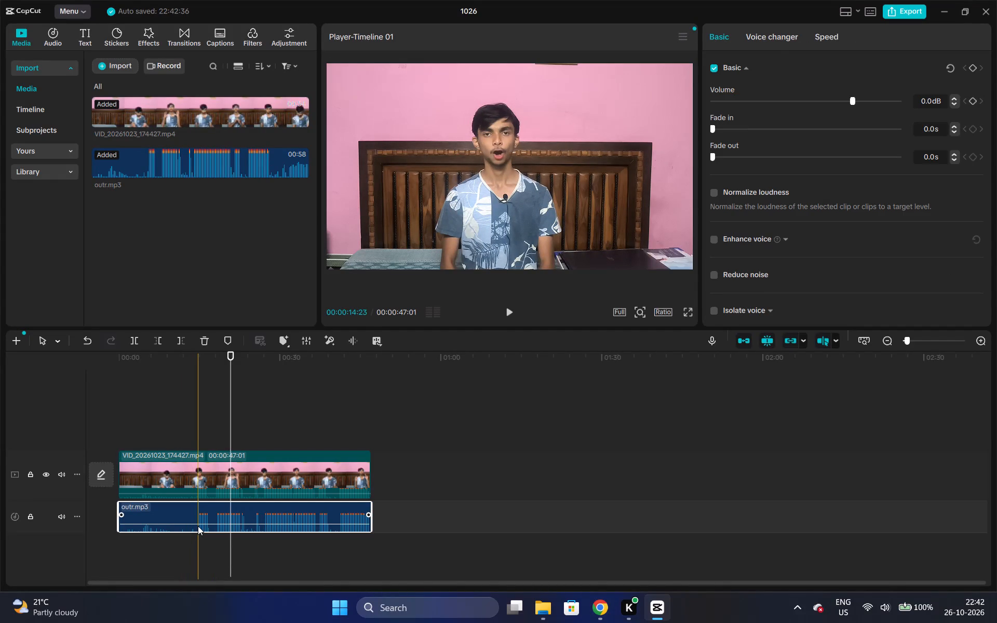
{"action": "key", "text": "q"}
{"action": "left_click_drag", "start_coordinate": [229, 516], "coordinate": [154, 514]}
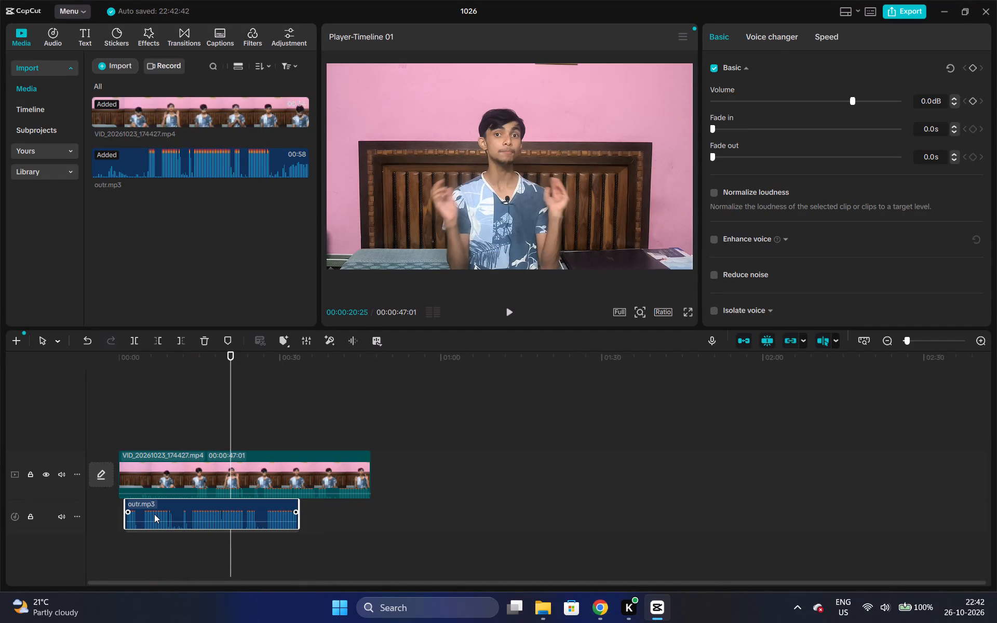
{"action": "left_click_drag", "start_coordinate": [154, 514], "coordinate": [153, 514]}
{"action": "left_click_drag", "start_coordinate": [131, 367], "coordinate": [101, 374]}
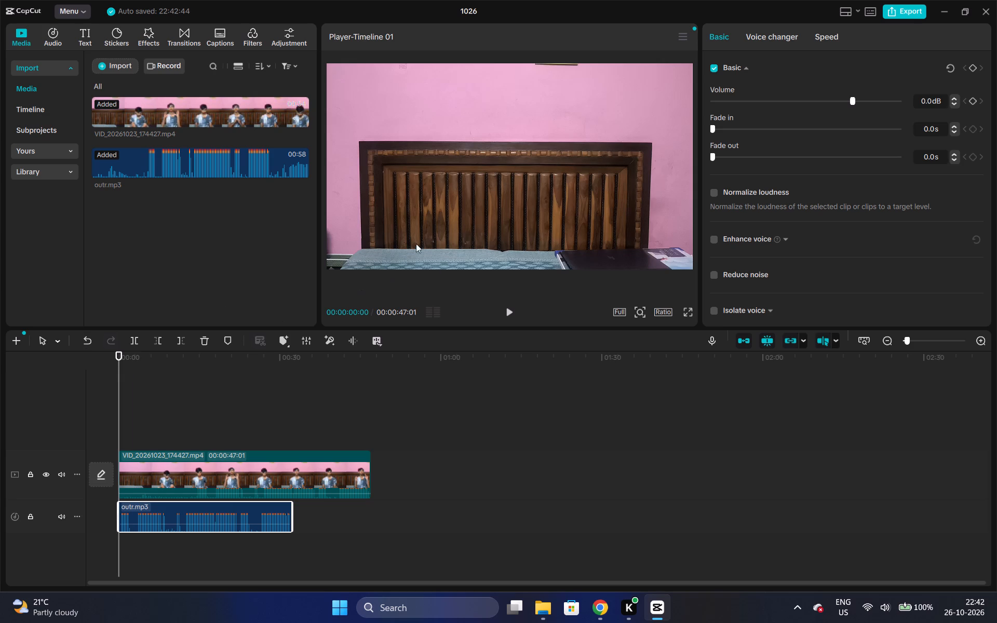
Switch to Chrome to browse the YouTube home feed and refresh it.
{"action": "left_click", "coordinate": [594, 605]}
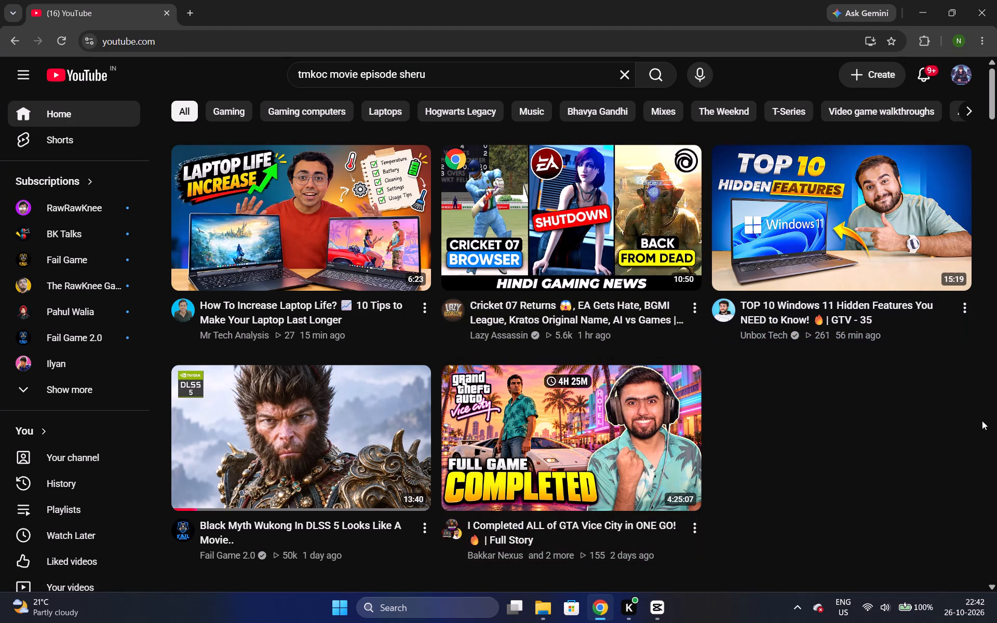
{"action": "left_click_drag", "start_coordinate": [991, 105], "coordinate": [992, 117]}
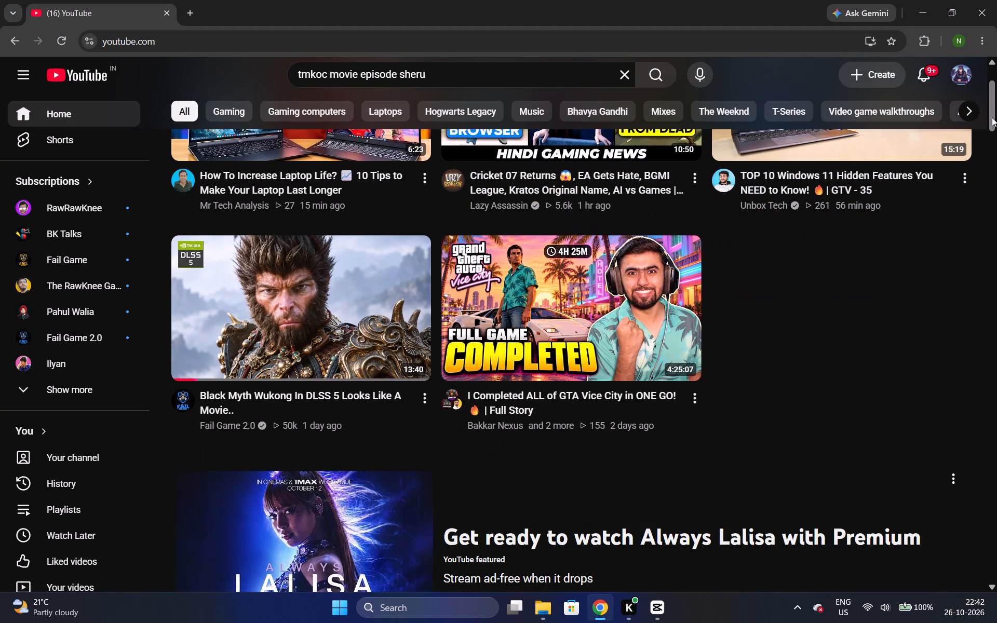
{"action": "left_click_drag", "start_coordinate": [992, 117], "coordinate": [992, 128]}
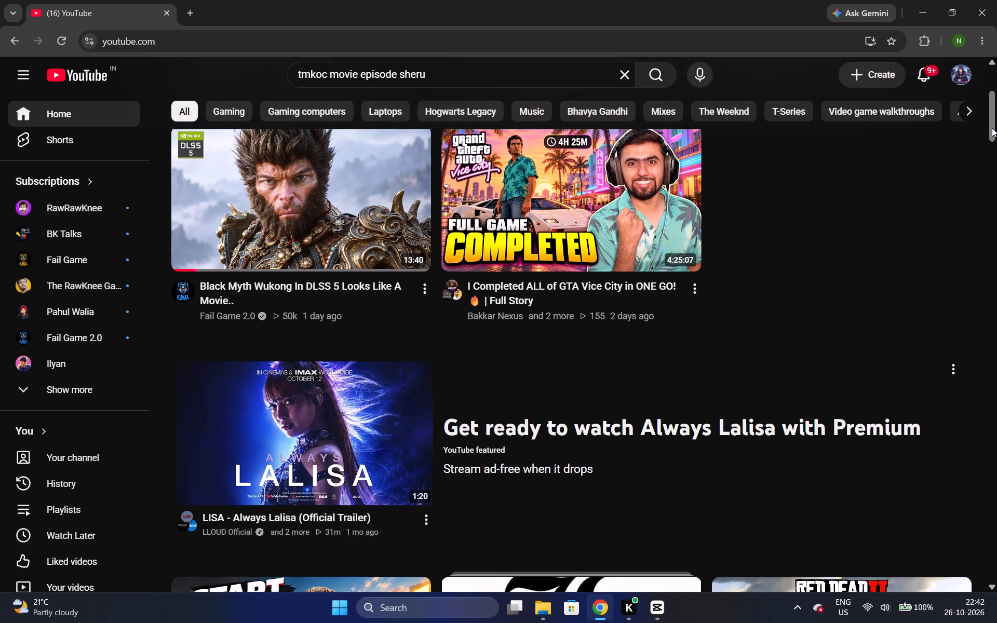
{"action": "left_click_drag", "start_coordinate": [992, 128], "coordinate": [992, 86]}
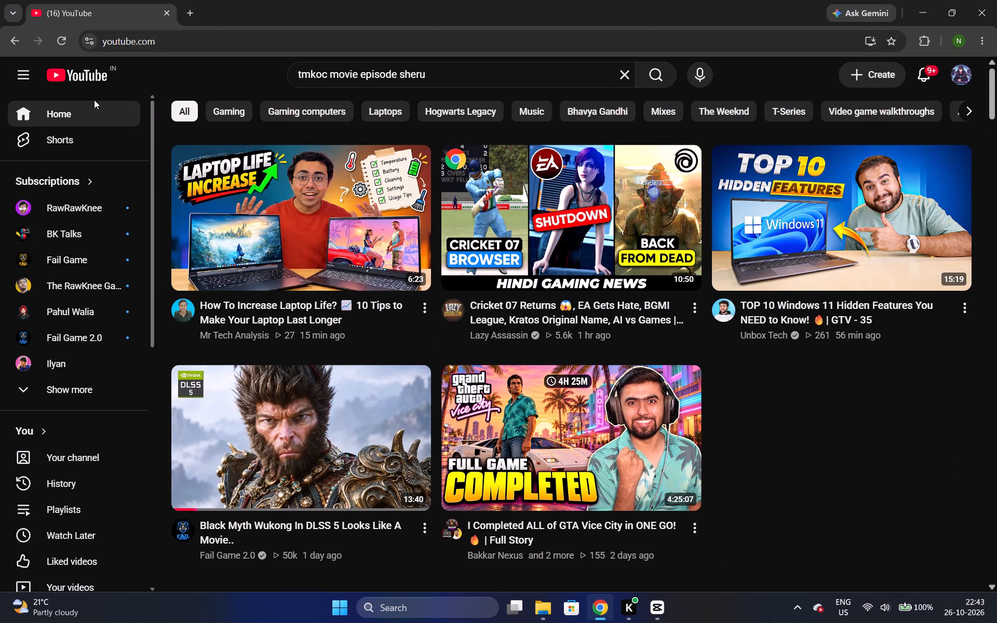
{"action": "left_click", "coordinate": [73, 72]}
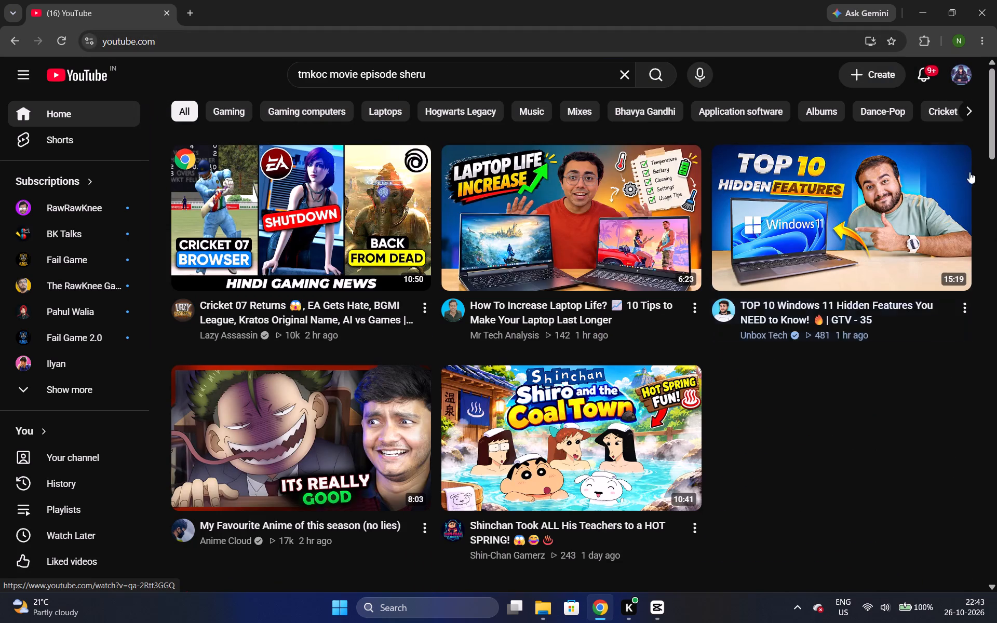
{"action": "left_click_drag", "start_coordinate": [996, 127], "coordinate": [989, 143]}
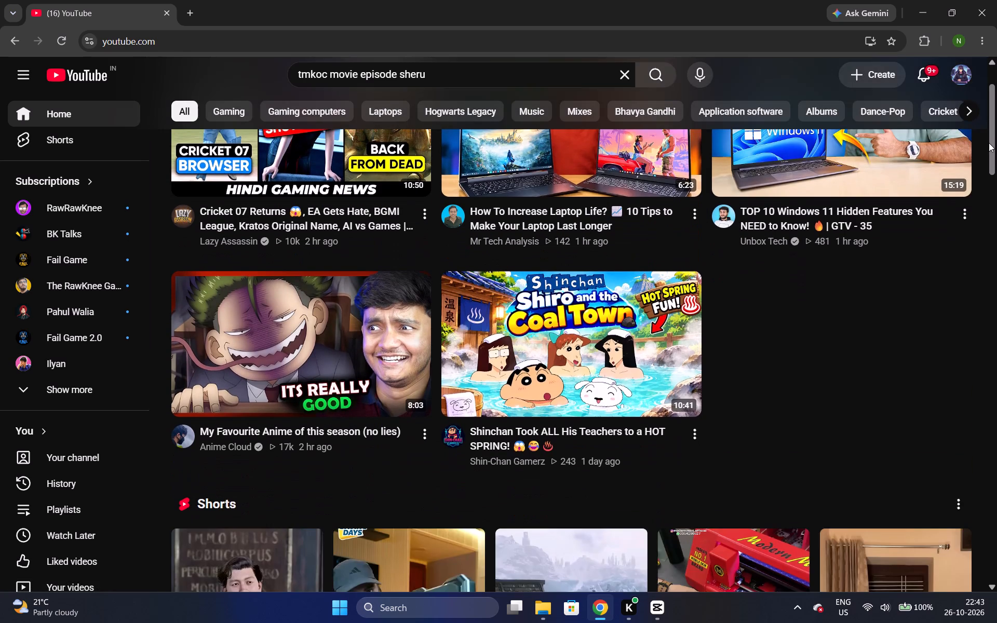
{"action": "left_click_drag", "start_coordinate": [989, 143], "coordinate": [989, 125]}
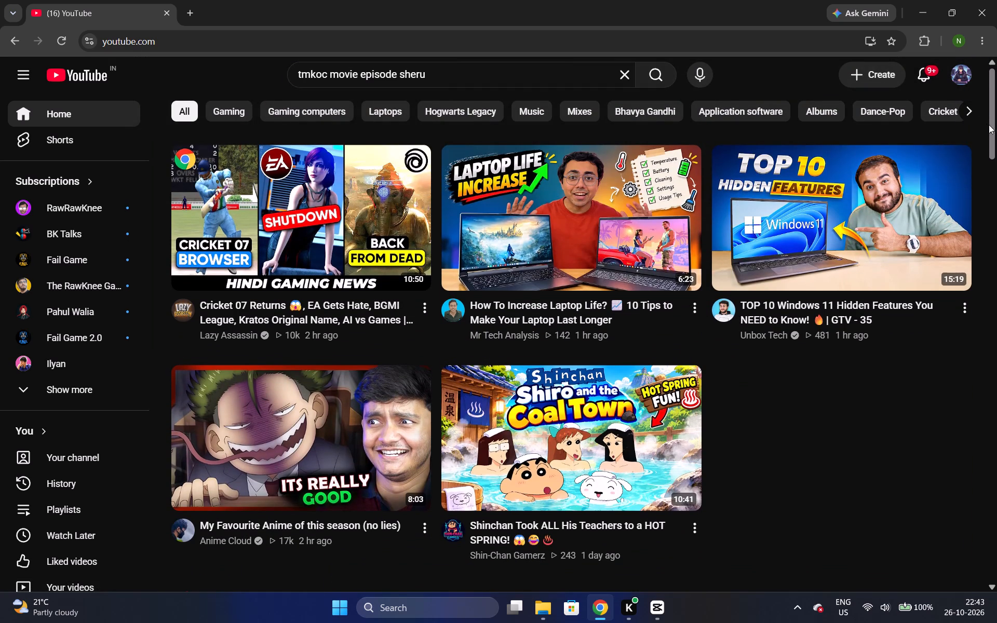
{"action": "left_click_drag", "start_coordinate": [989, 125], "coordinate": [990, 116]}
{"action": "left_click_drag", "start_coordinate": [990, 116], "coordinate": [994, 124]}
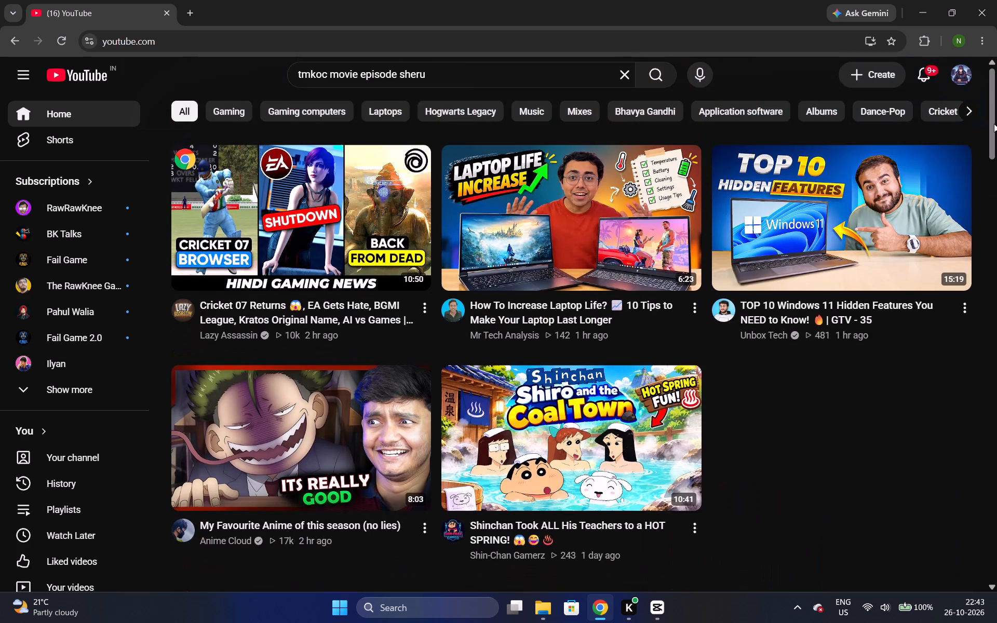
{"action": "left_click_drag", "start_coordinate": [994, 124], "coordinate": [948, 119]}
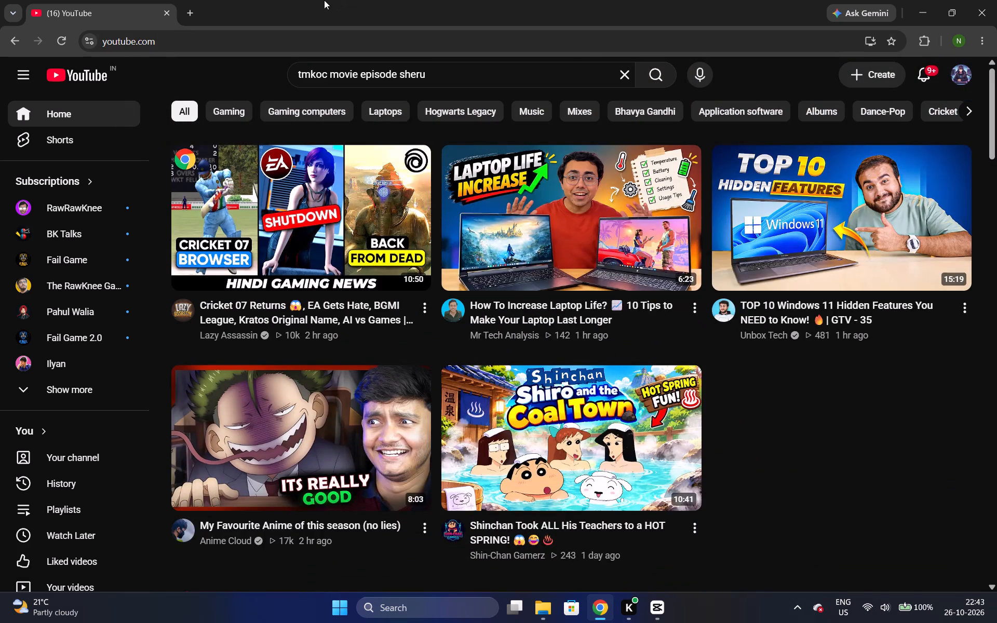
Open a new browser tab beside the YouTube tab.
{"action": "left_click", "coordinate": [195, 12]}
{"action": "double_click", "coordinate": [218, 46]}
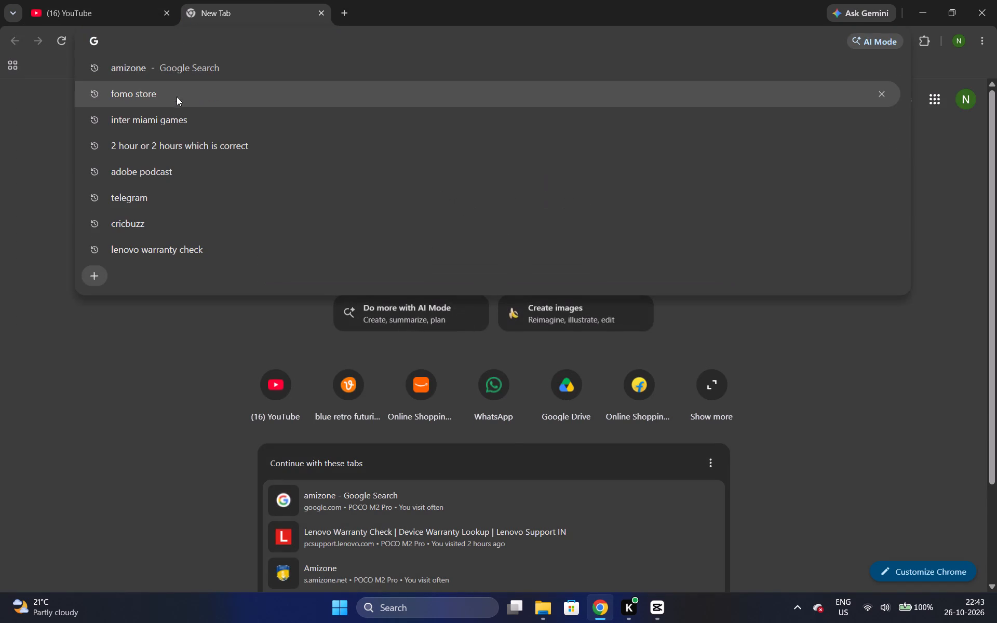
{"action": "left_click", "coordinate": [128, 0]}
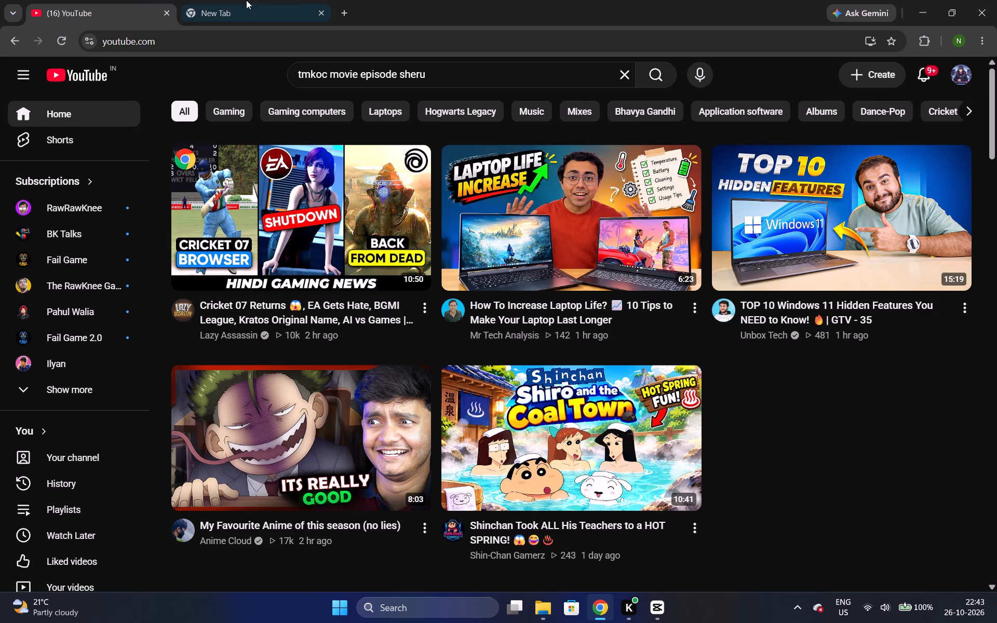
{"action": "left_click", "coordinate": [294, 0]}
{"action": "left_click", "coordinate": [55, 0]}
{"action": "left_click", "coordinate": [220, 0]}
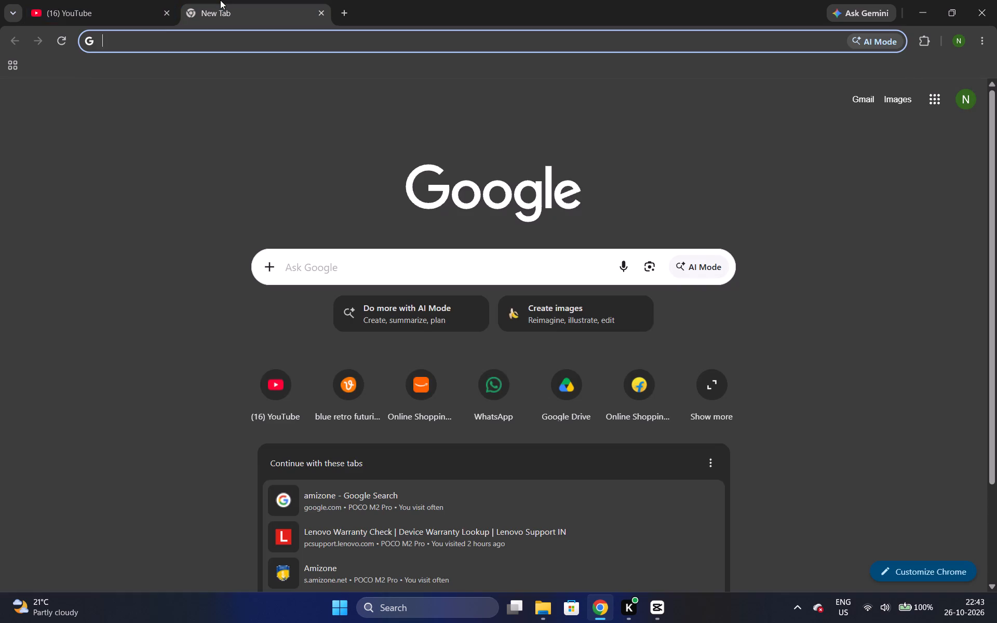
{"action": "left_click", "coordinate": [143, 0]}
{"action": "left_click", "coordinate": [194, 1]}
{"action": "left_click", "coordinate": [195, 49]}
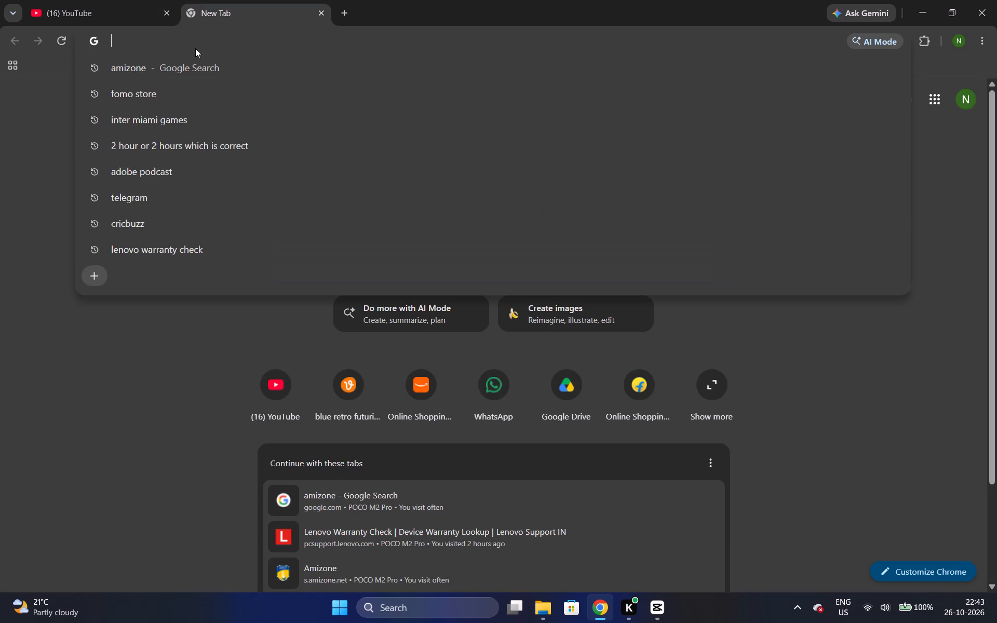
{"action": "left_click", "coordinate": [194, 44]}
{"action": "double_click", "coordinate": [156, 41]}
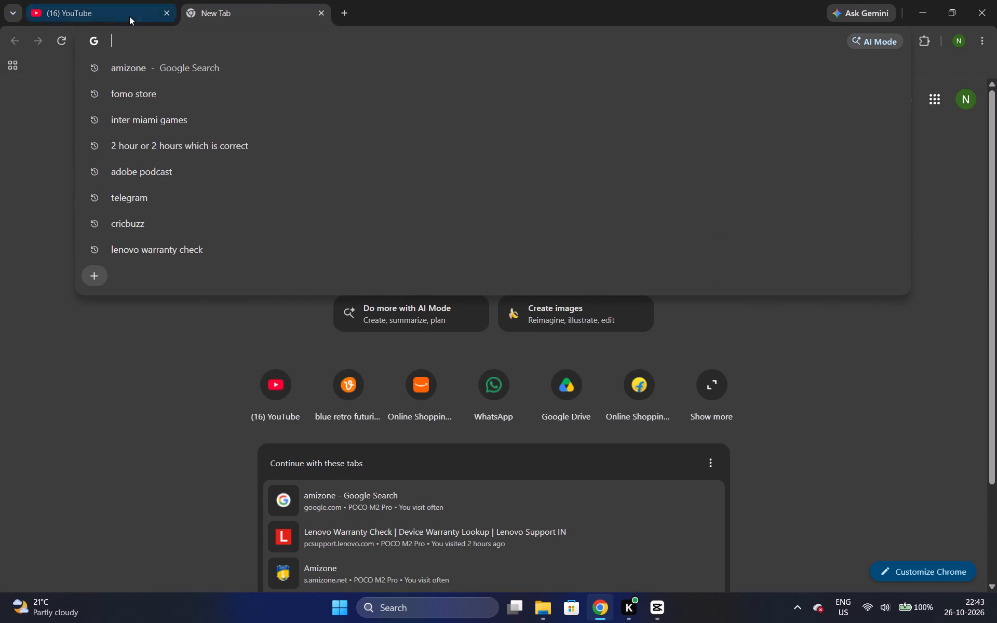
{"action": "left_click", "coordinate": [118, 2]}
Enter "wh" as the address in the new tab to bring up WhatsApp Web.
{"action": "left_click", "coordinate": [182, 0]}
{"action": "left_click_drag", "start_coordinate": [172, 38], "coordinate": [174, 45]}
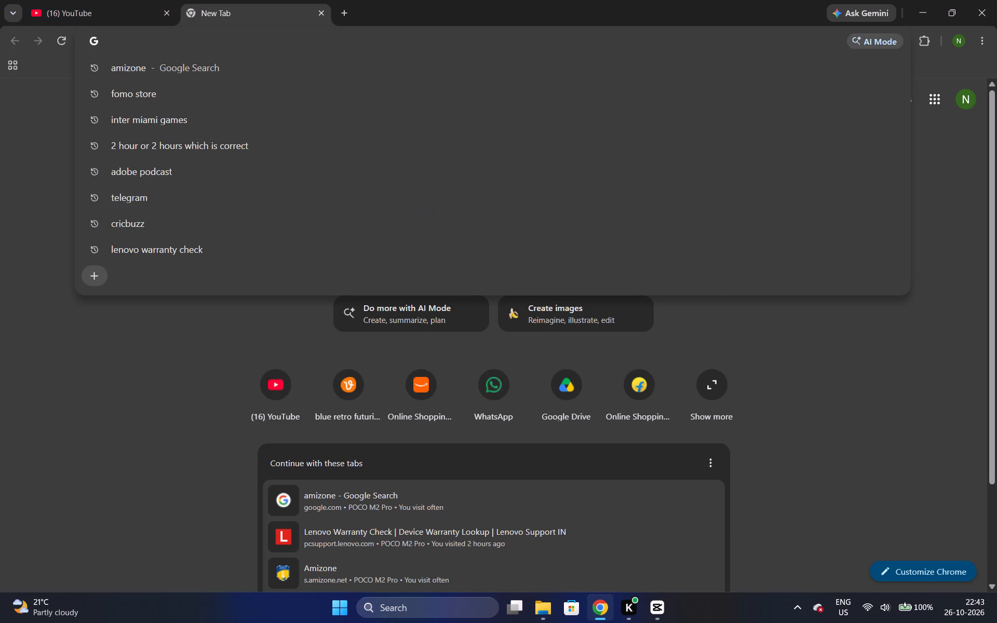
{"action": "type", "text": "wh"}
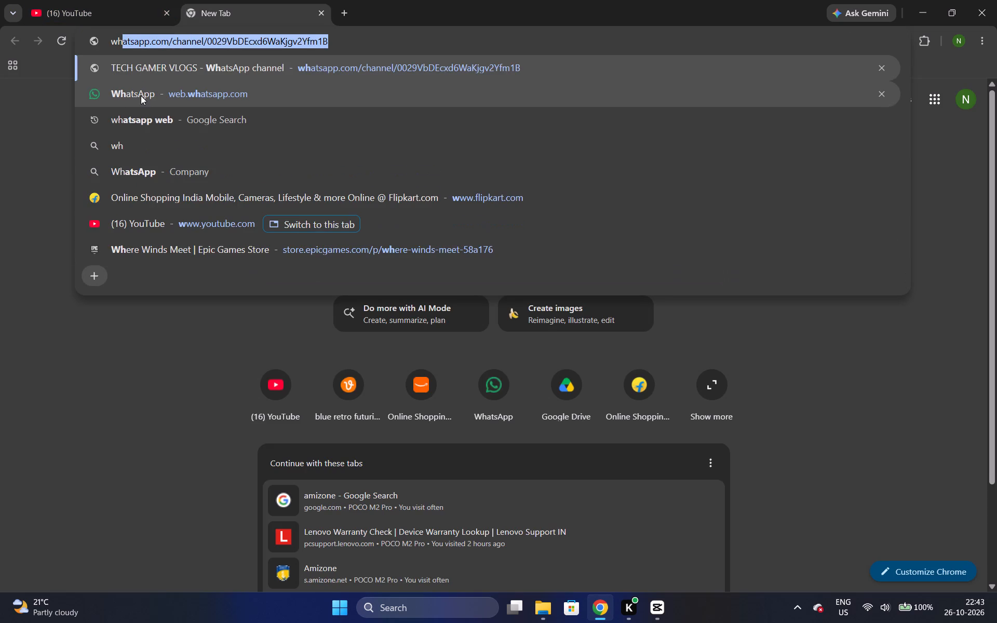